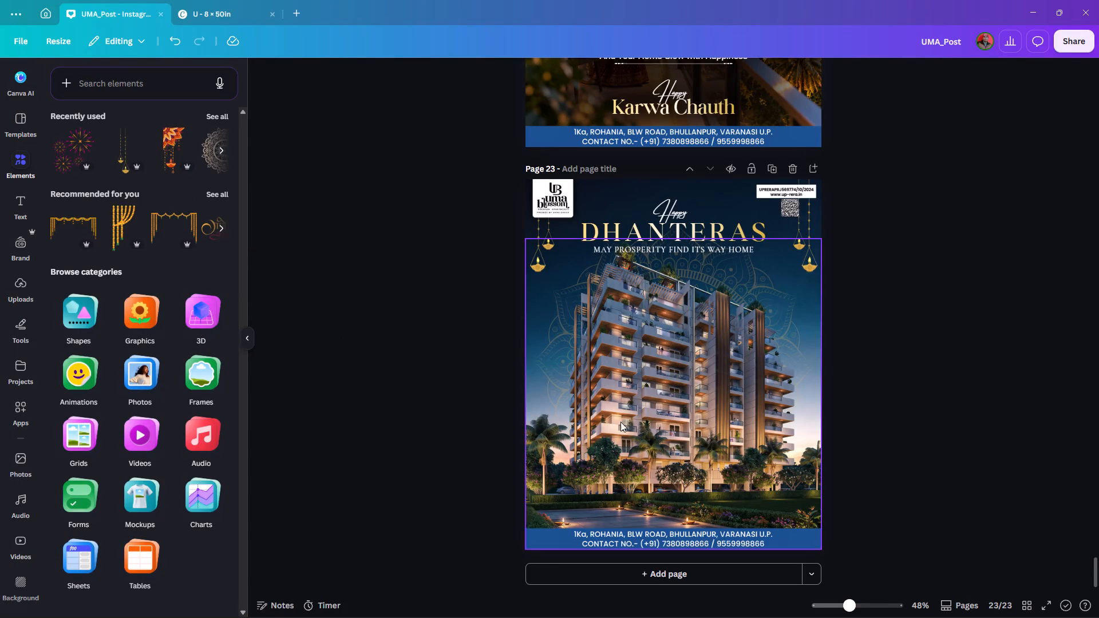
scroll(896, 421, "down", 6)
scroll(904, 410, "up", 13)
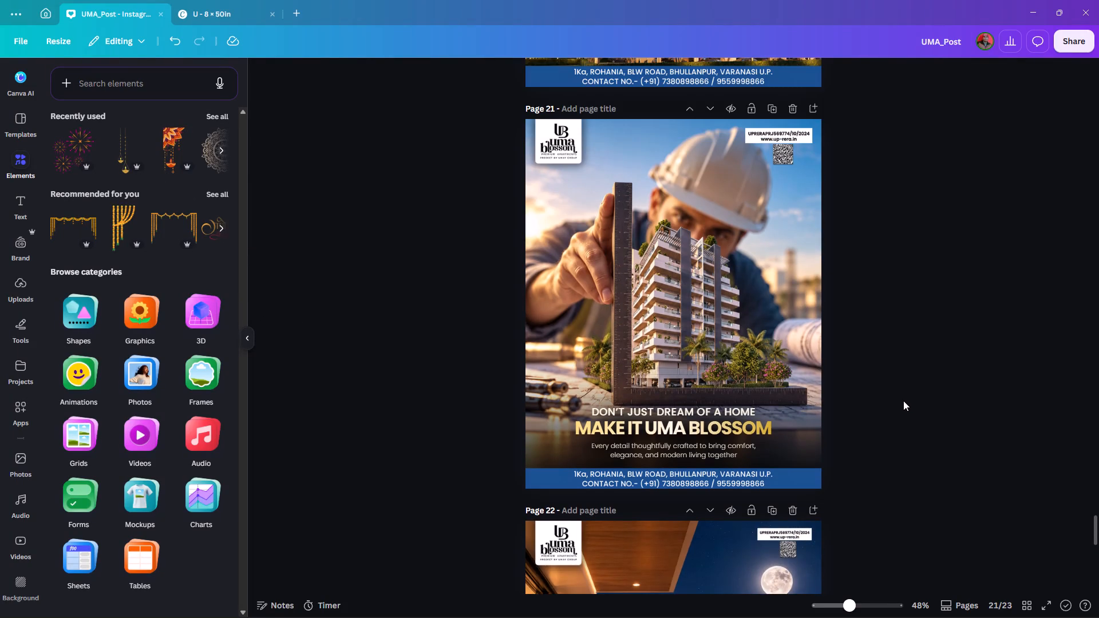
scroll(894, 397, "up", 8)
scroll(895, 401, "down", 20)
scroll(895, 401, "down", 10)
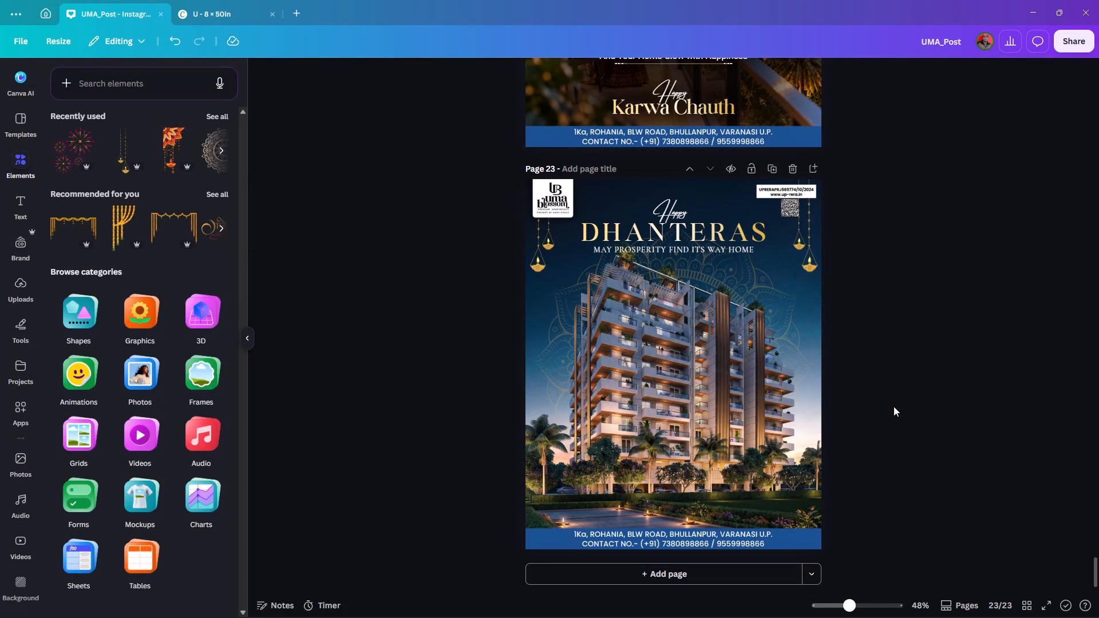
Open the Tridev_Post design from the recent designs on the home page.
left_click(43, 11)
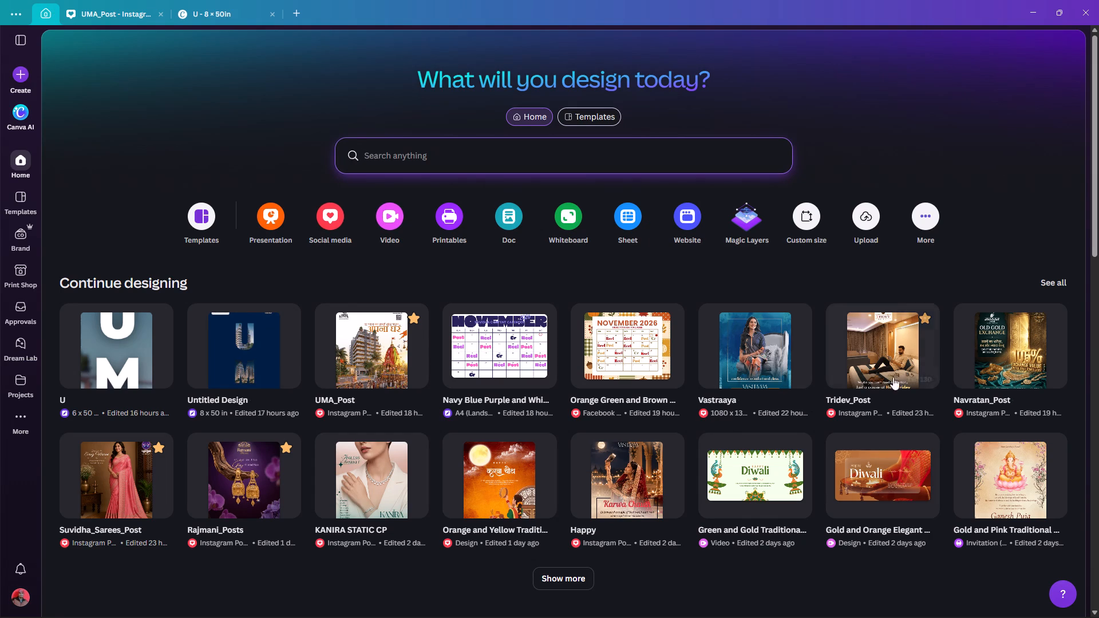
left_click(876, 356)
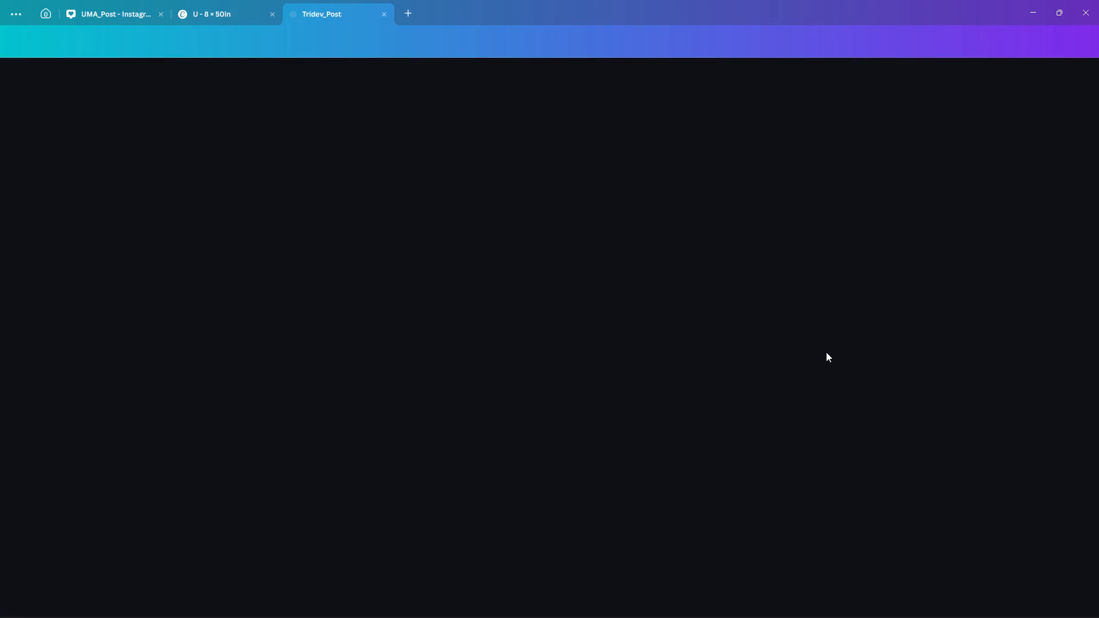
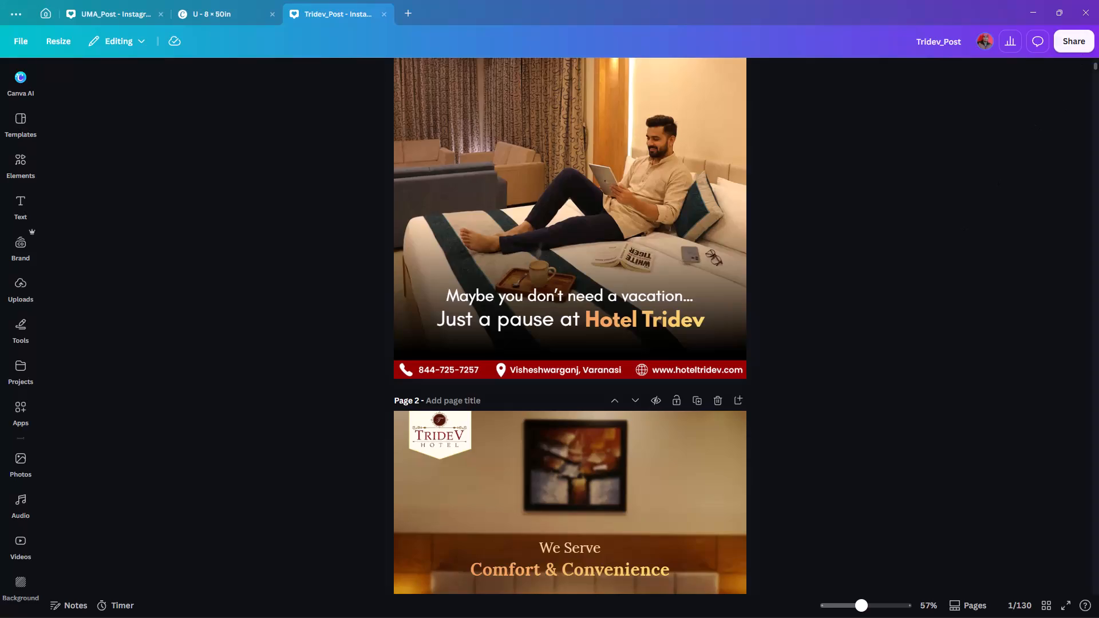
Duplicate the last page of the design, the National Unity Day post on page 130.
left_click_drag(1096, 67, 1098, 422)
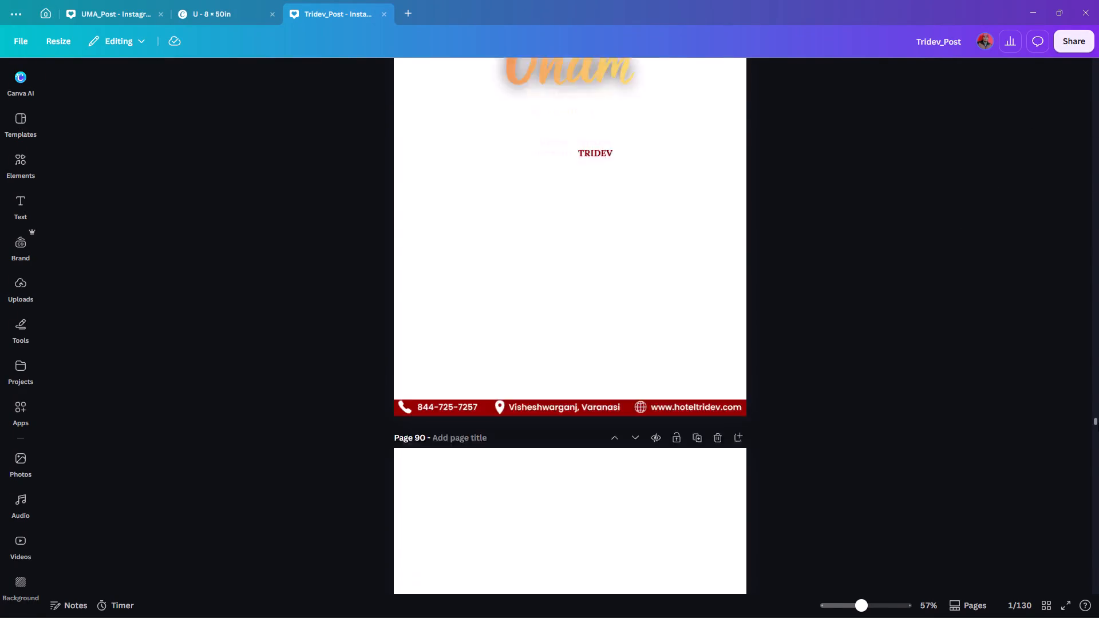
left_click_drag(1098, 422, 1098, 617)
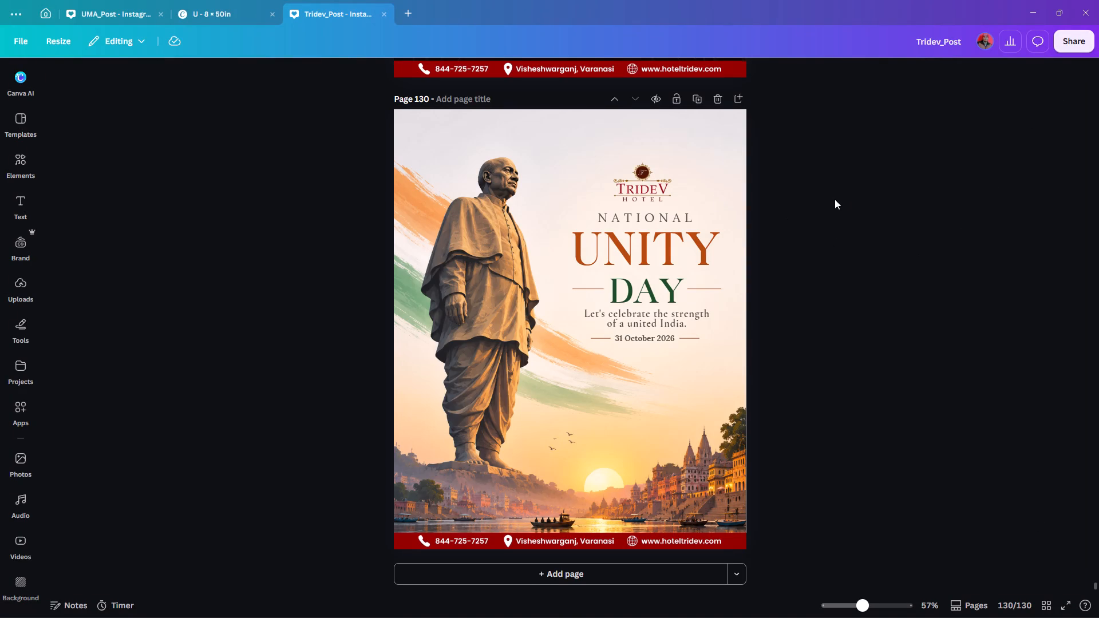
scroll(835, 199, "up", 8)
scroll(883, 221, "down", 7)
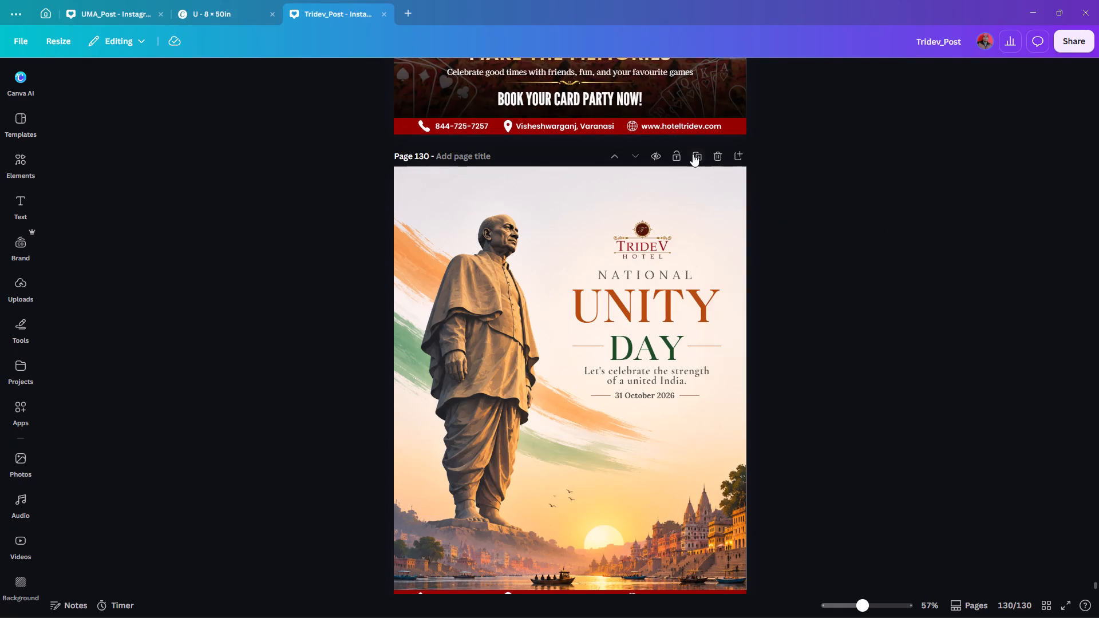
left_click(693, 154)
Delete the Unity Day text, divider lines and statue background image from the duplicated page, keeping the hotel logo and contact footer.
scroll(881, 268, "down", 2)
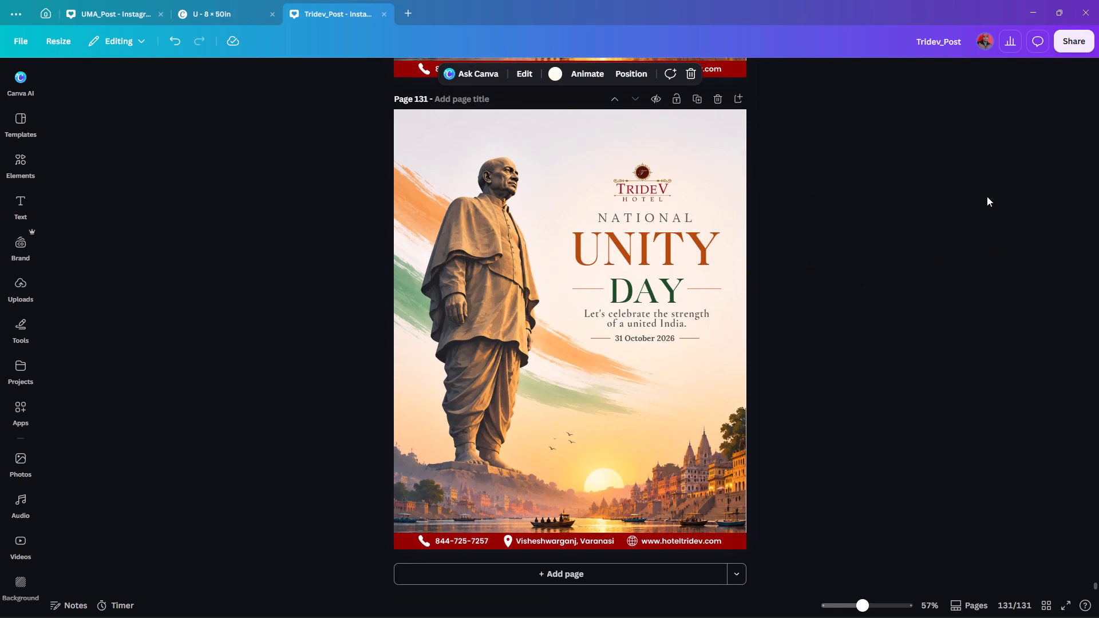
left_click_drag(994, 213, 379, 437)
key("Delete")
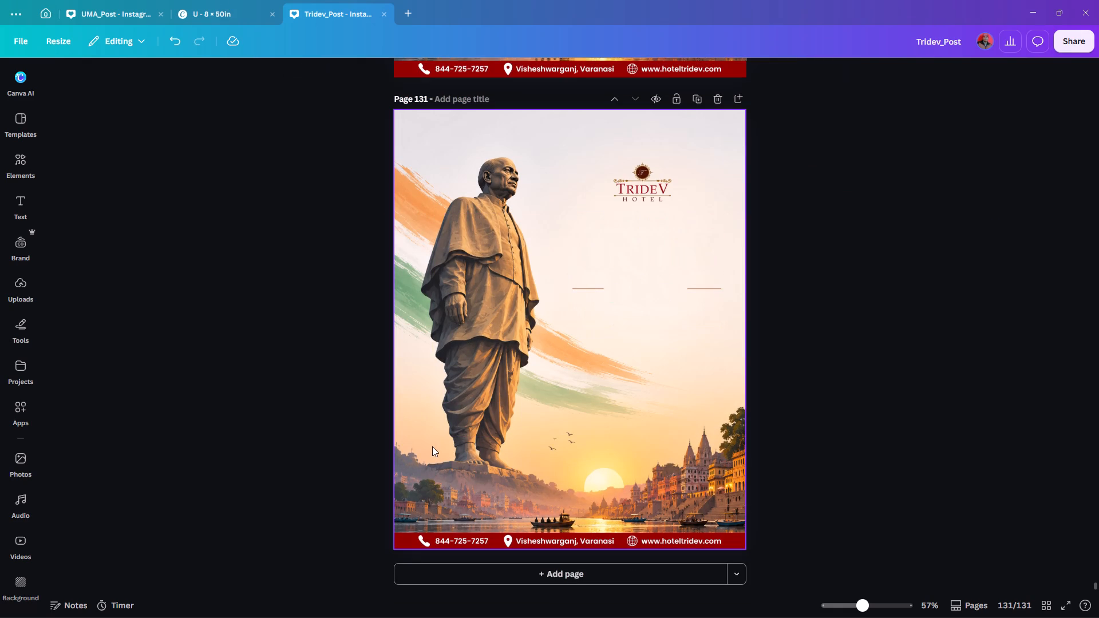
left_click(490, 422)
key("Delete")
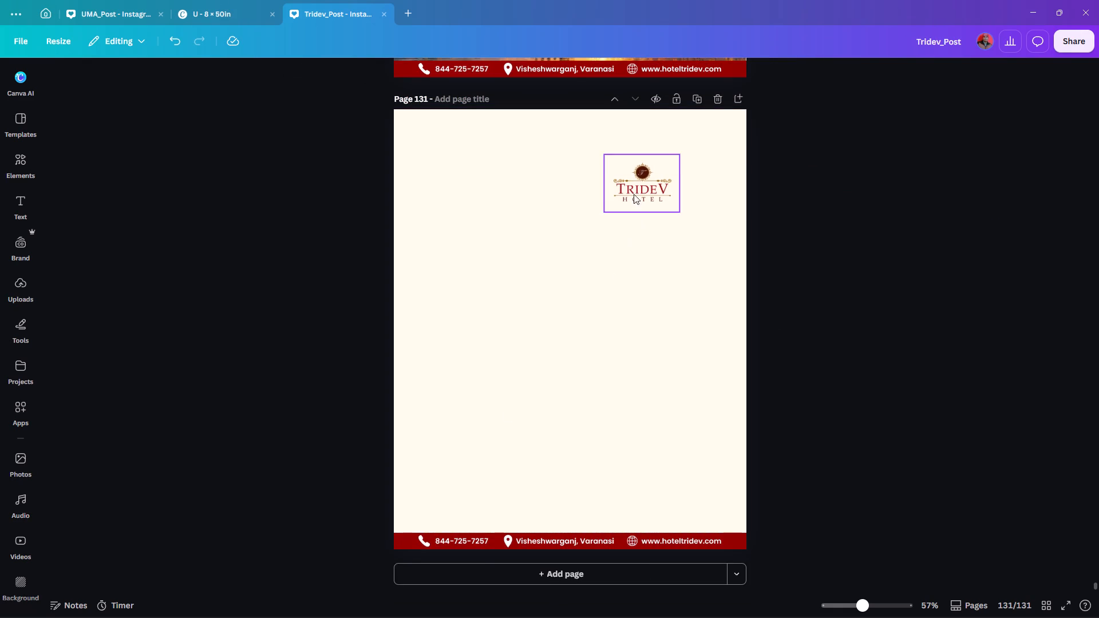
Move the Tridev Hotel logo to the top centre of page 131.
left_click_drag(639, 190, 566, 146)
left_click(905, 197)
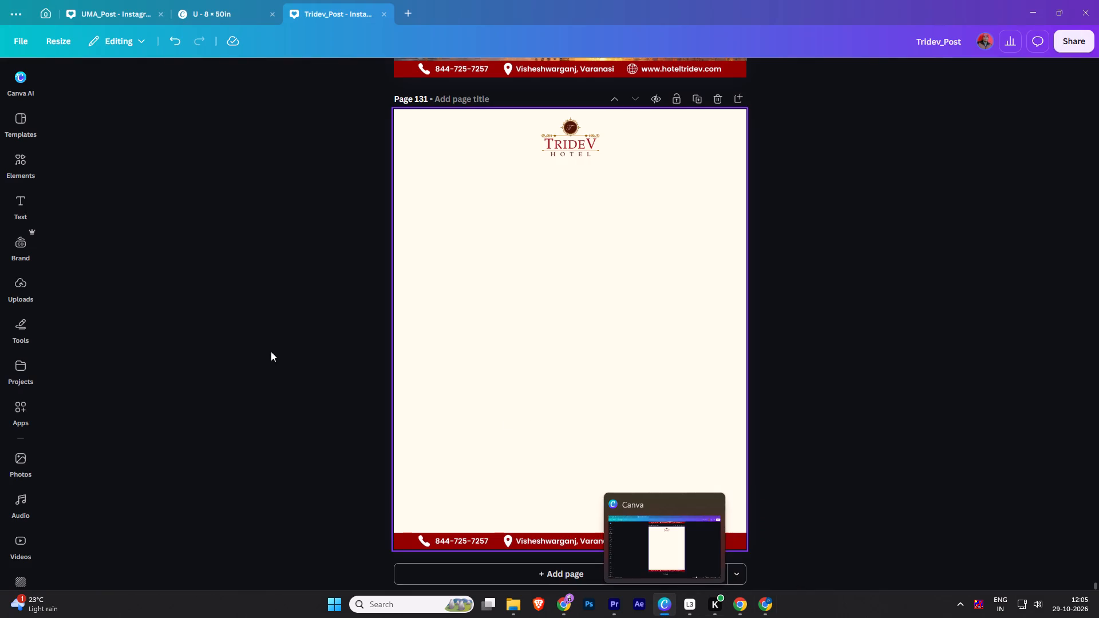
left_click(256, 328)
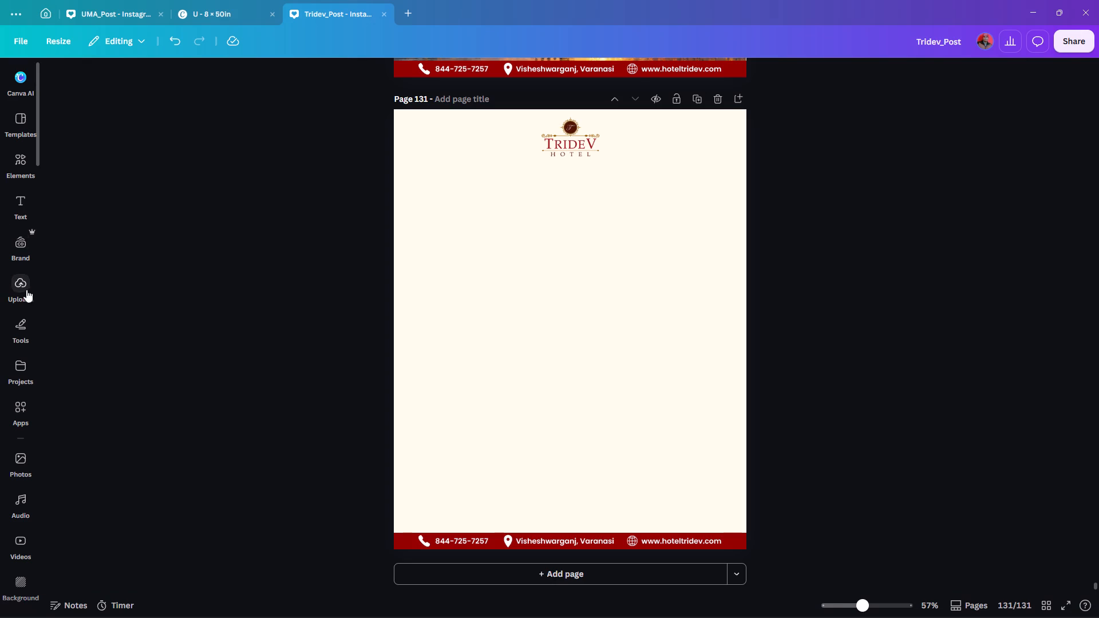
Search the elements for dhanteras and add the graphic of Goddess Lakshmi seated on a pink lotus to the page.
left_click(17, 158)
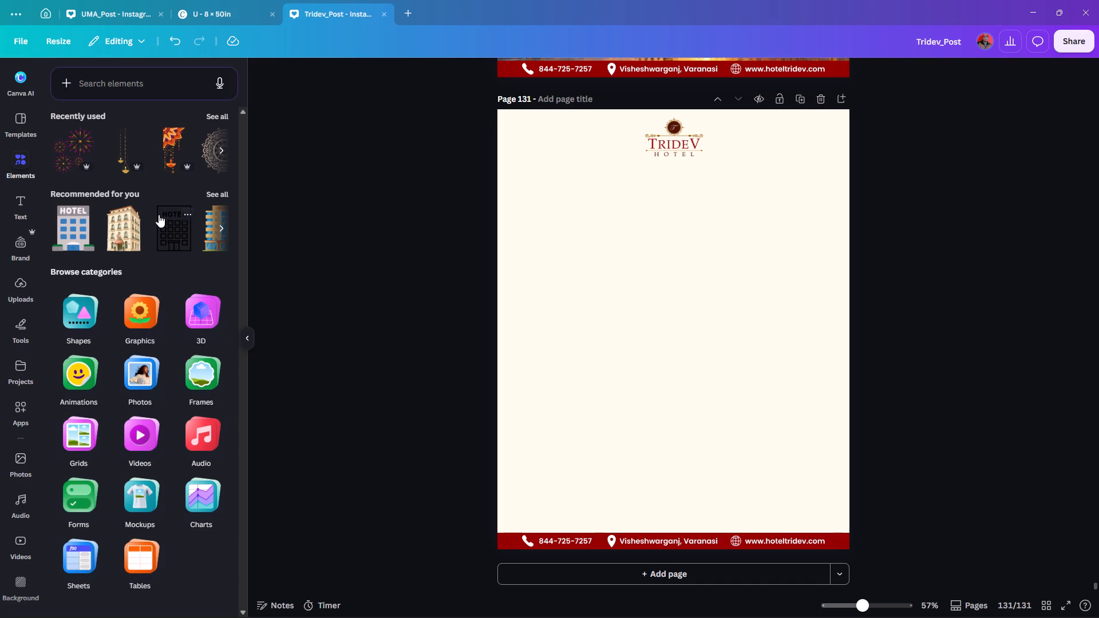
scroll(159, 215, "down", 8)
left_click(126, 90)
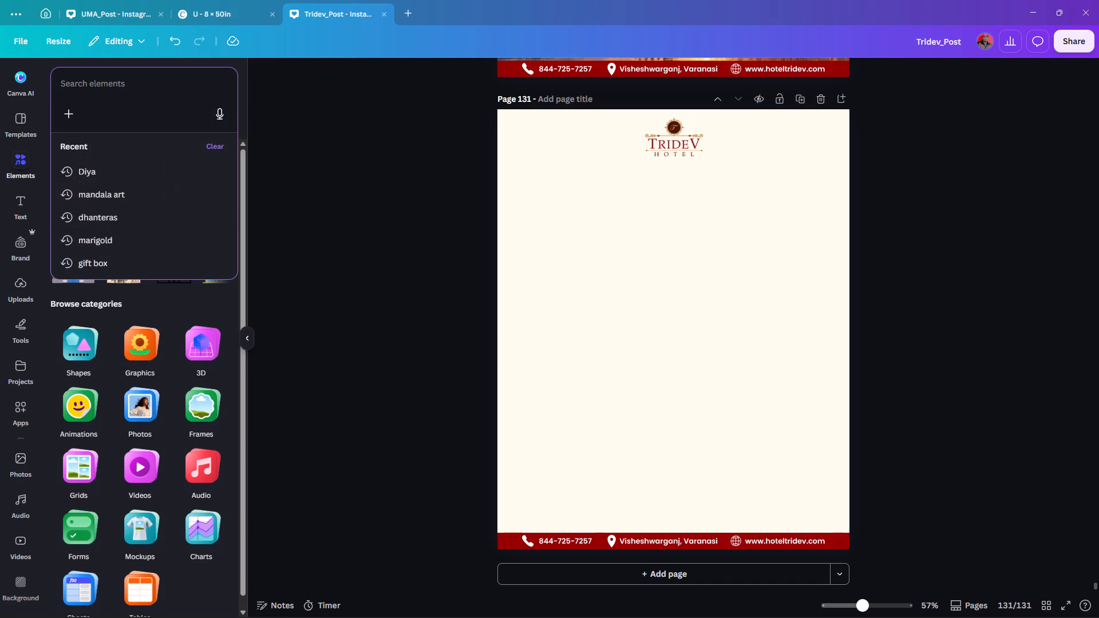
key("d")
key("h")
type("an")
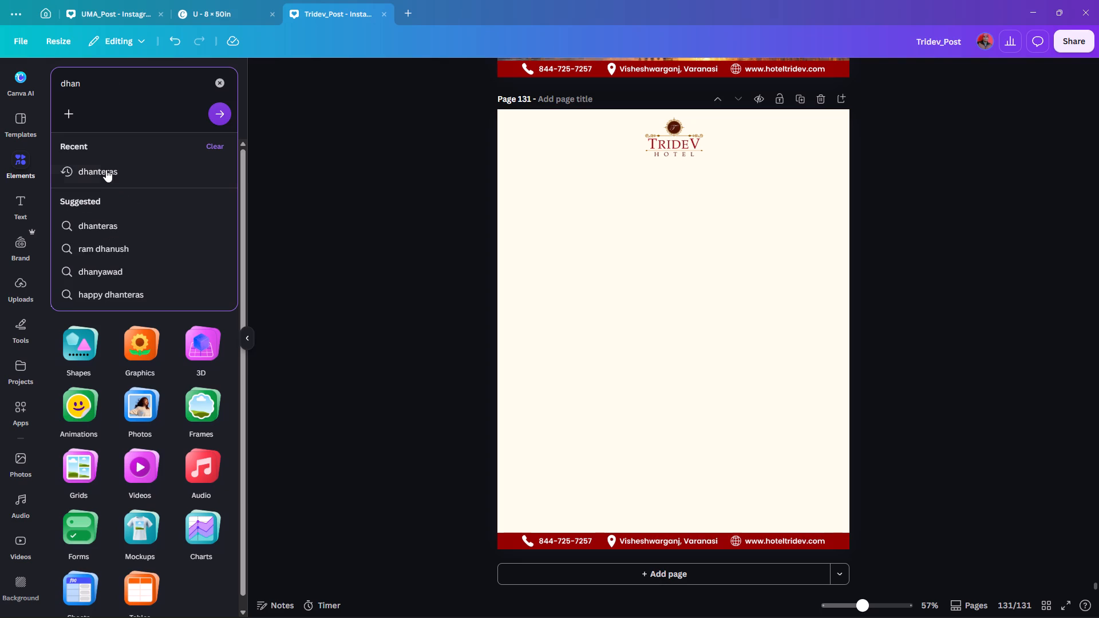
left_click(106, 171)
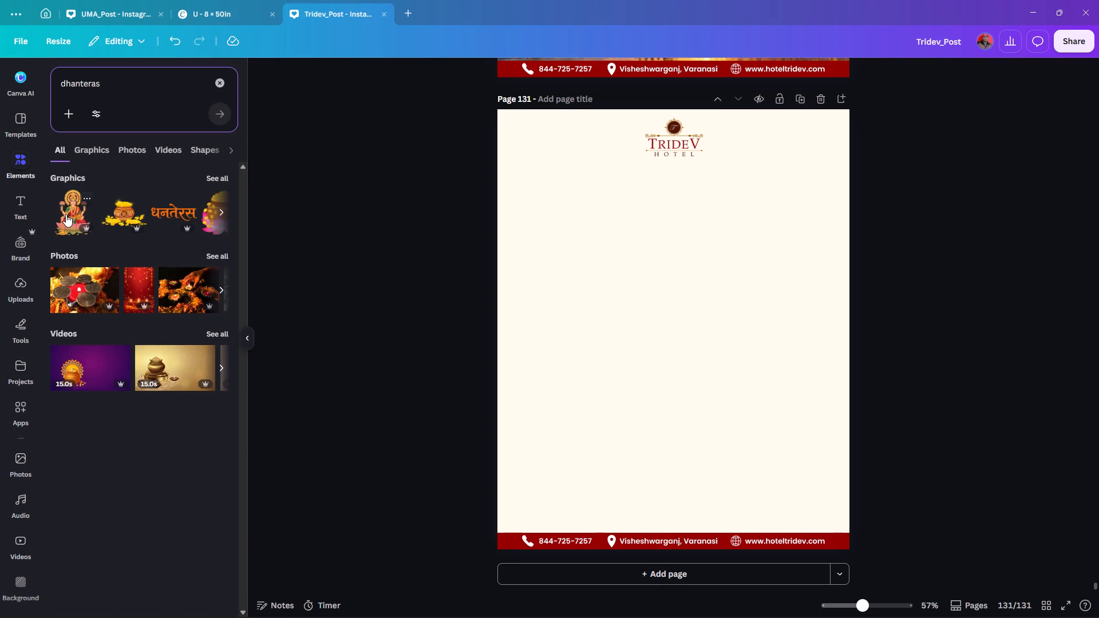
left_click(66, 214)
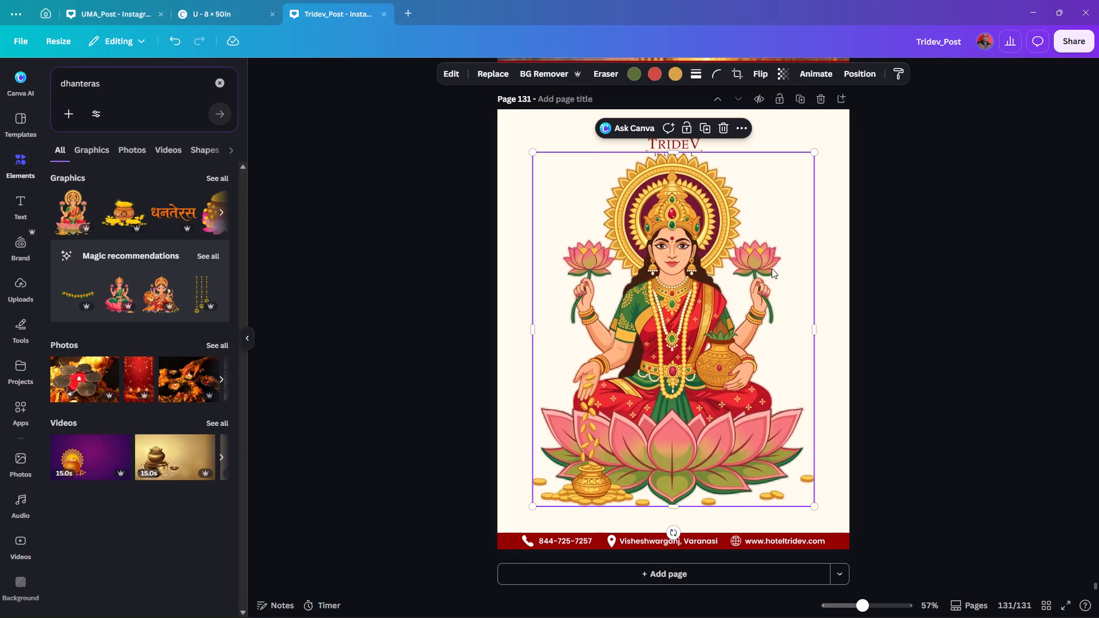
Shrink the Lakshmi graphic to a little under half the page width and place it in the page's left half, below the logo.
left_click_drag(814, 152, 802, 165, "alt")
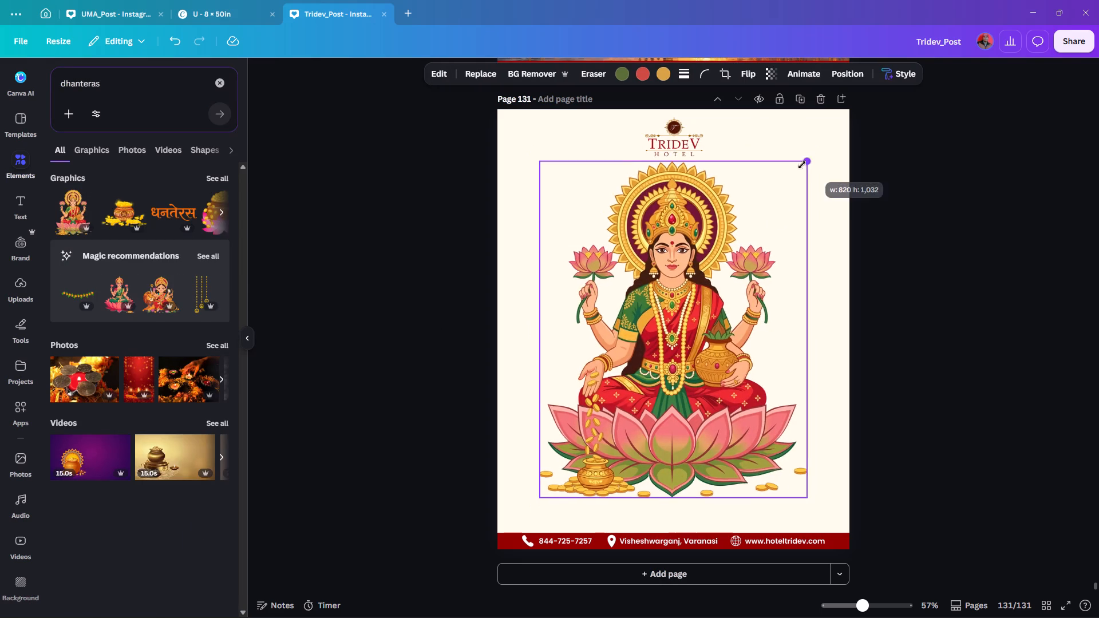
left_click_drag(802, 165, 782, 188, "alt")
left_click(841, 77)
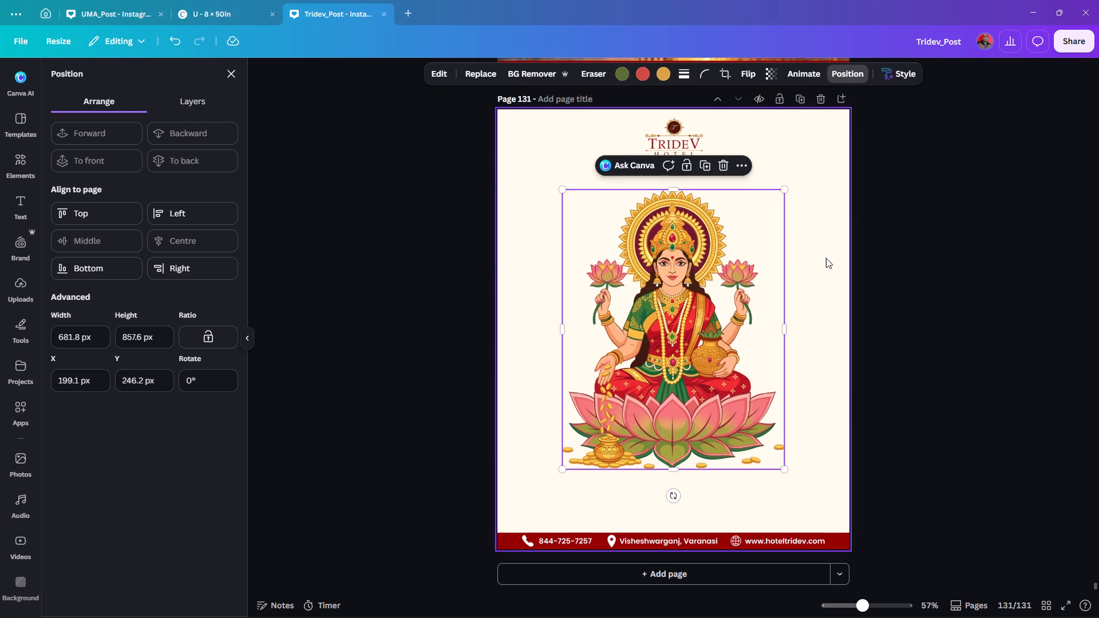
double_click(1027, 236)
left_click(707, 320)
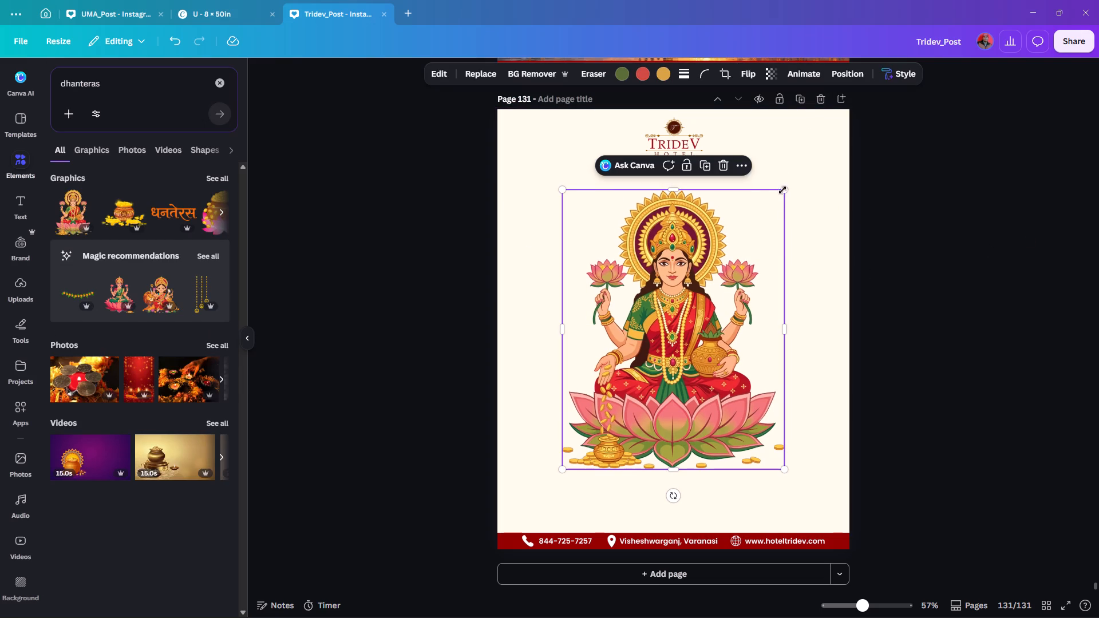
left_click_drag(784, 187, 754, 236, "alt")
left_click_drag(669, 339, 653, 332)
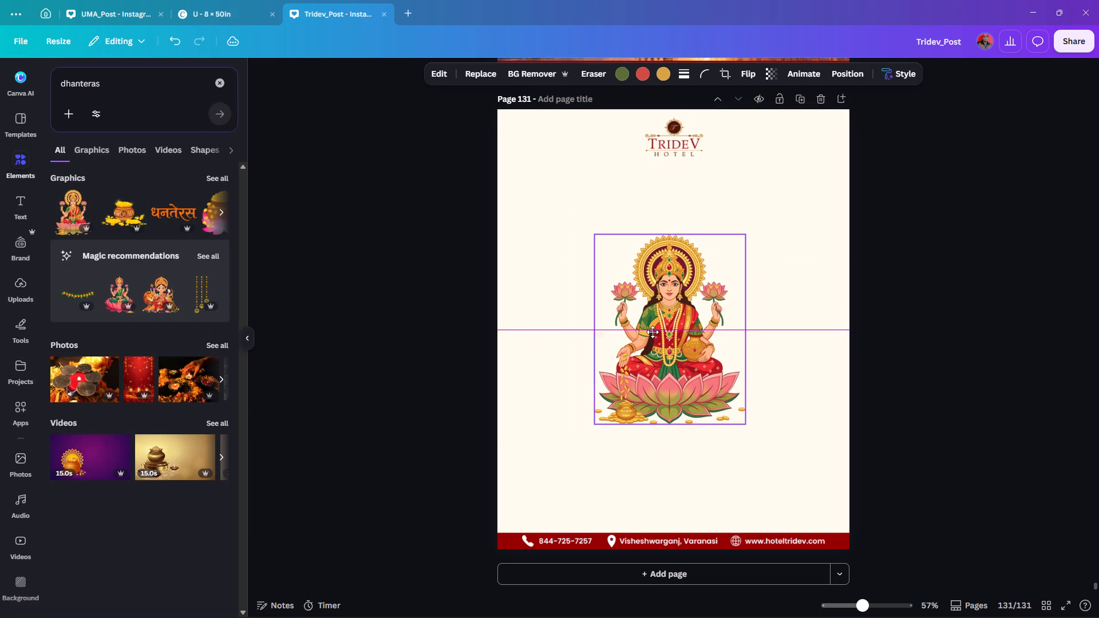
left_click_drag(653, 332, 604, 331)
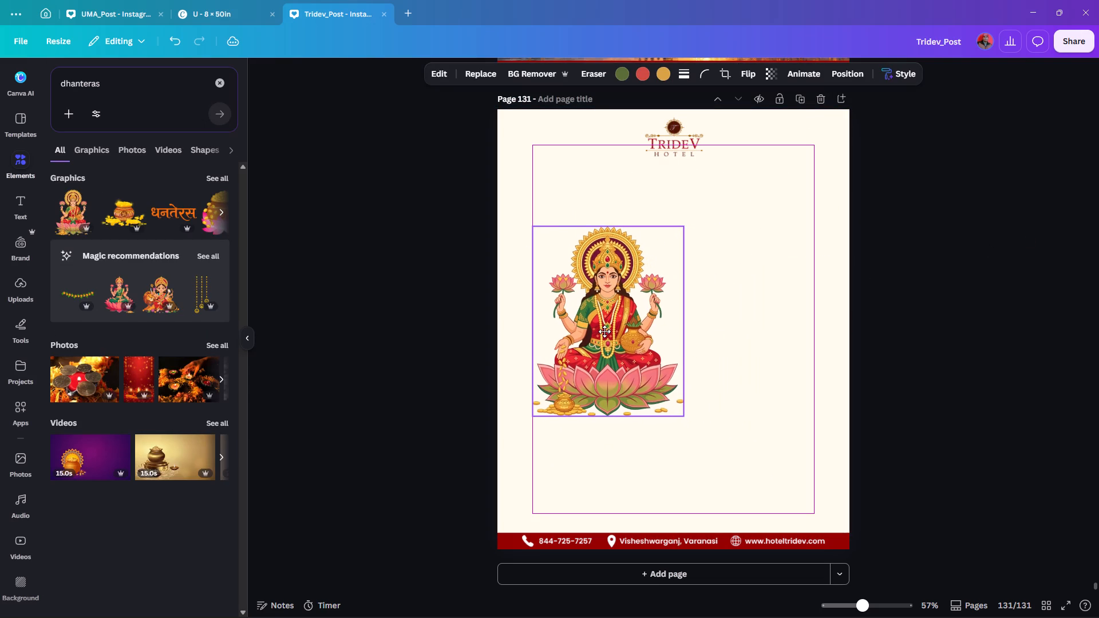
left_click_drag(604, 331, 604, 332)
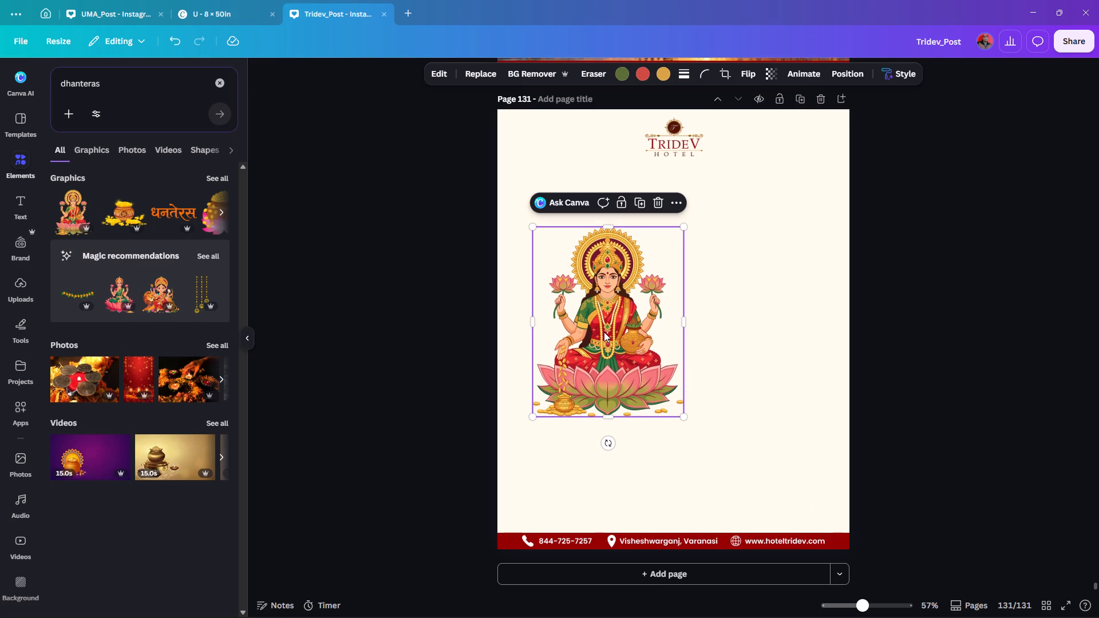
left_click(415, 365)
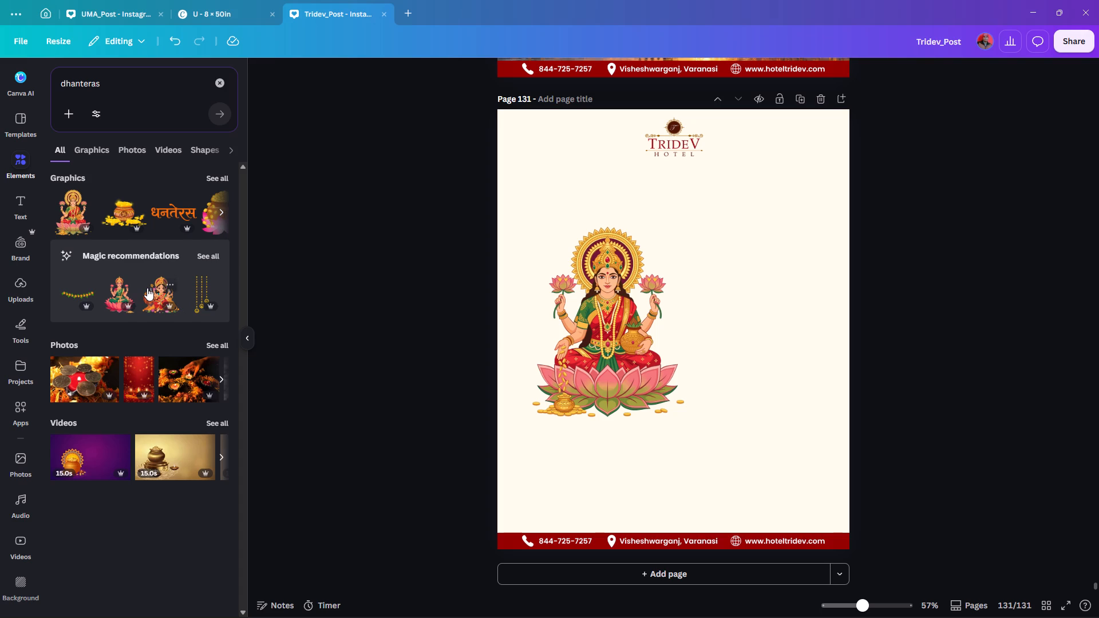
Browse the full set of dhanteras graphics for further decorative elements suited to the post.
left_click(214, 177)
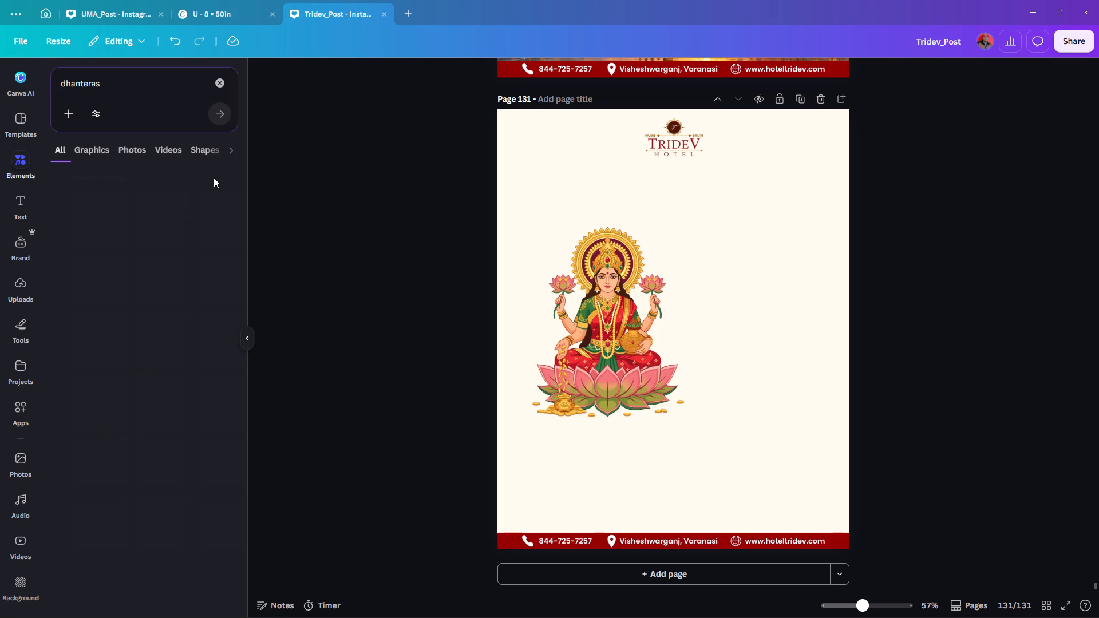
scroll(160, 255, "down", 4)
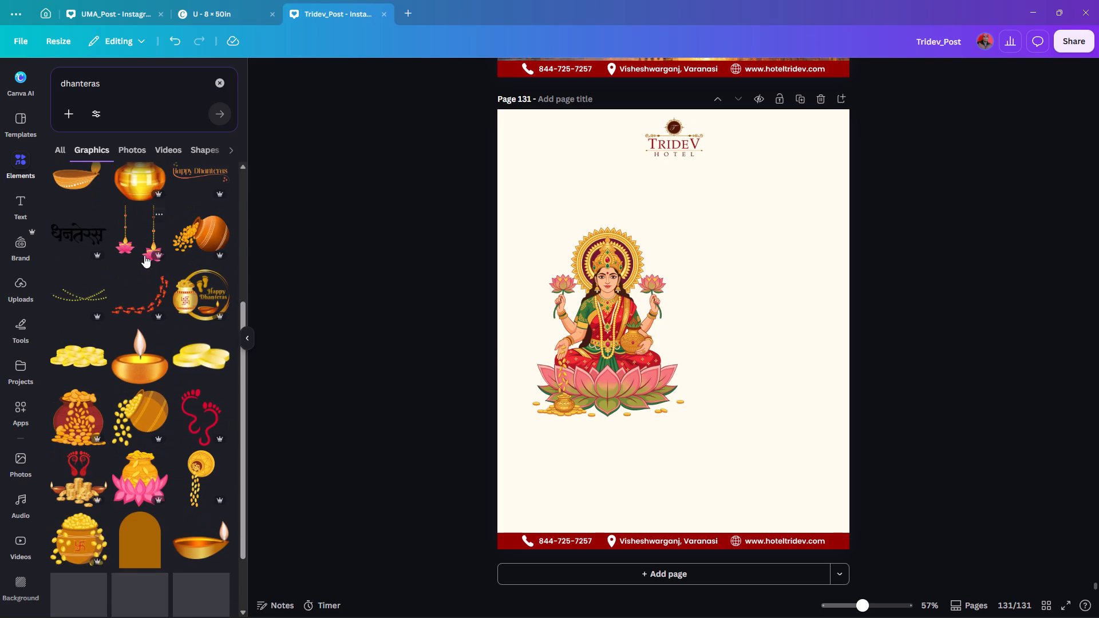
scroll(144, 252, "down", 8)
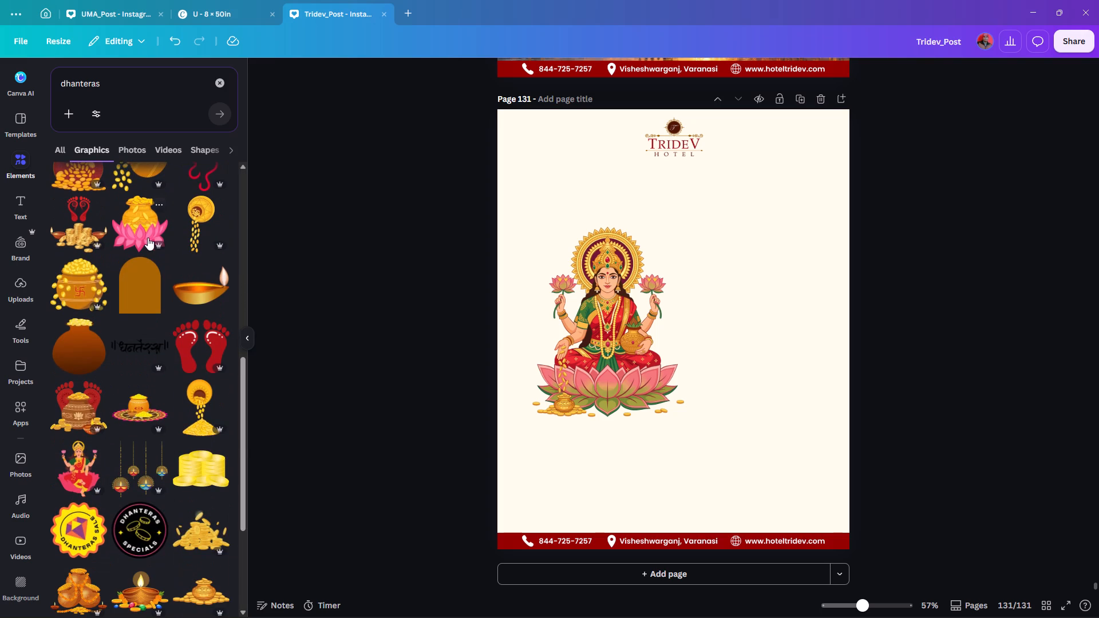
scroll(143, 238, "down", 10)
scroll(161, 247, "up", 4)
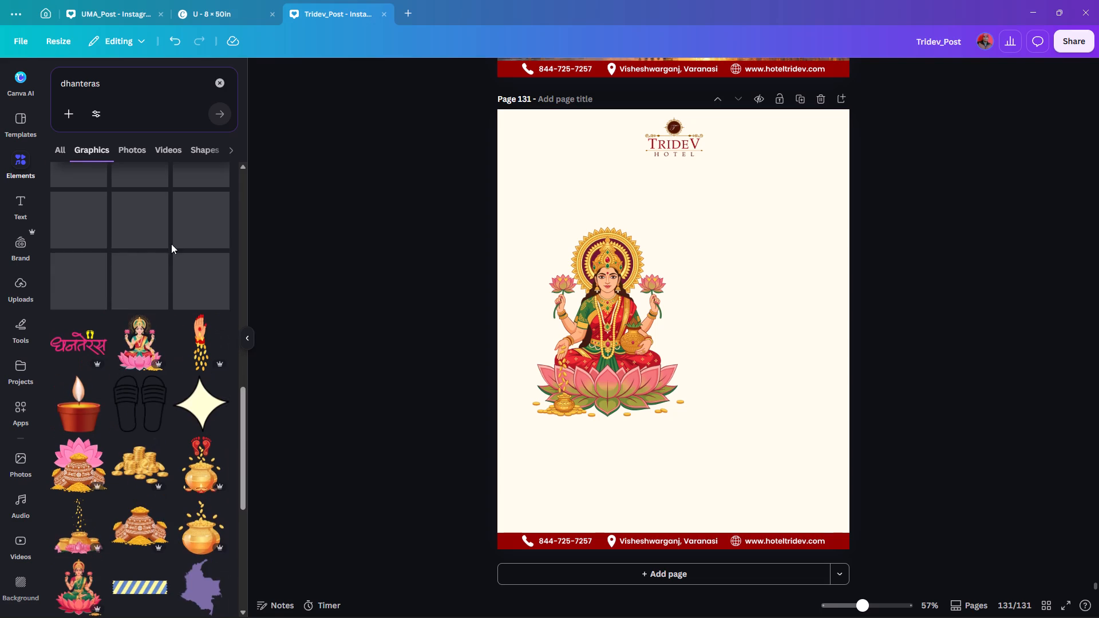
scroll(171, 250, "down", 9)
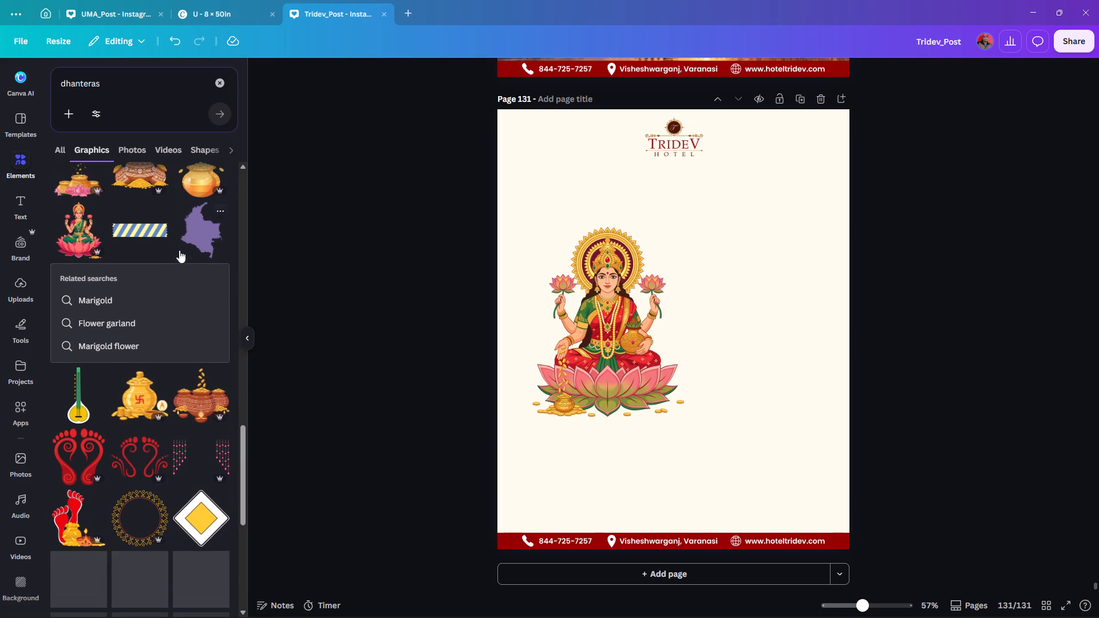
scroll(189, 263, "down", 7)
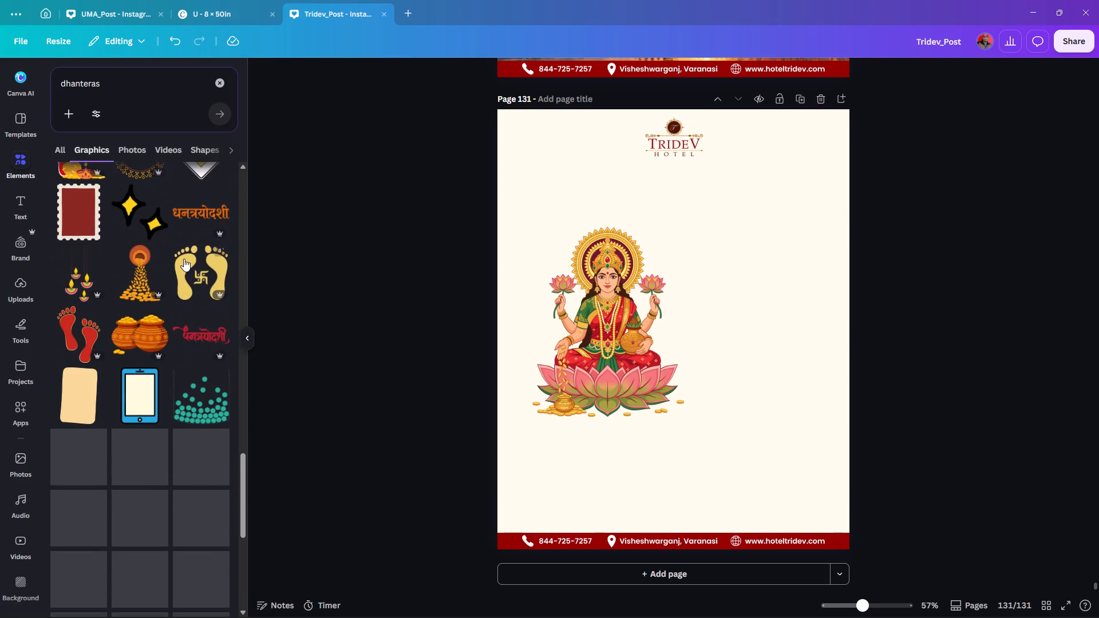
scroll(184, 259, "down", 3)
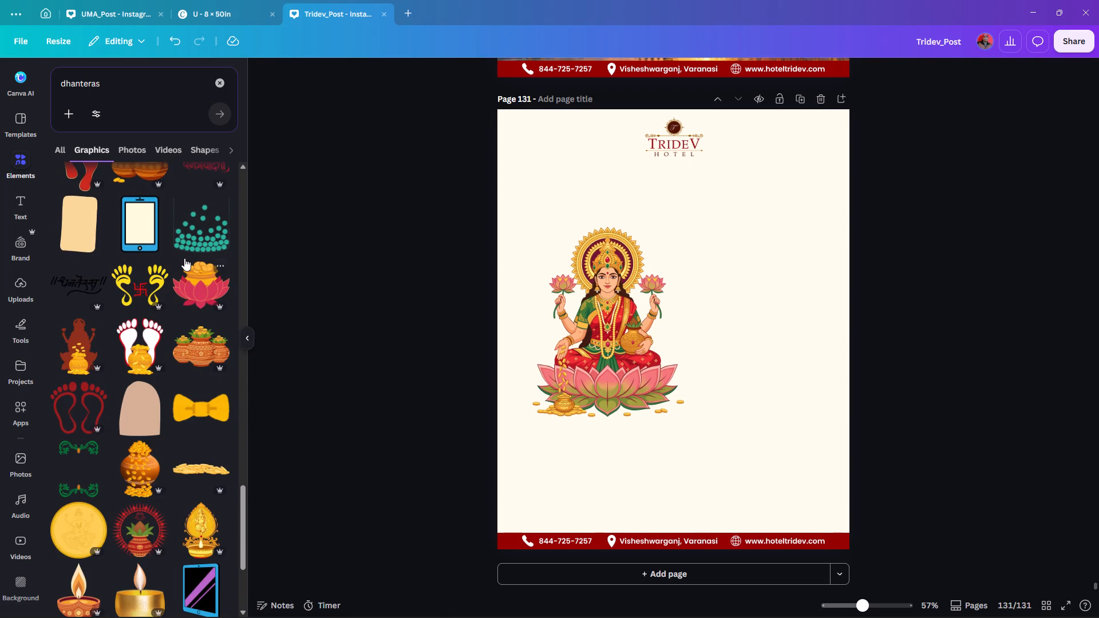
scroll(180, 249, "down", 4)
scroll(184, 249, "up", 2)
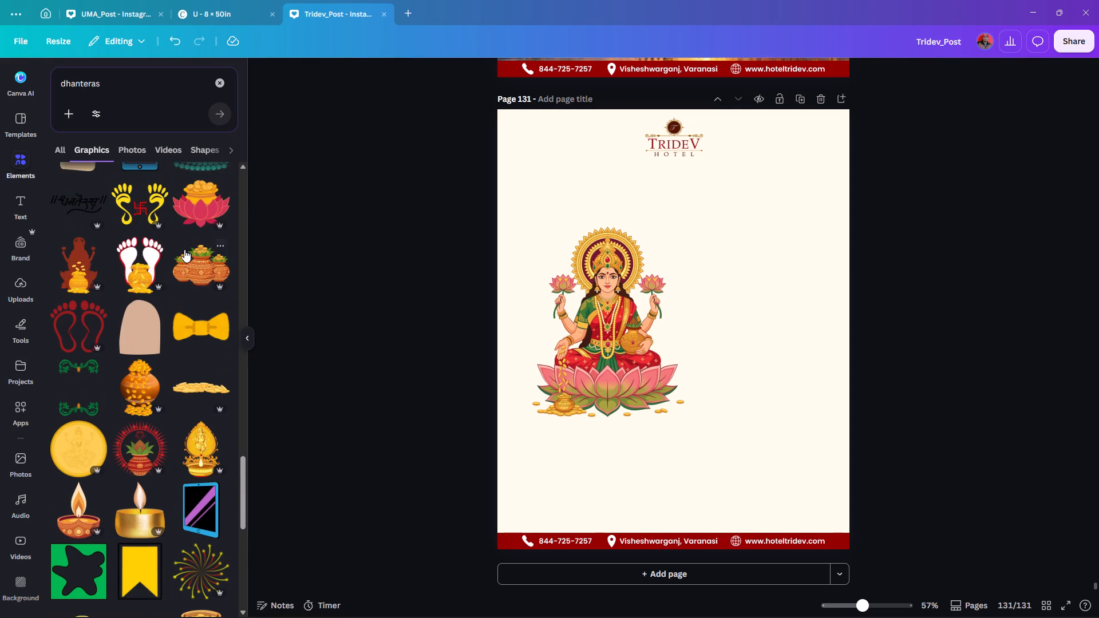
scroll(184, 249, "down", 12)
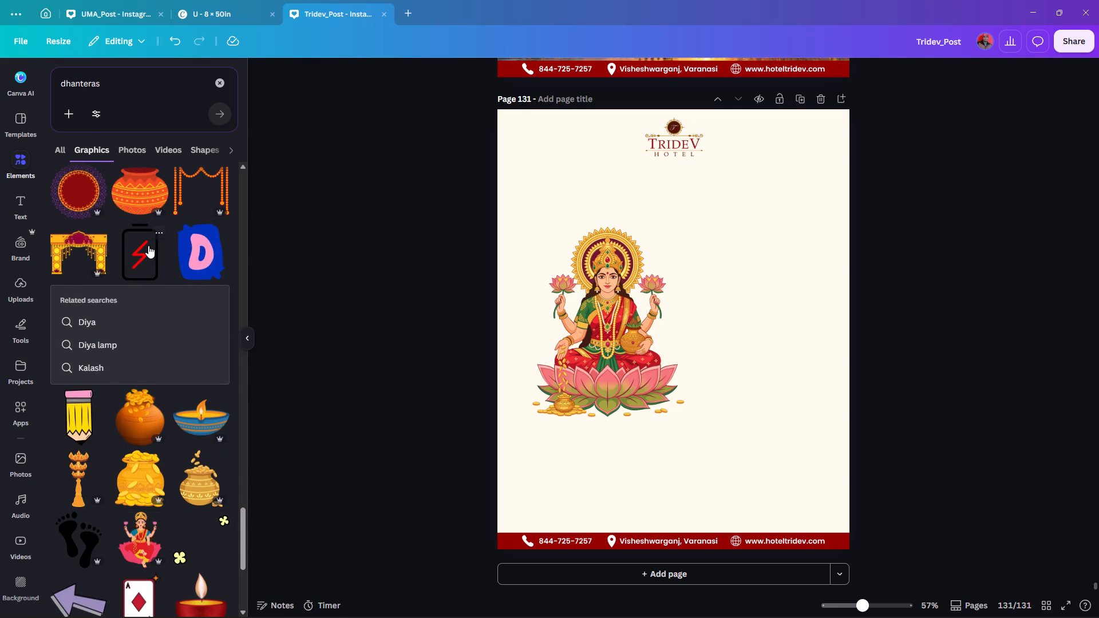
scroll(141, 252, "down", 14)
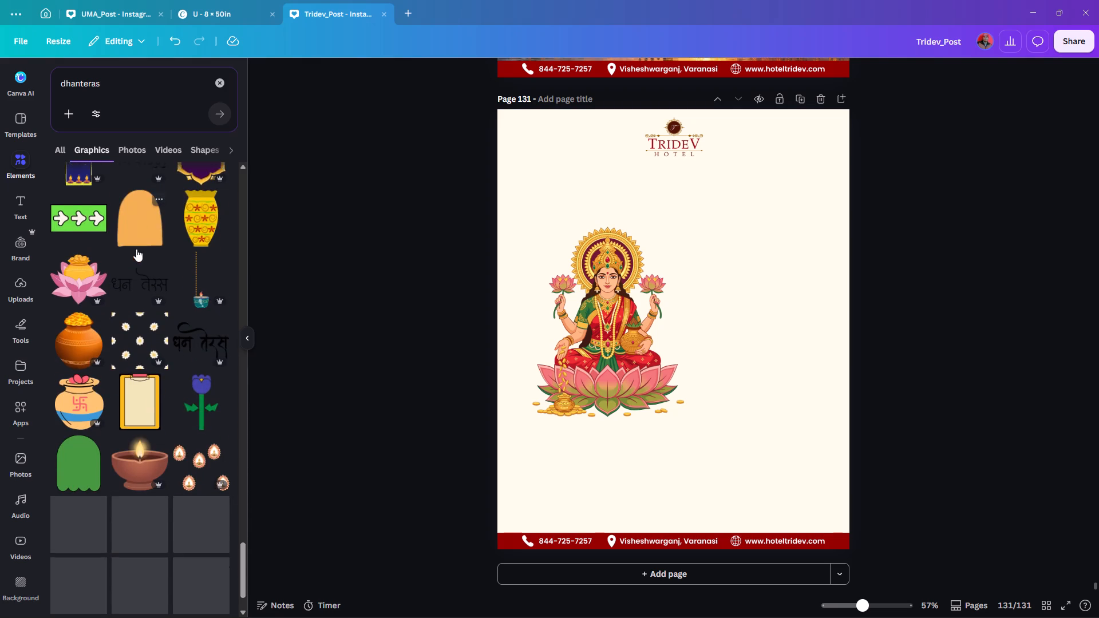
scroll(135, 248, "down", 6)
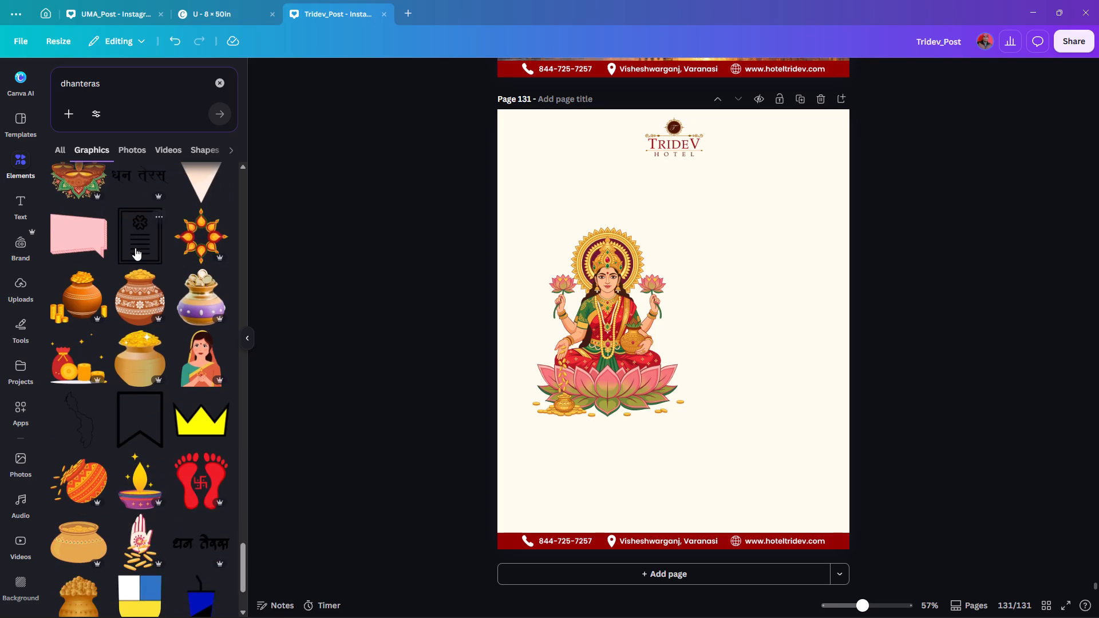
scroll(135, 248, "down", 5)
Replace the dhanteras element search with a search for ganesha graphics.
left_click(100, 88)
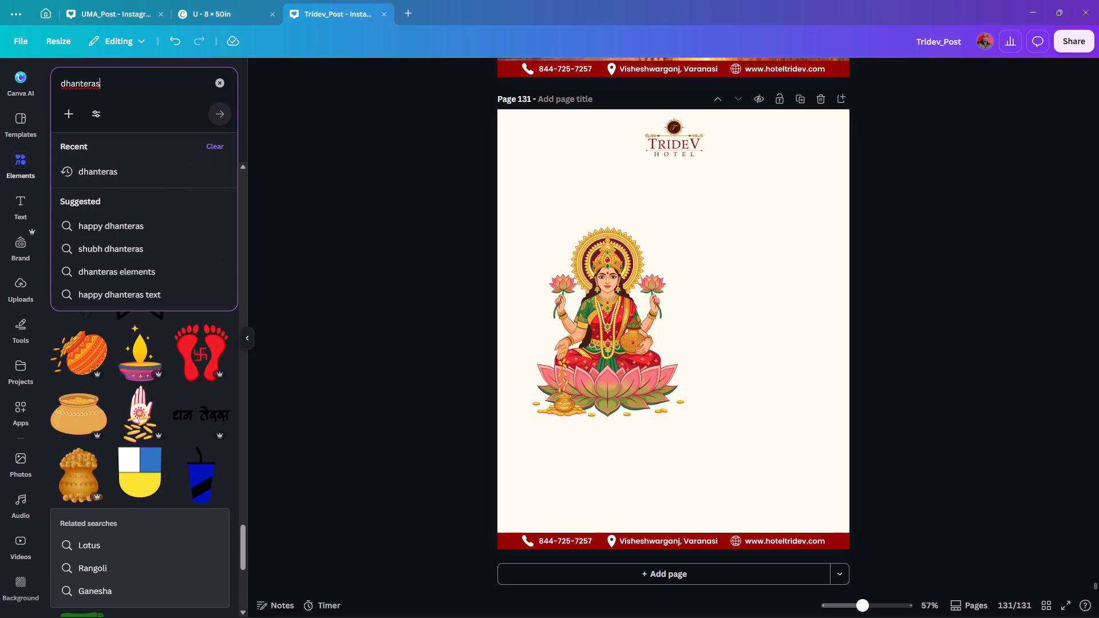
key("space")
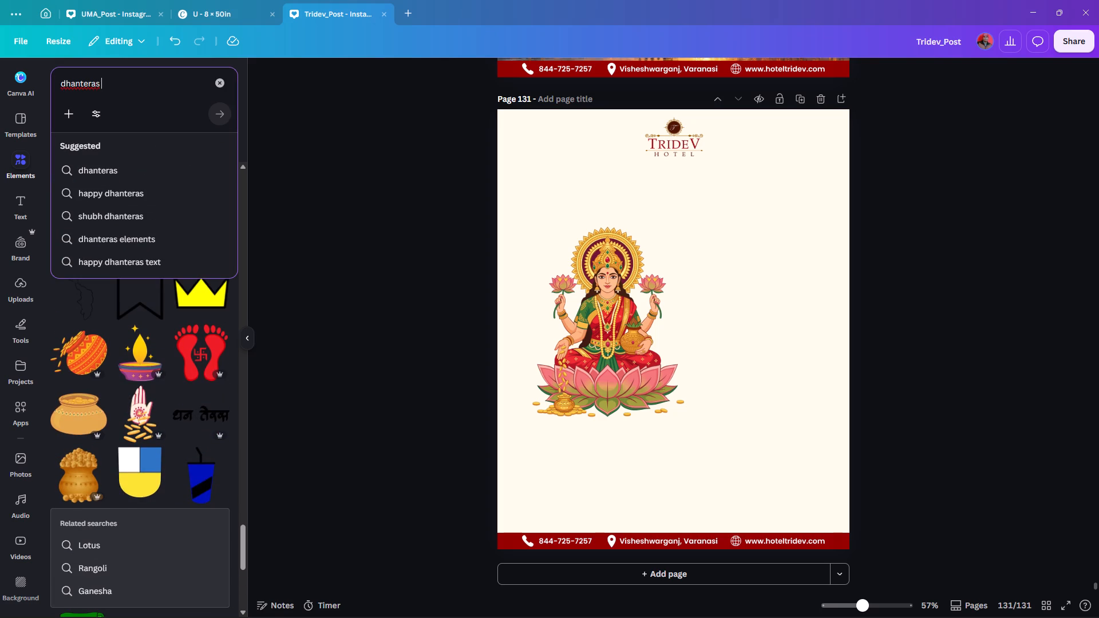
key("BackSpace")
key("BackSpace")
key("BackSpace")
key("BackSpace")
key("BackSpace")
key("BackSpace")
key("BackSpace")
key("BackSpace")
key("BackSpace")
key("BackSpace")
key("BackSpace")
key("BackSpace")
key("BackSpace")
key("BackSpace")
key("BackSpace")
key("BackSpace")
key("BackSpace")
key("BackSpace")
key("BackSpace")
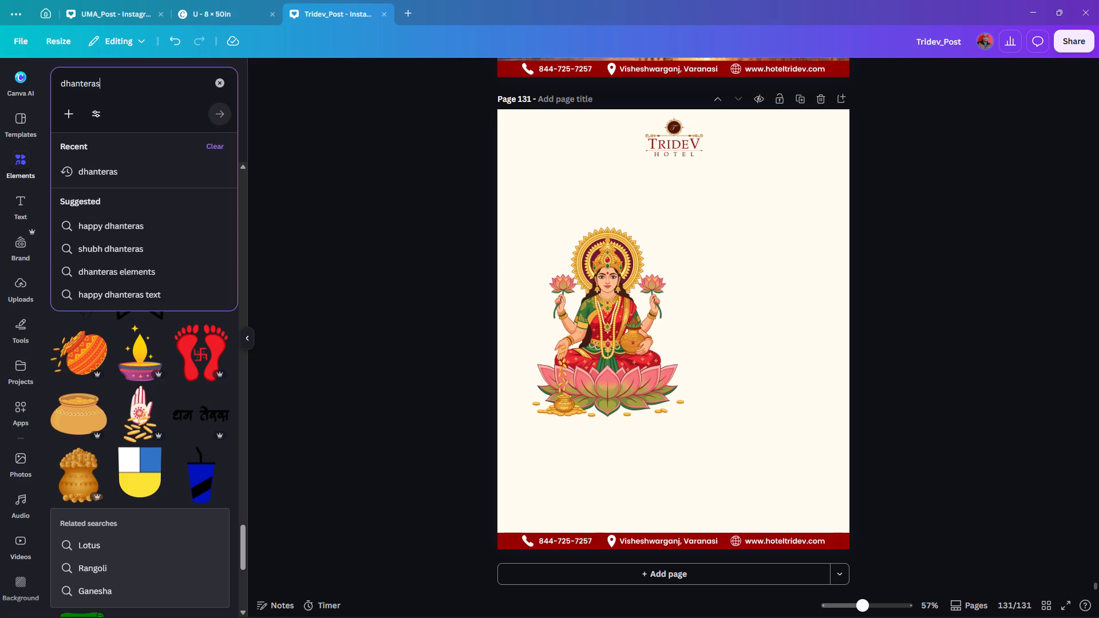
key("g")
key("a")
type("nes")
key("h")
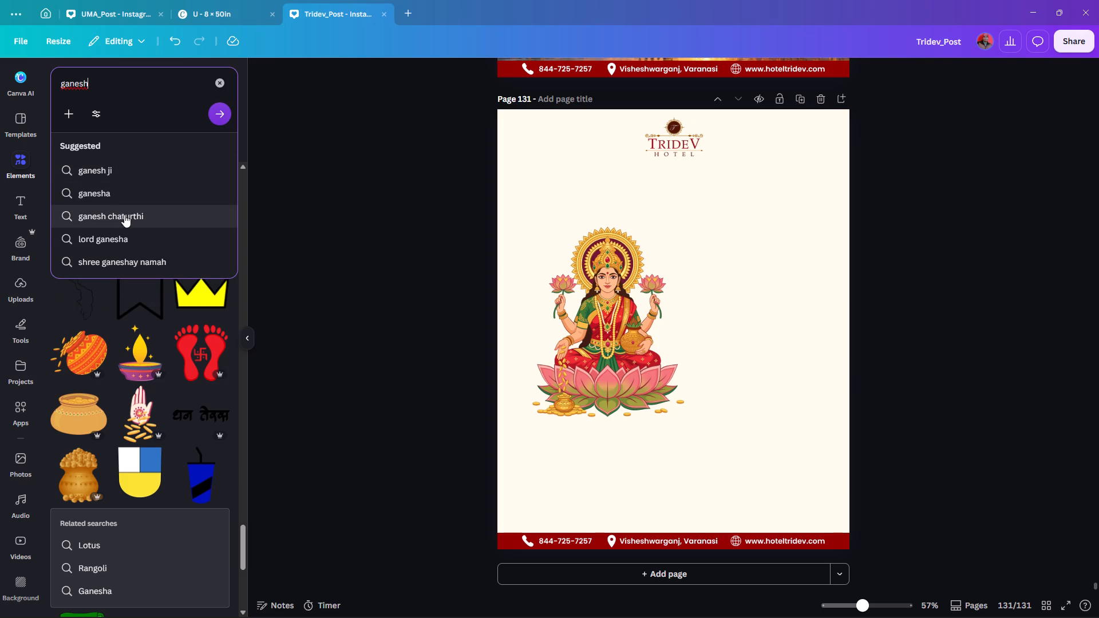
left_click(124, 191)
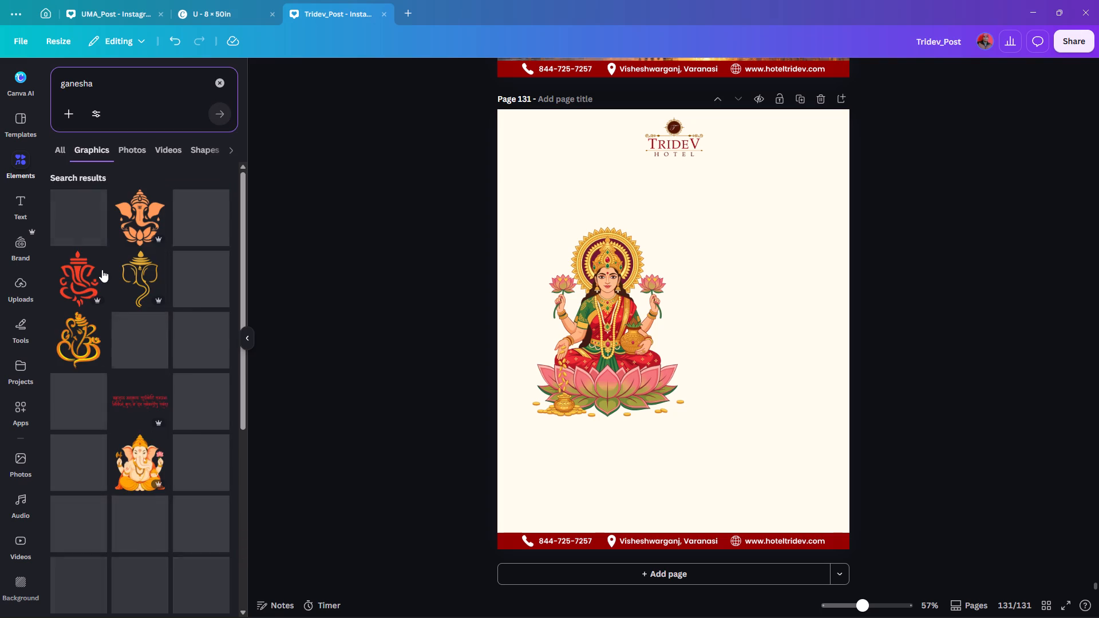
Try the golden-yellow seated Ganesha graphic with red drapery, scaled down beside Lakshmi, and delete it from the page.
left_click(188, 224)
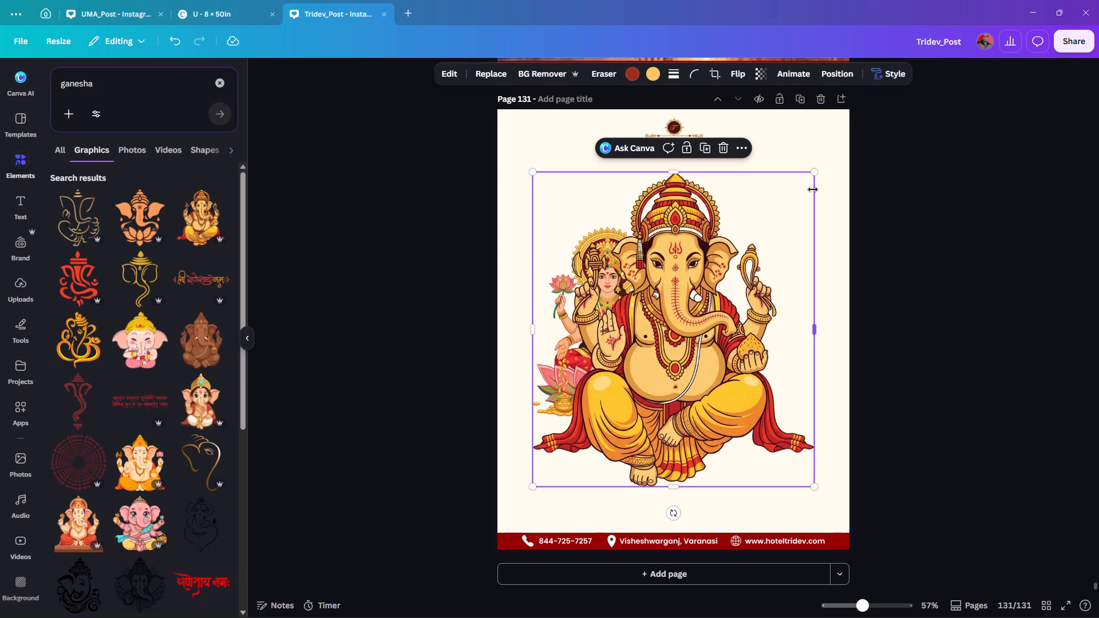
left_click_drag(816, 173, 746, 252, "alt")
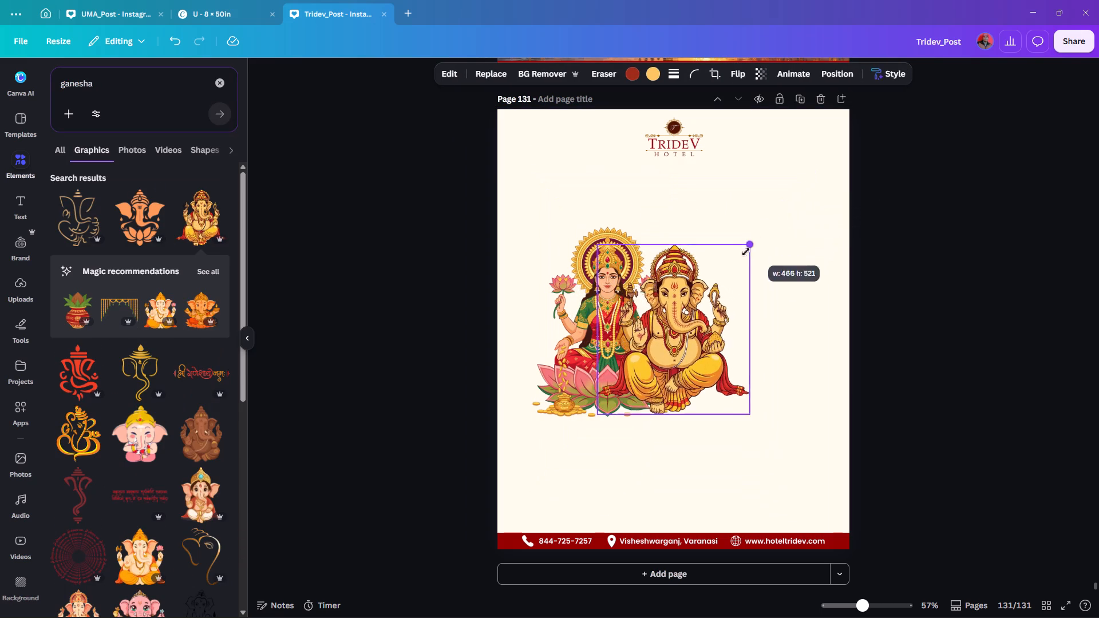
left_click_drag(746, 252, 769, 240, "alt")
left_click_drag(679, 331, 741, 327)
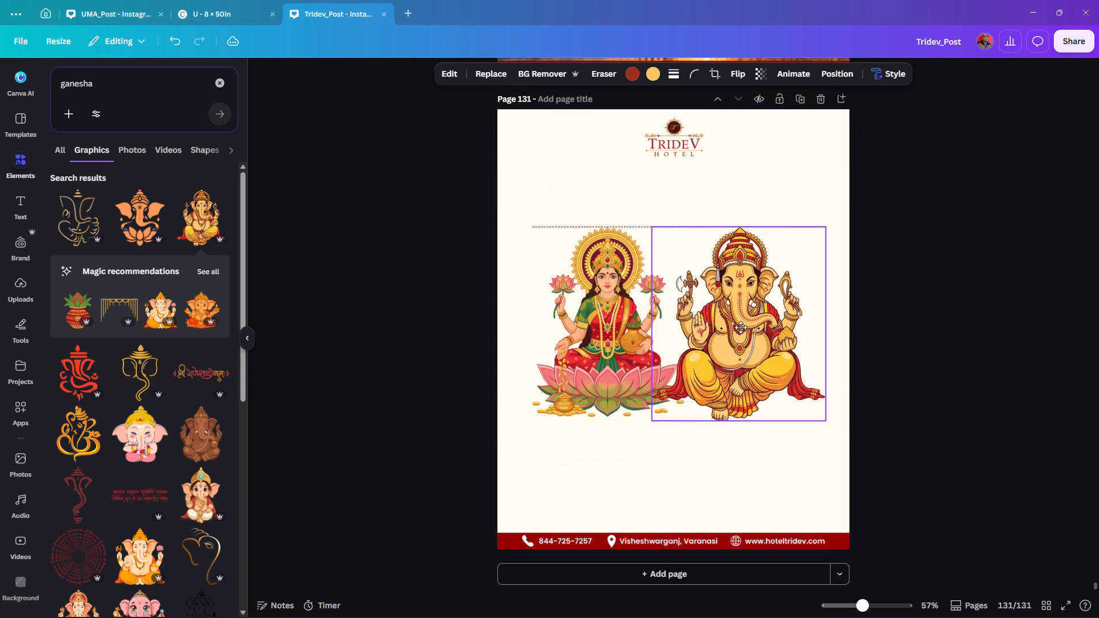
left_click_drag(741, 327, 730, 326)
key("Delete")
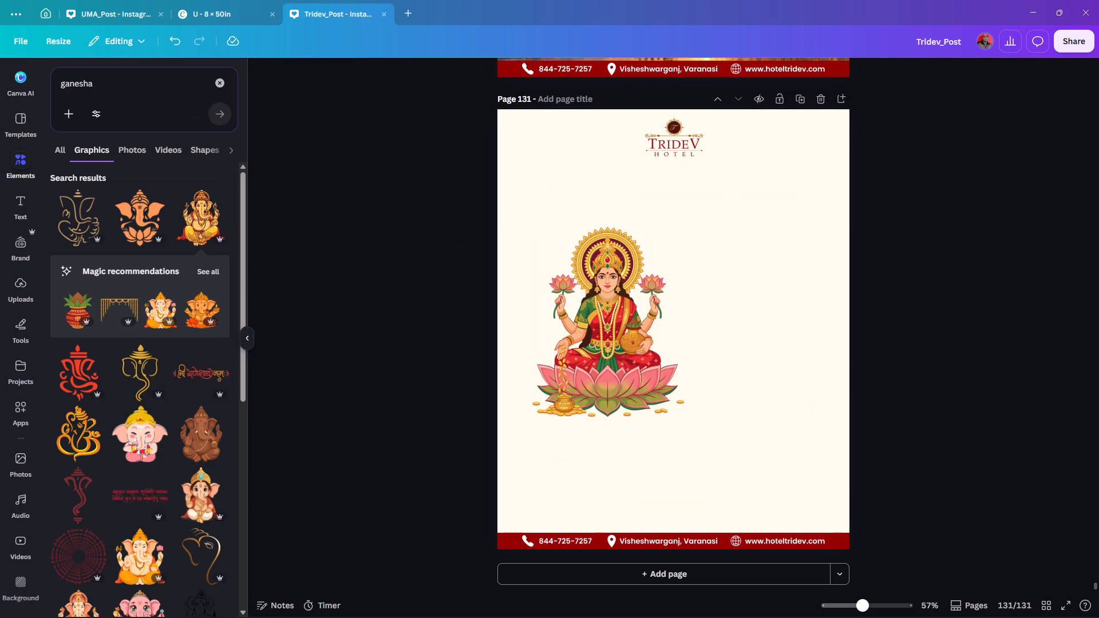
Search the element graphics for ganesh laxmi.
left_click(122, 91)
left_click(116, 84)
key("BackSpace")
key("space")
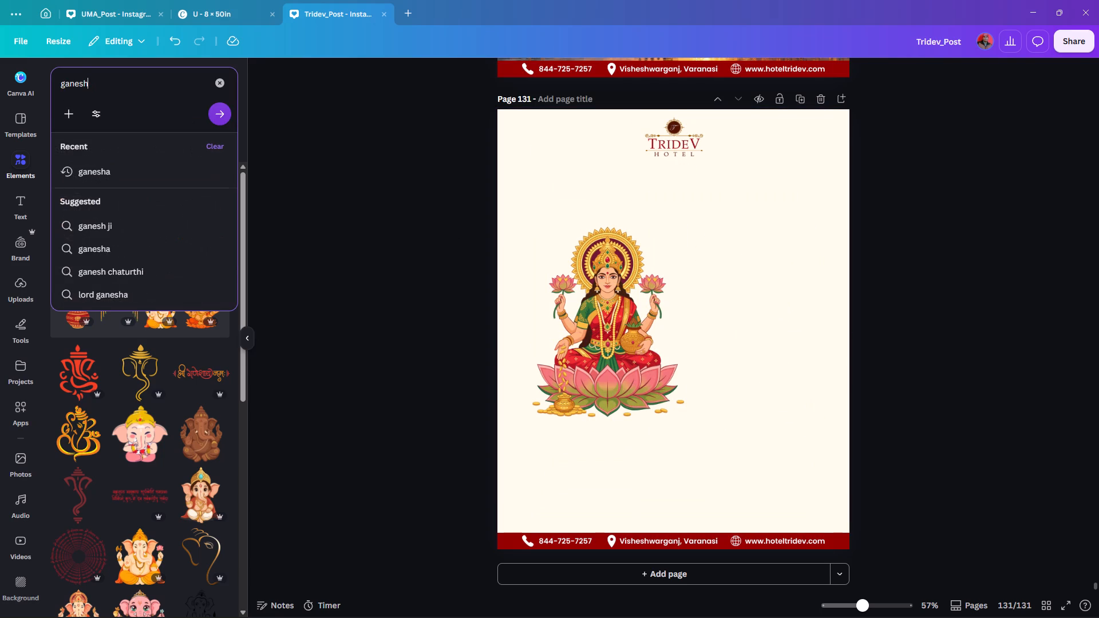
type("laxmi")
key("Return")
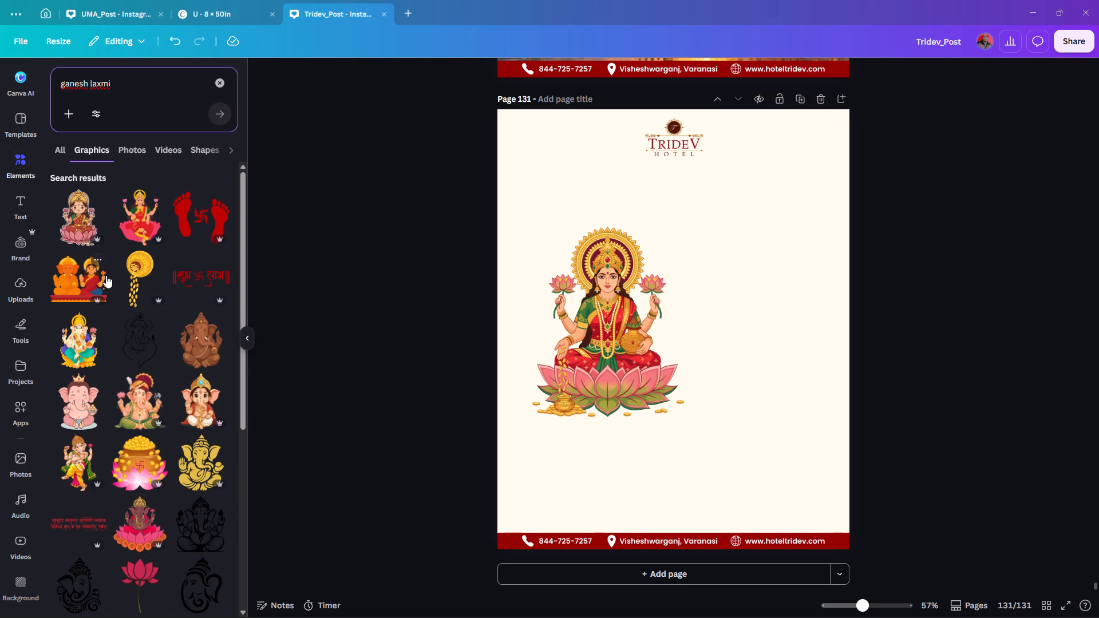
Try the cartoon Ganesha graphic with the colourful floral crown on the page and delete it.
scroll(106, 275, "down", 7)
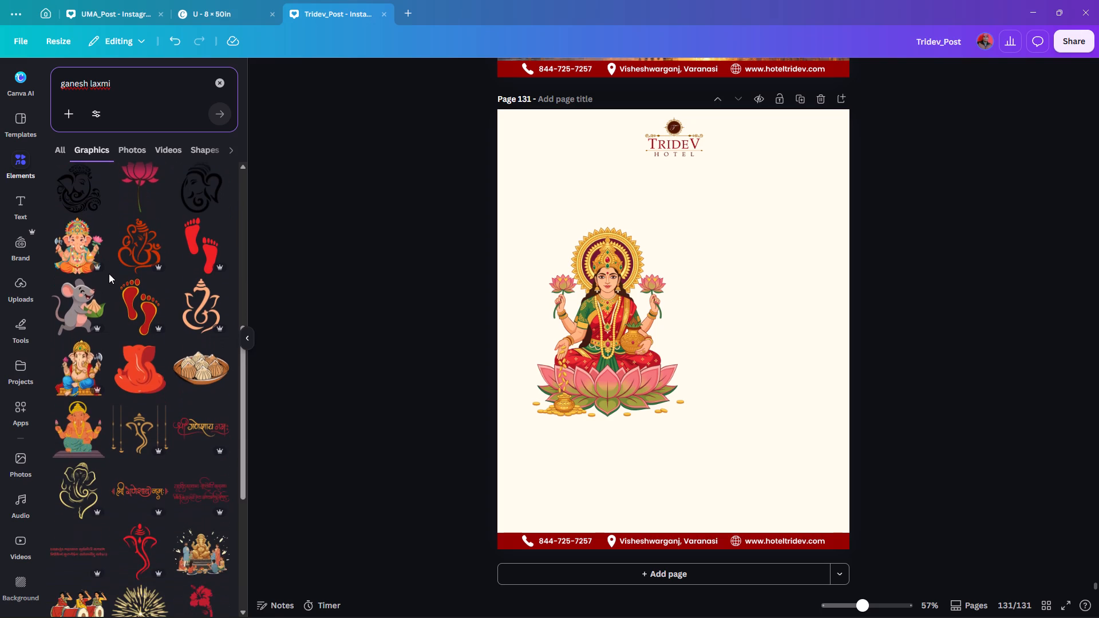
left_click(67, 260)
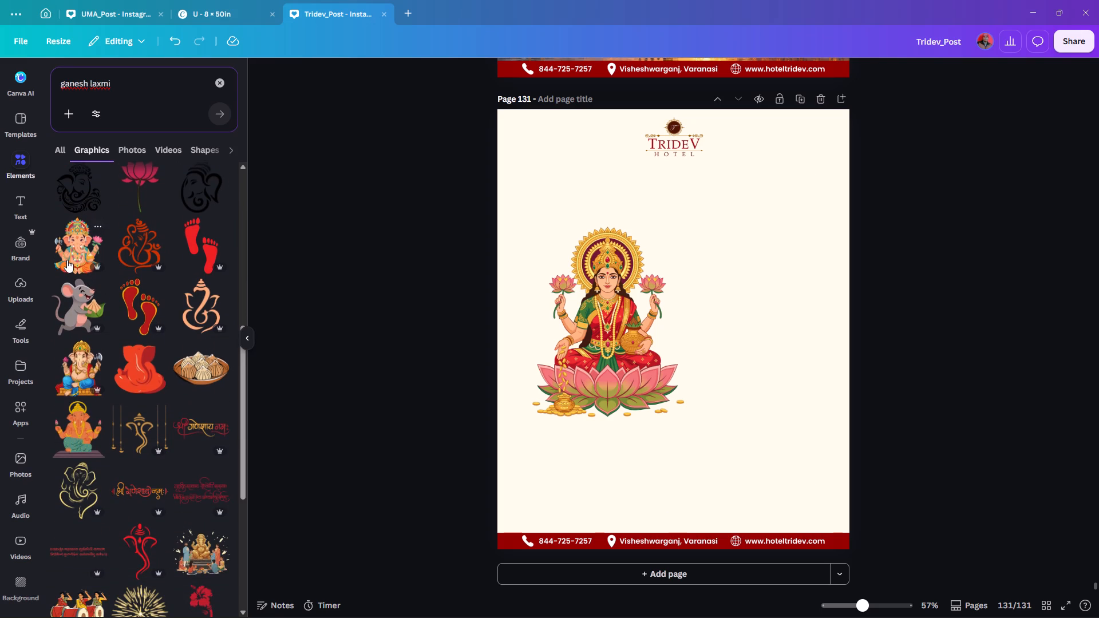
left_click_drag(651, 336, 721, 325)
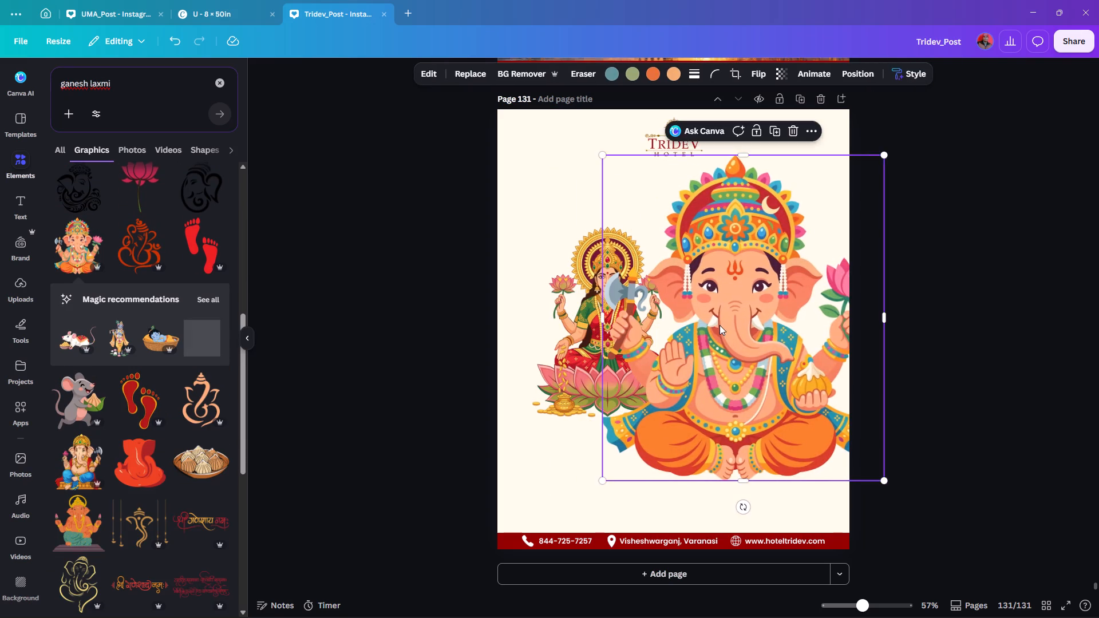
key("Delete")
Find and add the graphic of a pink Ganesha with a golden crown seated on a low wooden stool.
scroll(156, 328, "down", 3)
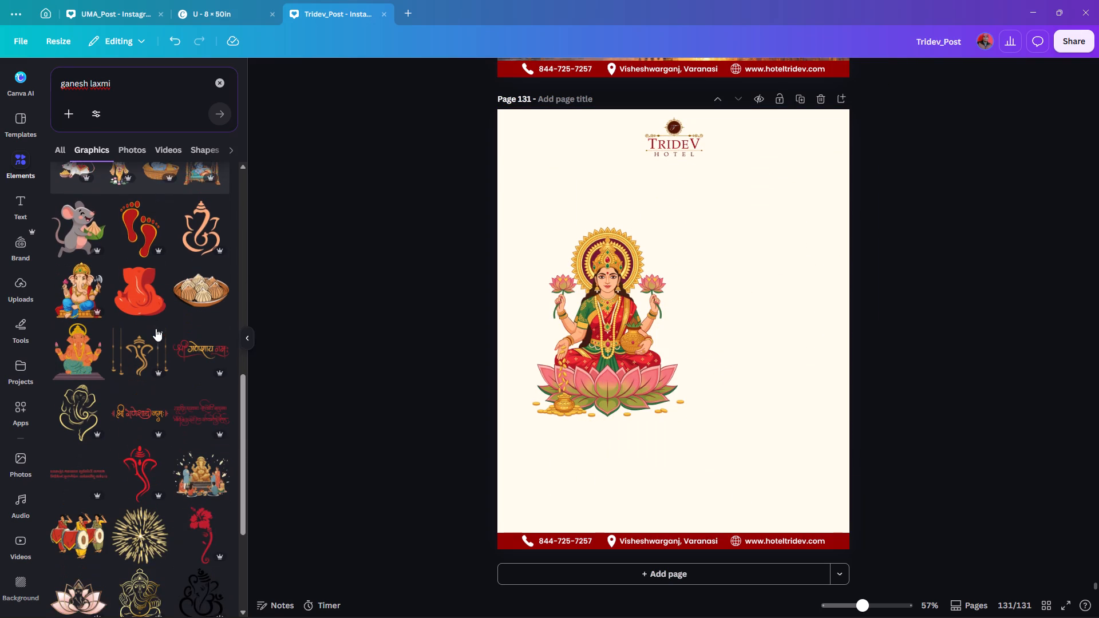
scroll(155, 328, "down", 5)
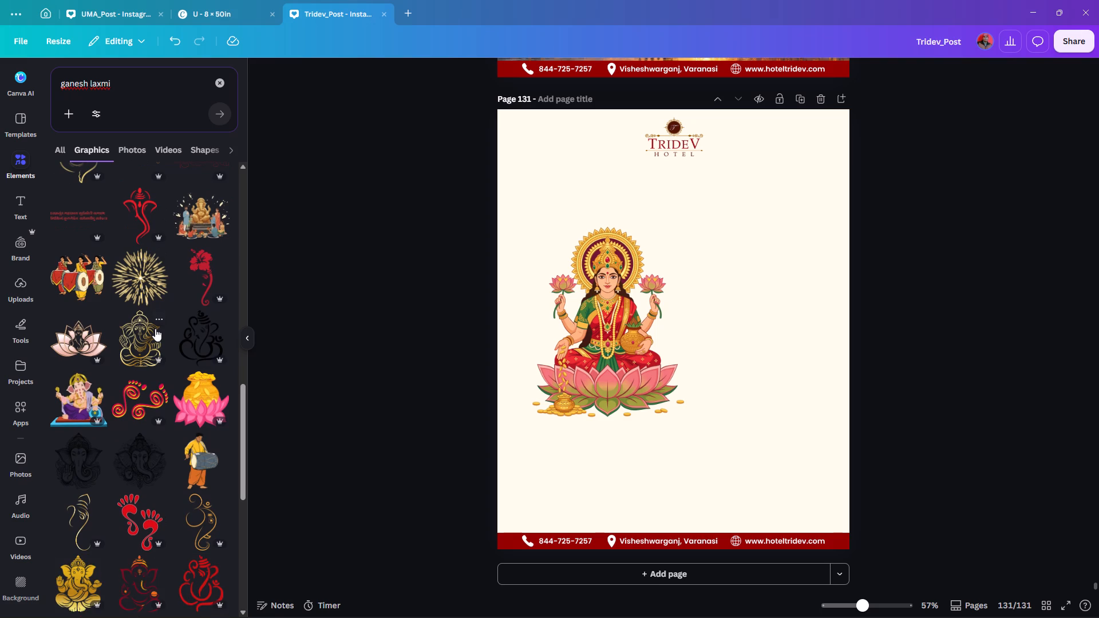
scroll(155, 328, "down", 2)
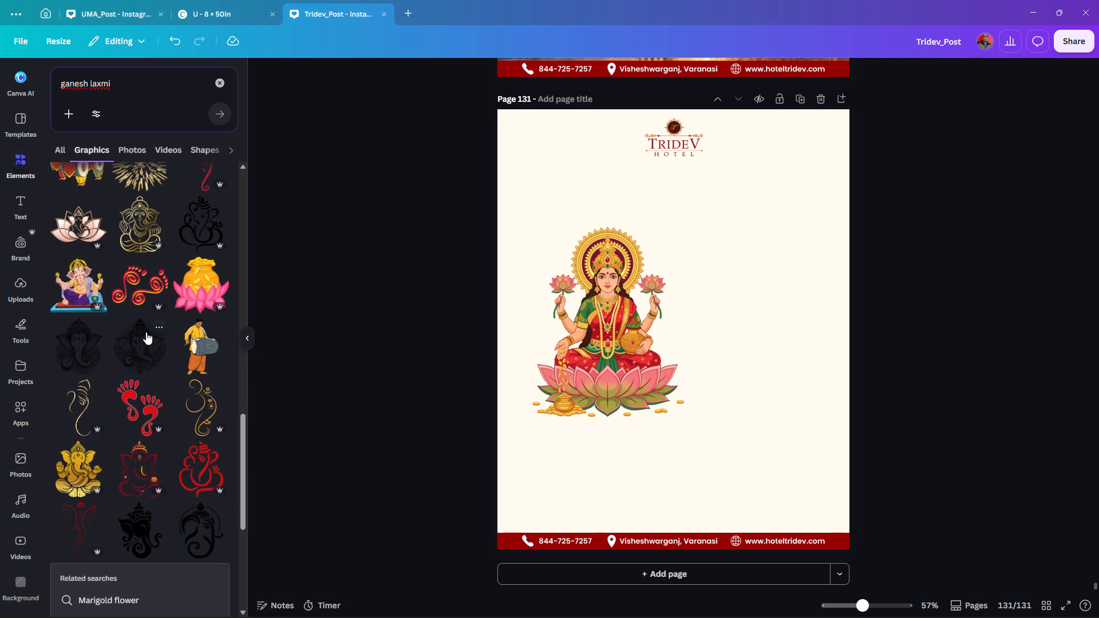
scroll(156, 332, "down", 3)
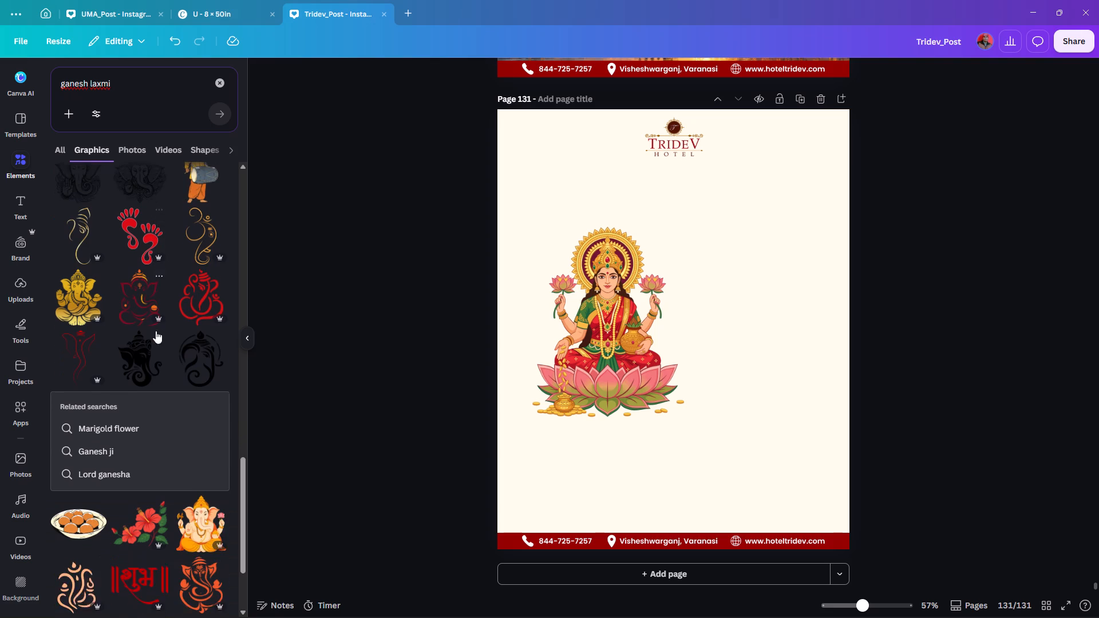
scroll(155, 330, "down", 4)
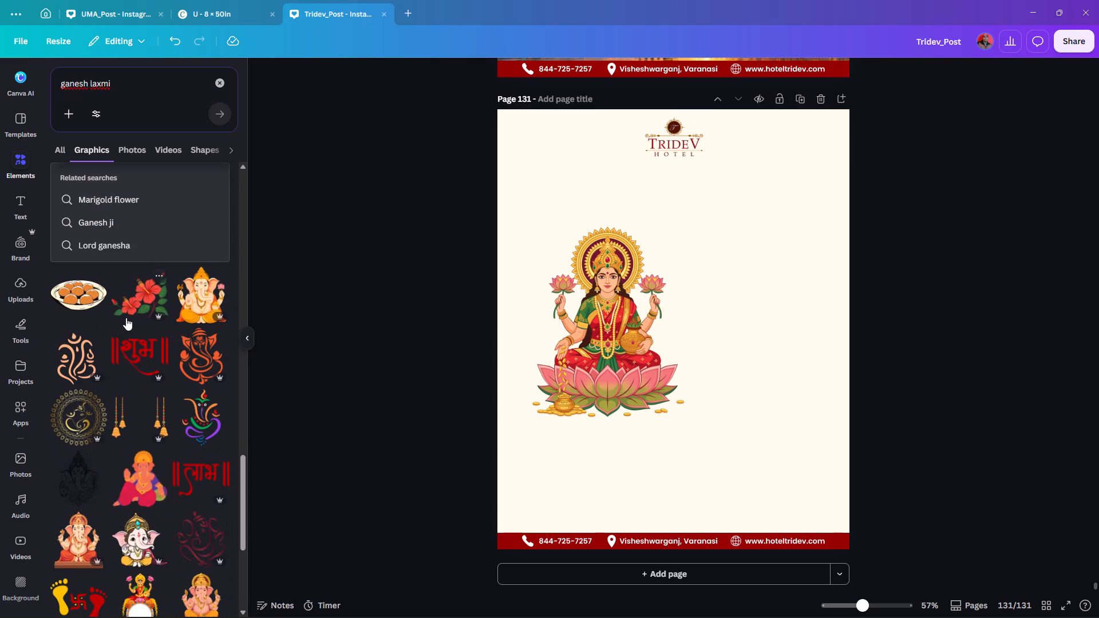
scroll(125, 317, "down", 6)
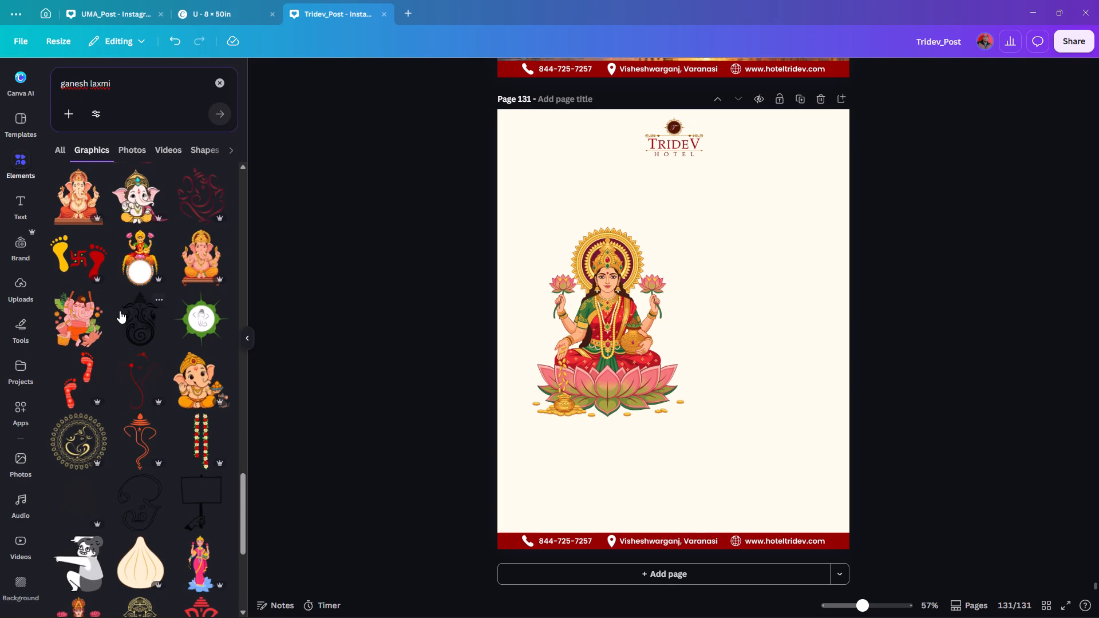
left_click(201, 255)
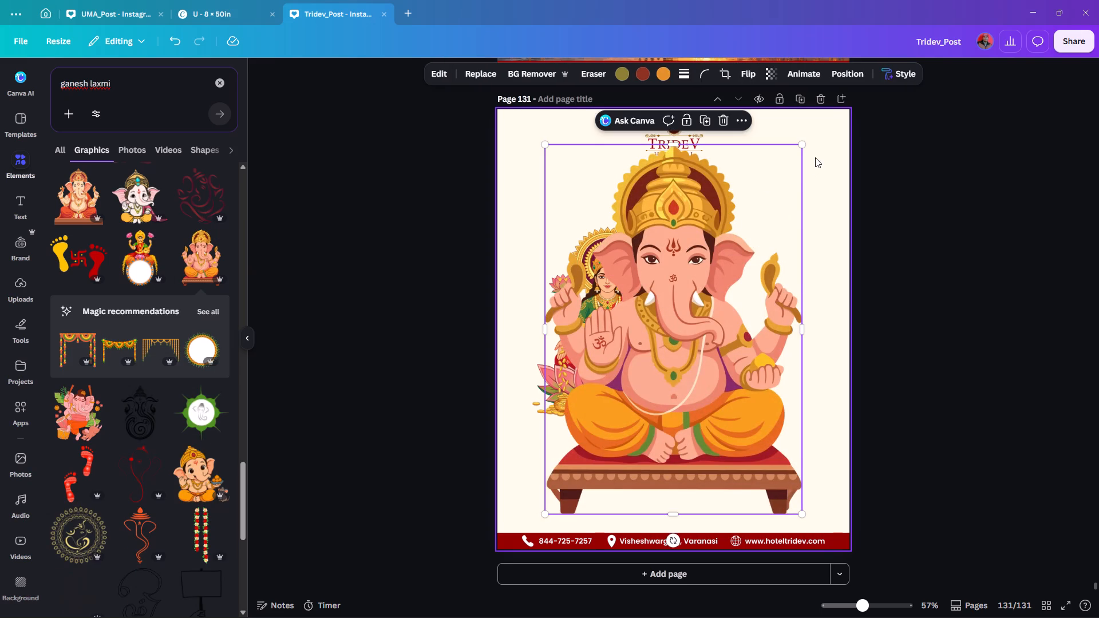
Shrink the Ganesha graphic to about Lakshmi's height and place it beside her in the page's right half, vertically centred with her.
left_click_drag(800, 147, 710, 221, "alt")
left_click_drag(669, 304, 738, 296)
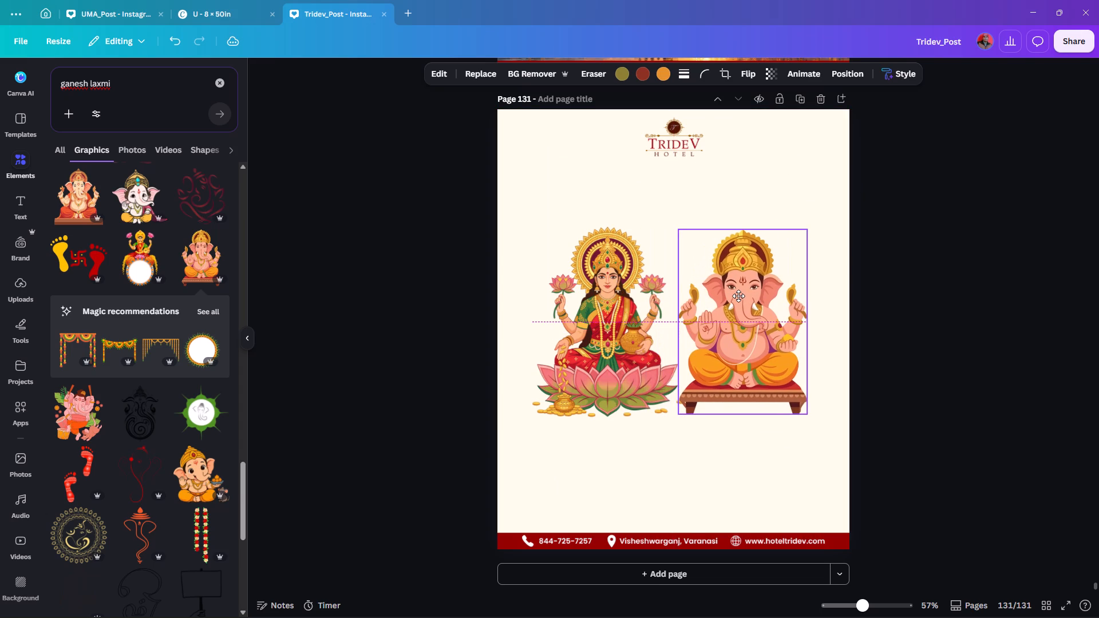
left_click_drag(738, 296, 746, 298)
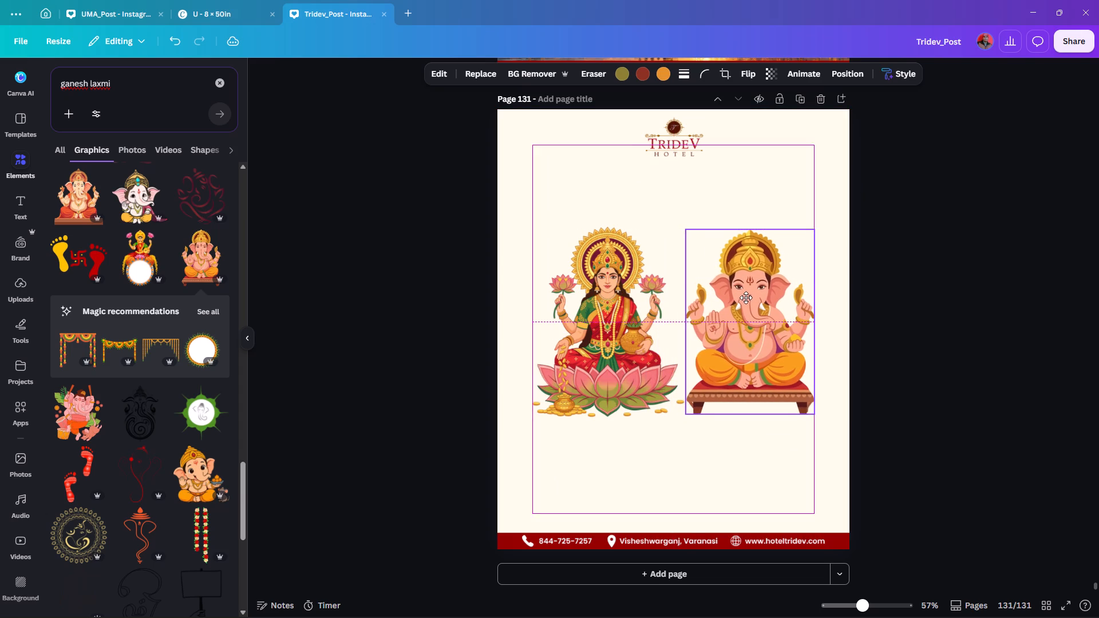
left_click_drag(746, 298, 752, 297)
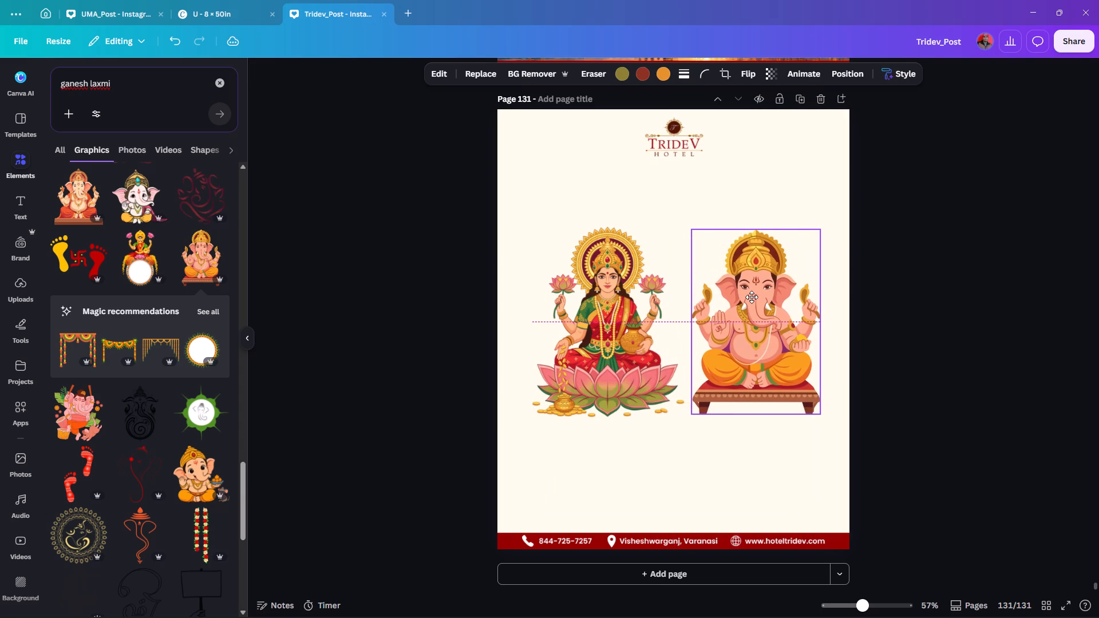
left_click_drag(752, 297, 748, 297)
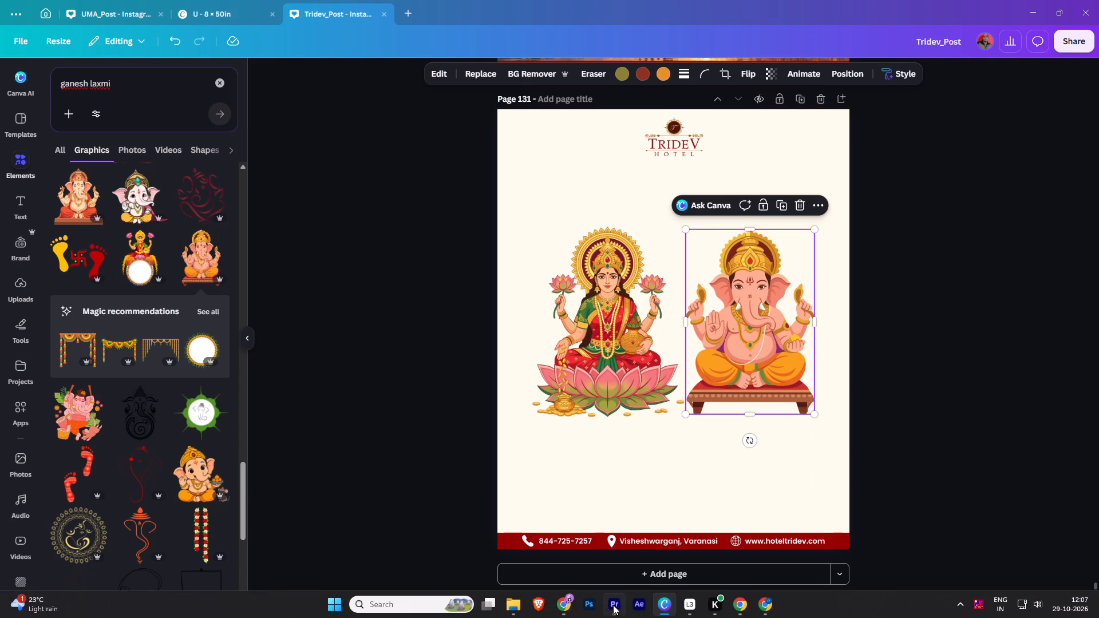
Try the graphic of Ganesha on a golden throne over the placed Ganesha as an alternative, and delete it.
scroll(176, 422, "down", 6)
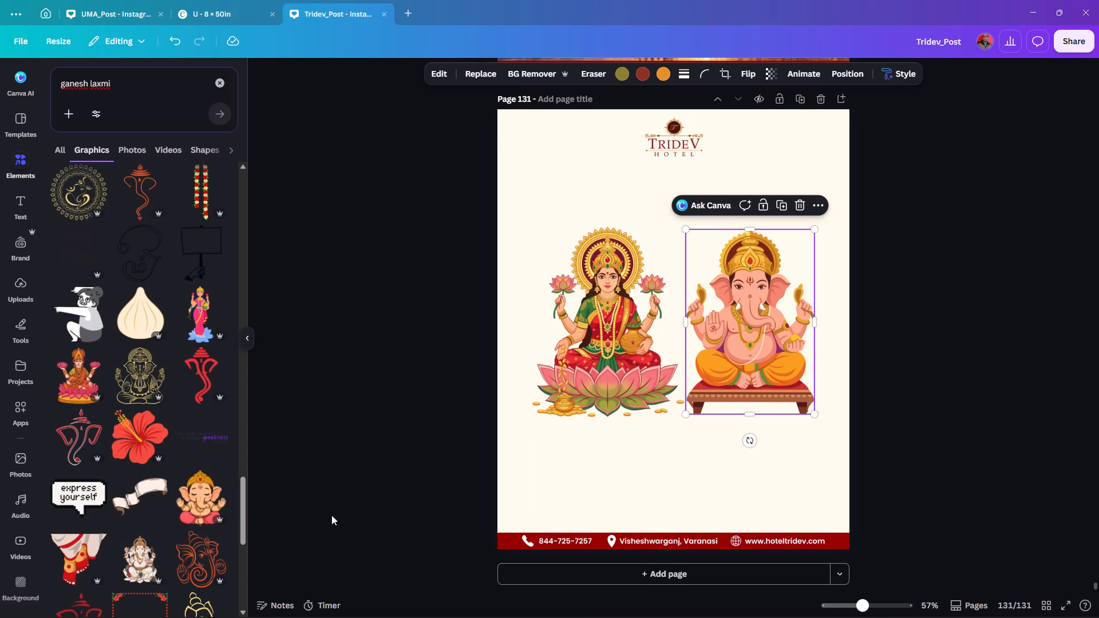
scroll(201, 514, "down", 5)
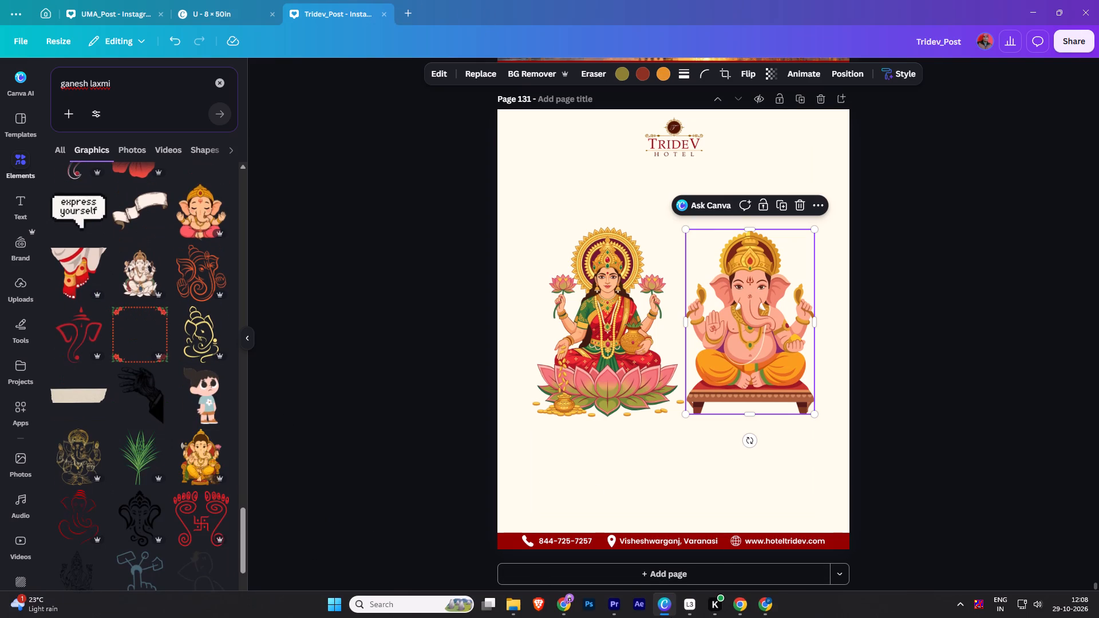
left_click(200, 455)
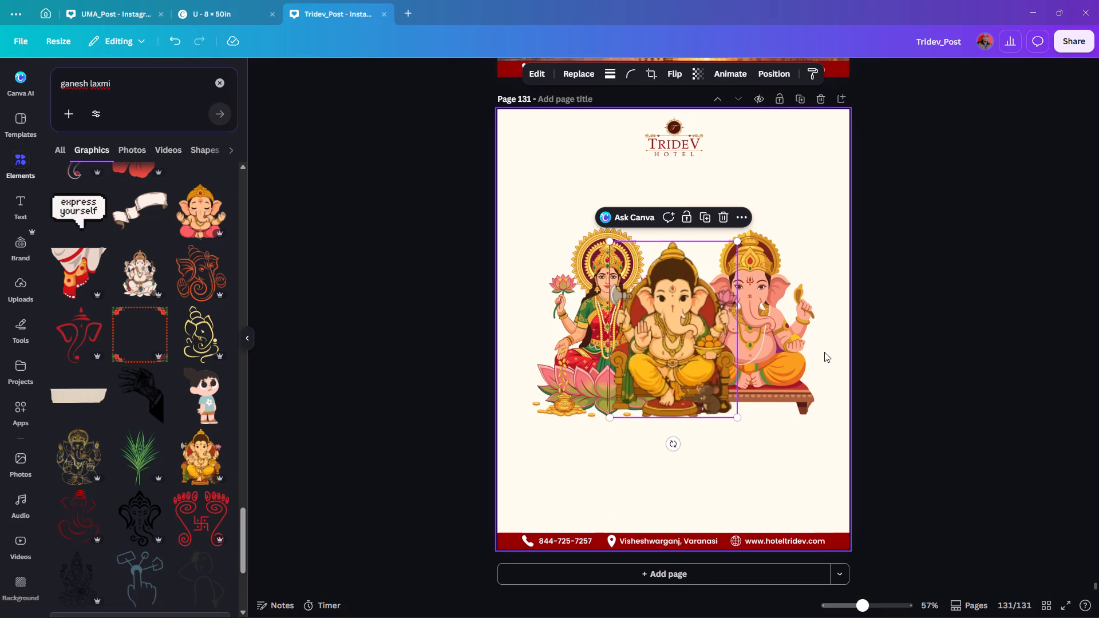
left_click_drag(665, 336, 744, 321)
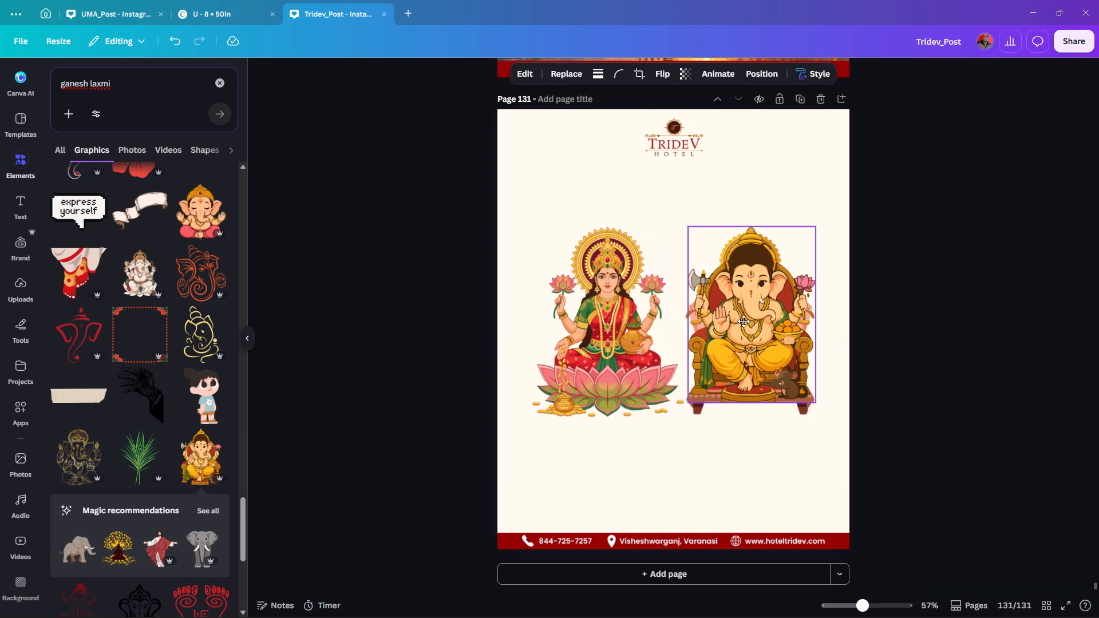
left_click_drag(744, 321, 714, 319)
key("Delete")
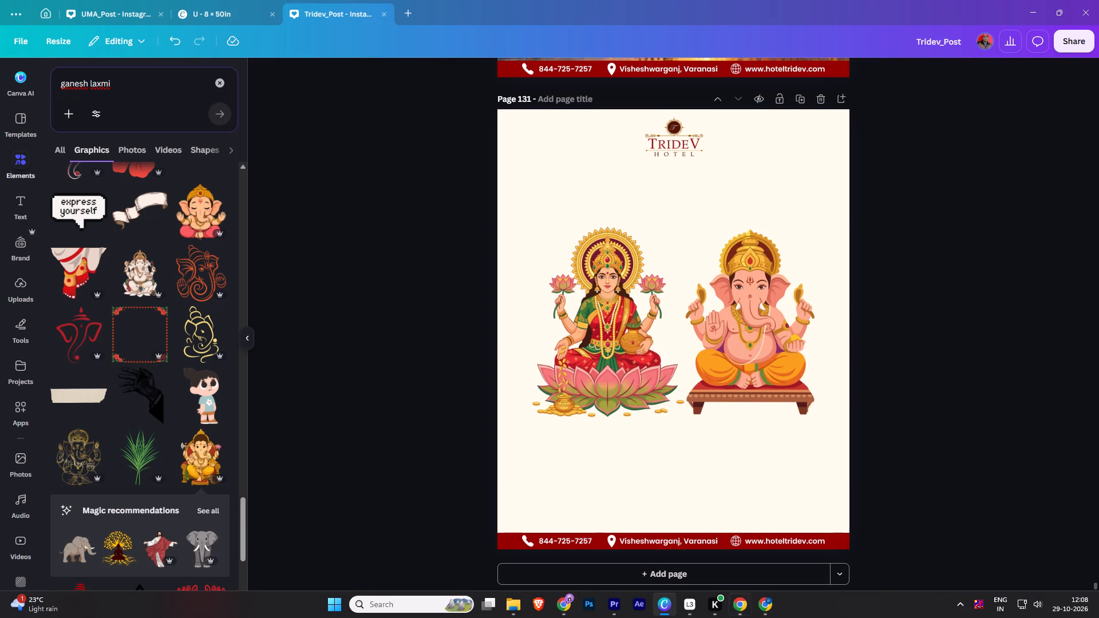
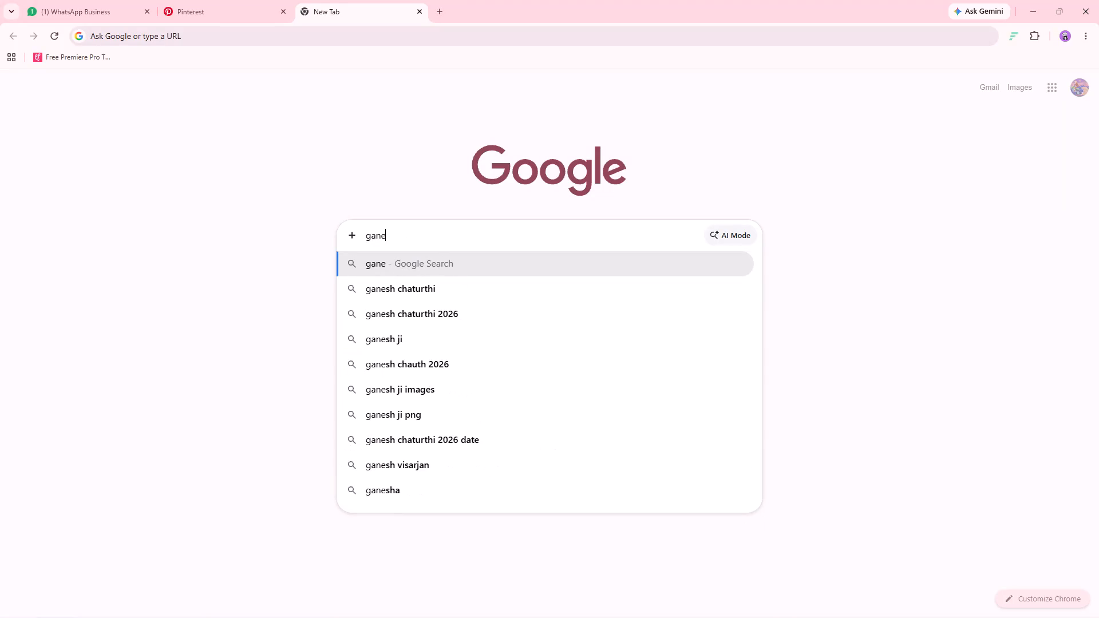
Search Google for "dhanteras" and examine the image results for how Dhanteras posts are composed.
key("BackSpace")
key("BackSpace")
key("BackSpace")
key("BackSpace")
key("BackSpace")
key("BackSpace")
key("BackSpace")
key("BackSpace")
key("BackSpace")
key("BackSpace")
key("BackSpace")
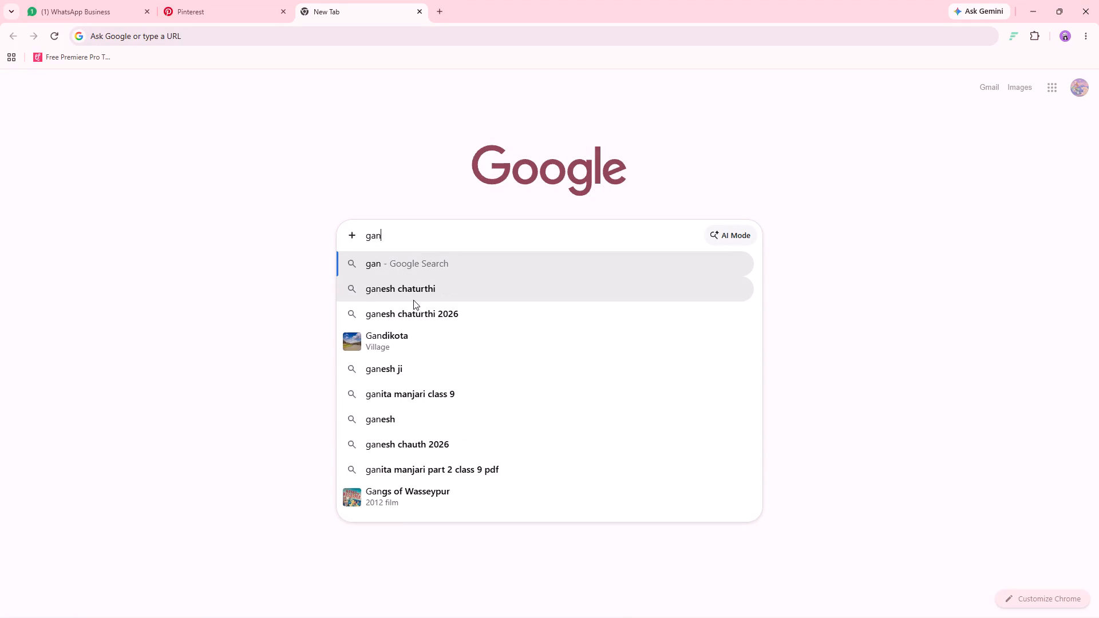
type("dhan")
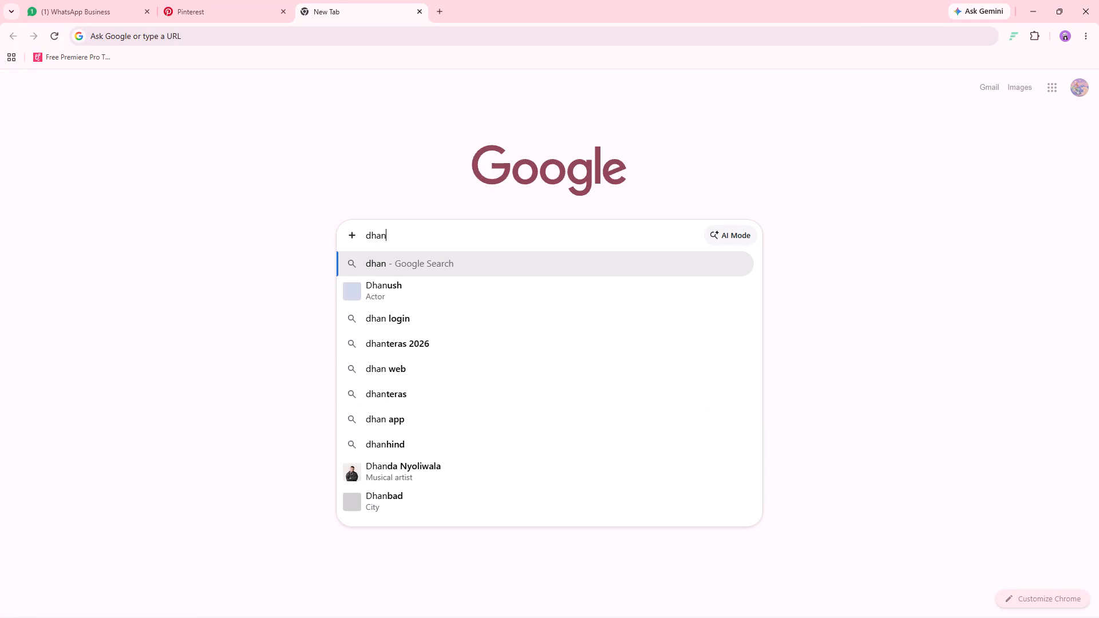
type("te")
type("rs")
key("BackSpace")
type("as")
key("space")
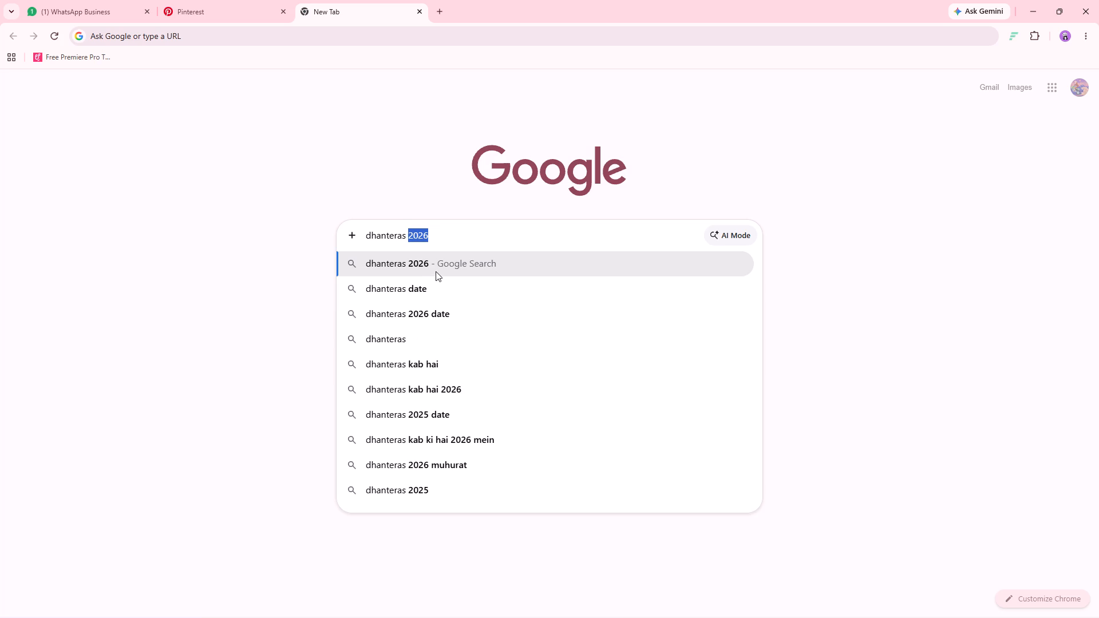
key("BackSpace")
key("Return")
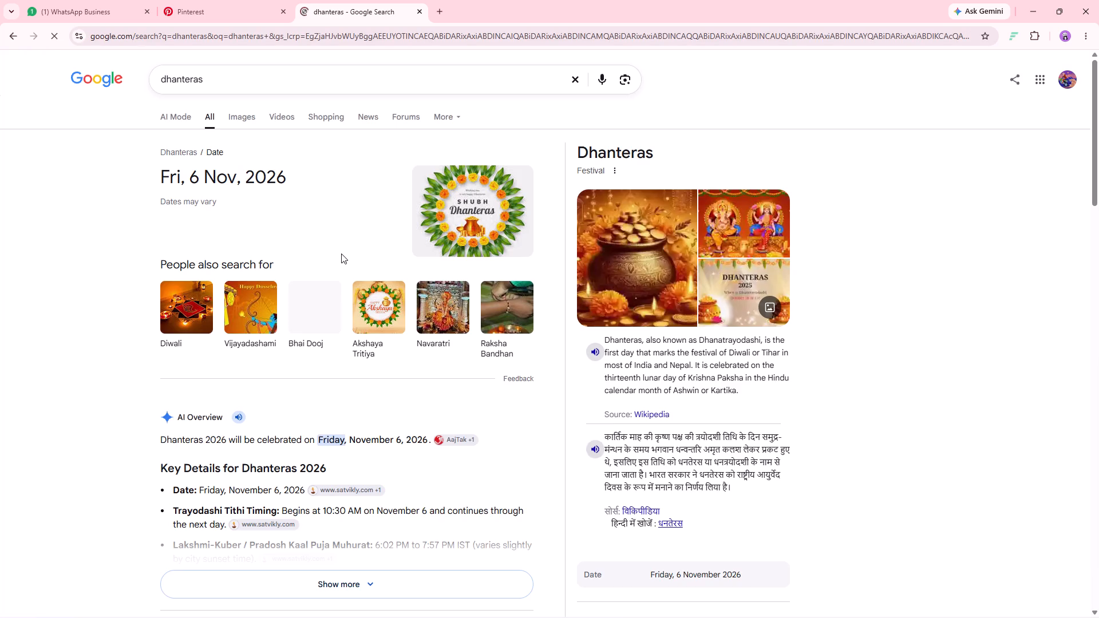
left_click(236, 116)
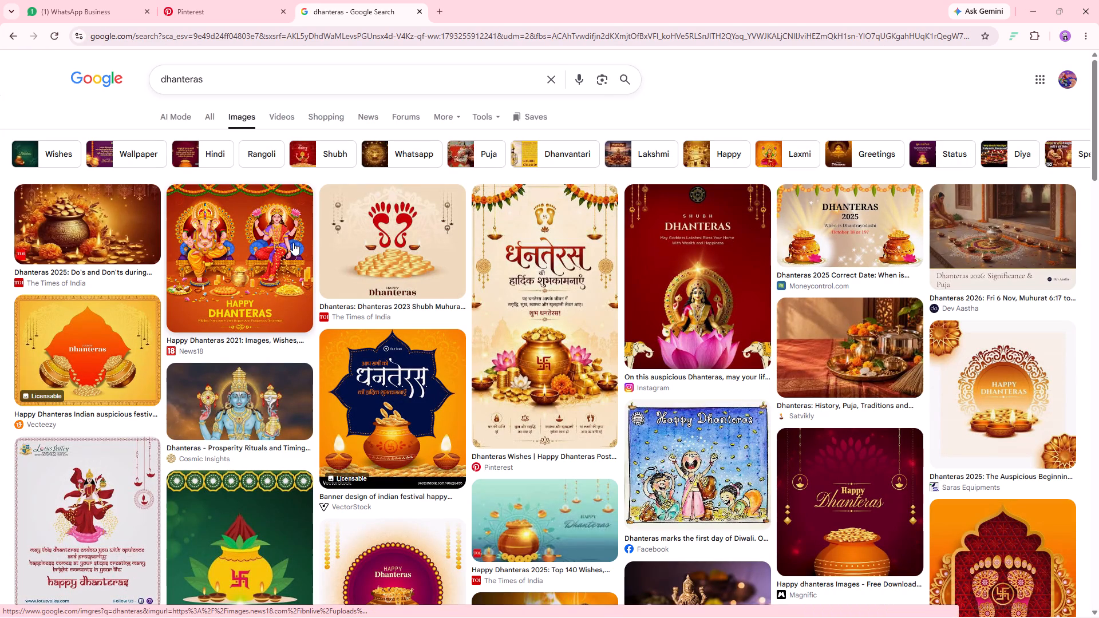
scroll(303, 242, "down", 5)
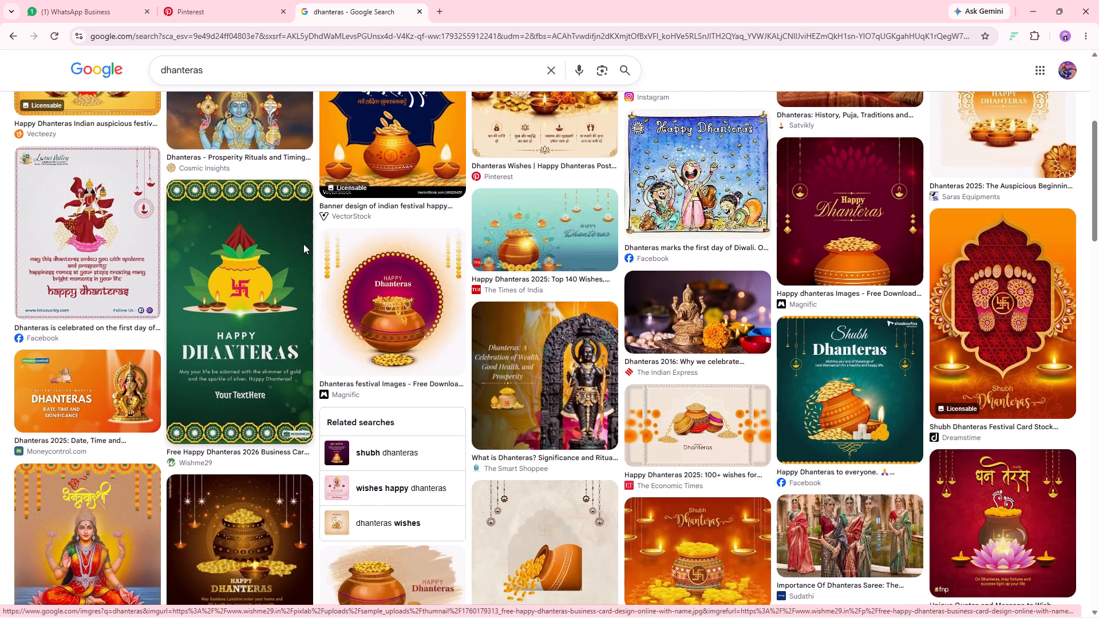
scroll(303, 238, "up", 8)
scroll(306, 235, "down", 8)
scroll(303, 235, "up", 16)
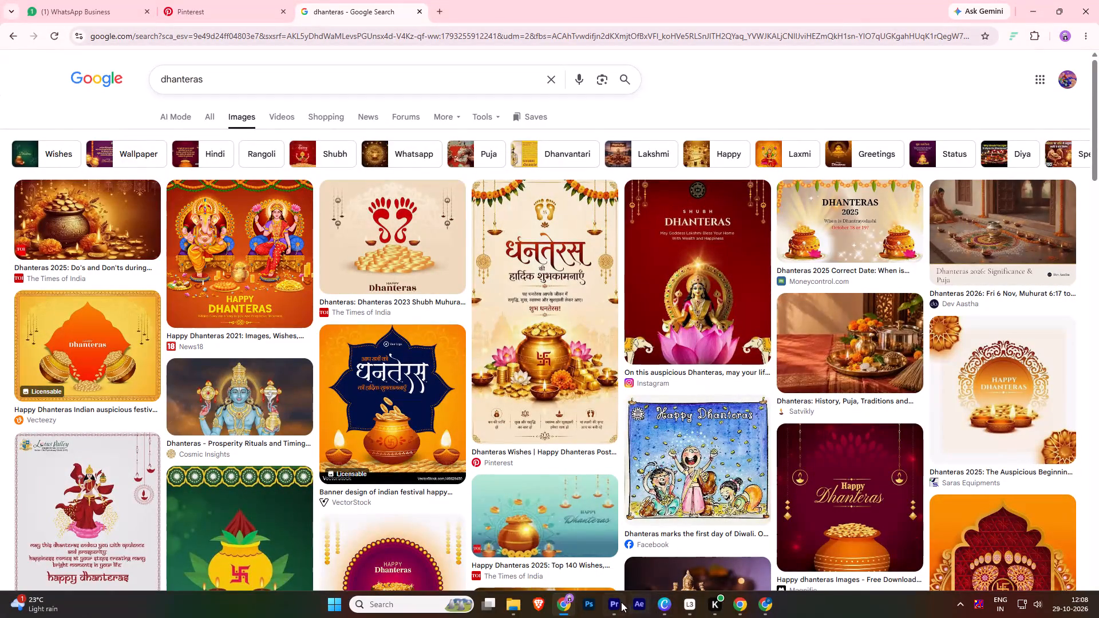
Return to Canva and swap the deities, placing Ganesha in the page's left half and Lakshmi in the right half, vertically centred.
left_click(667, 606)
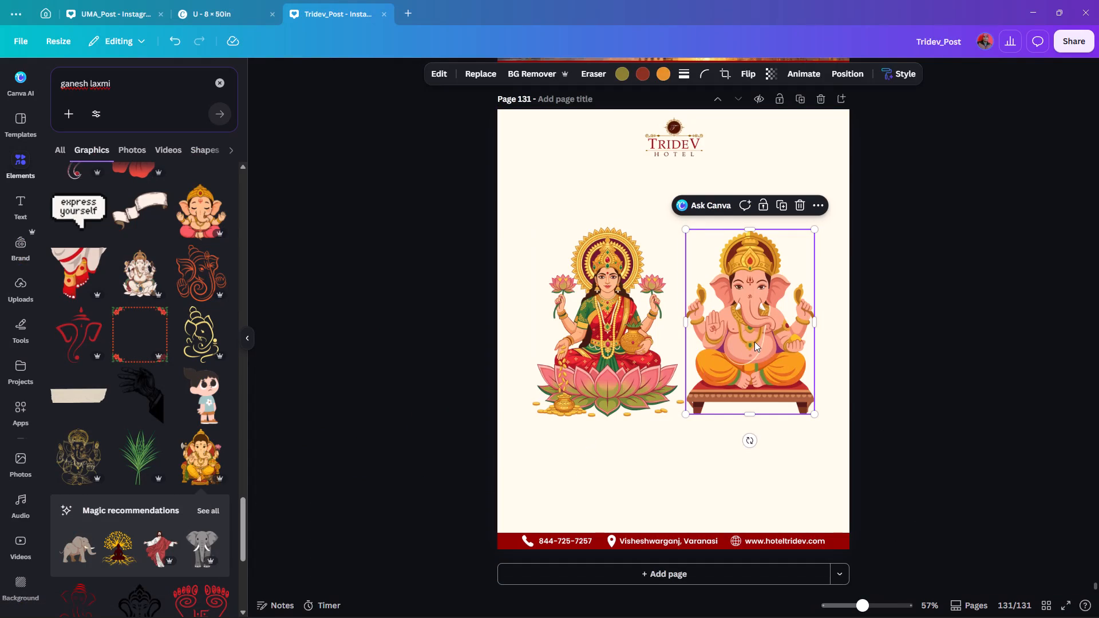
left_click_drag(753, 342, 608, 343)
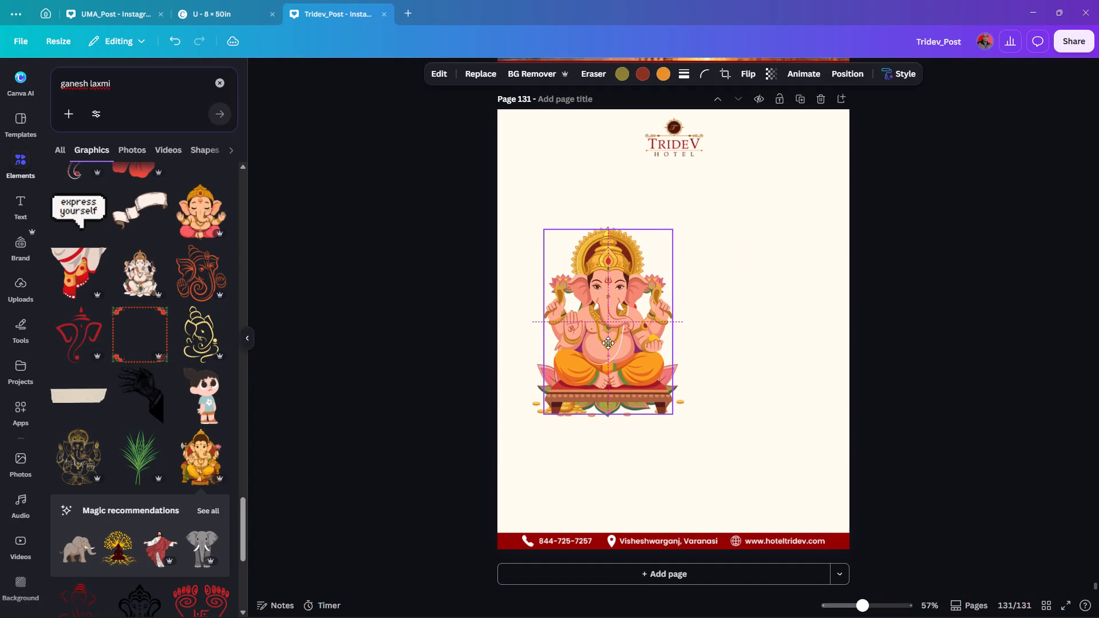
left_click_drag(608, 343, 610, 343)
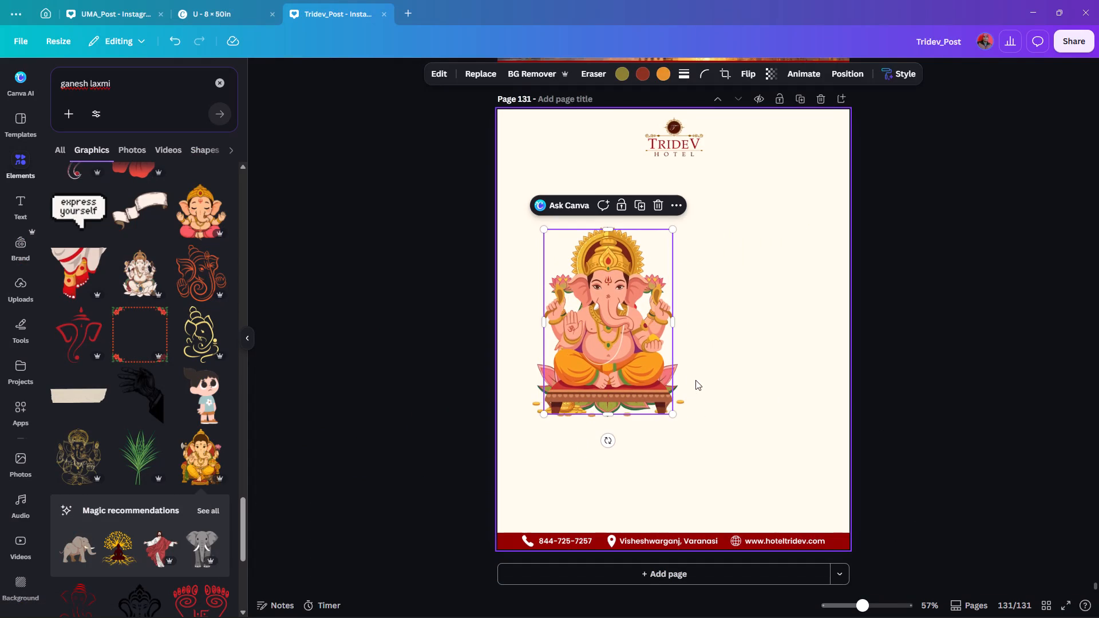
left_click(681, 365)
left_click_drag(676, 365, 724, 370)
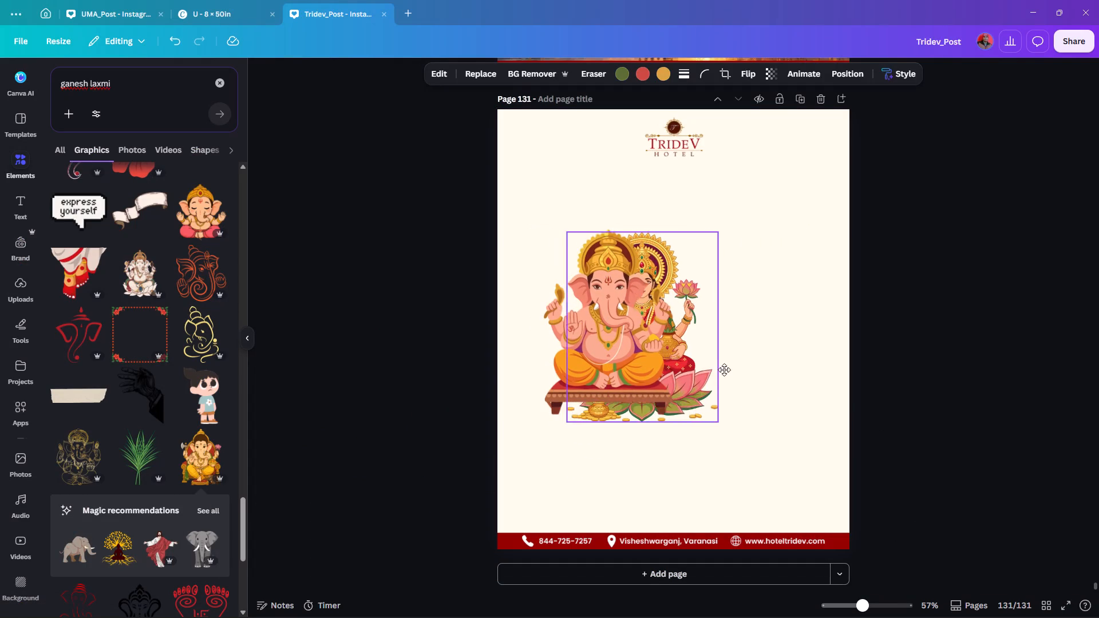
left_click_drag(724, 370, 816, 366)
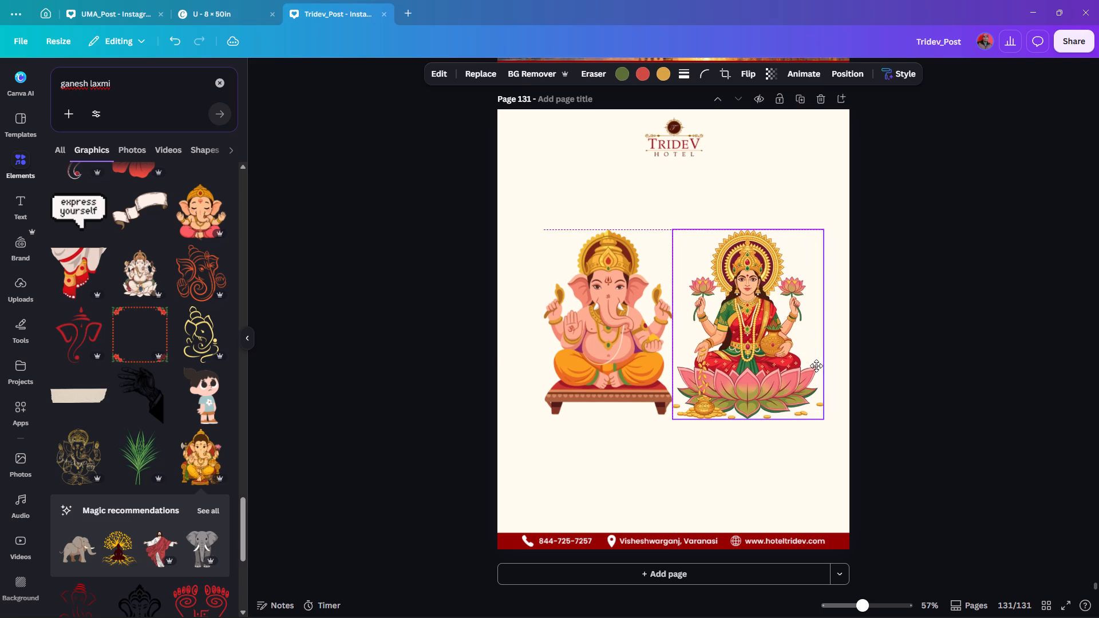
left_click_drag(816, 366, 811, 367)
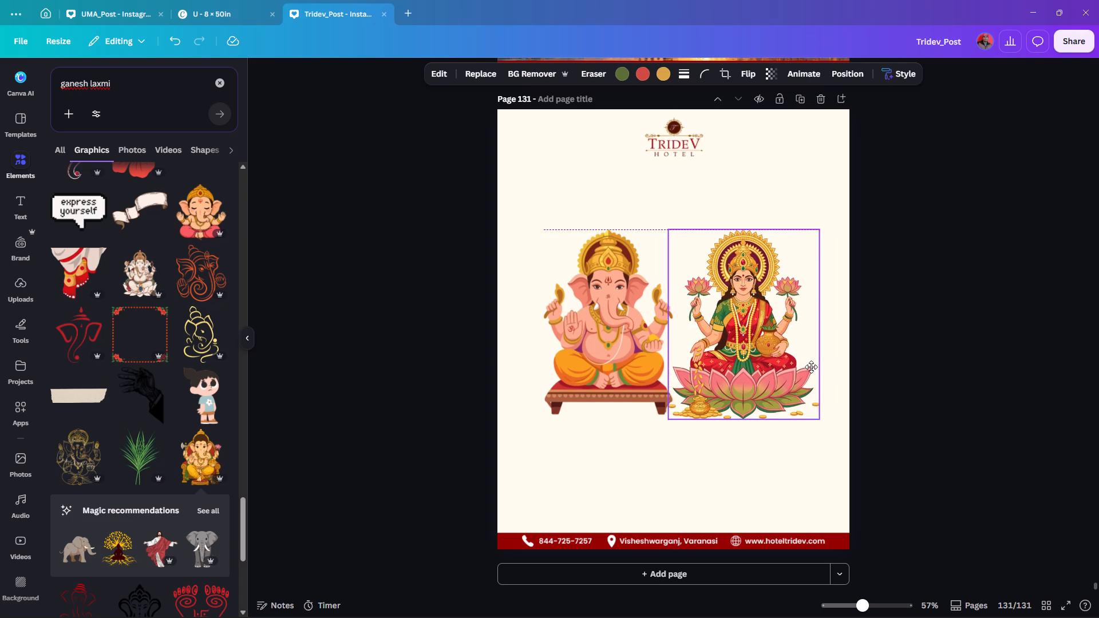
left_click_drag(811, 367, 823, 368)
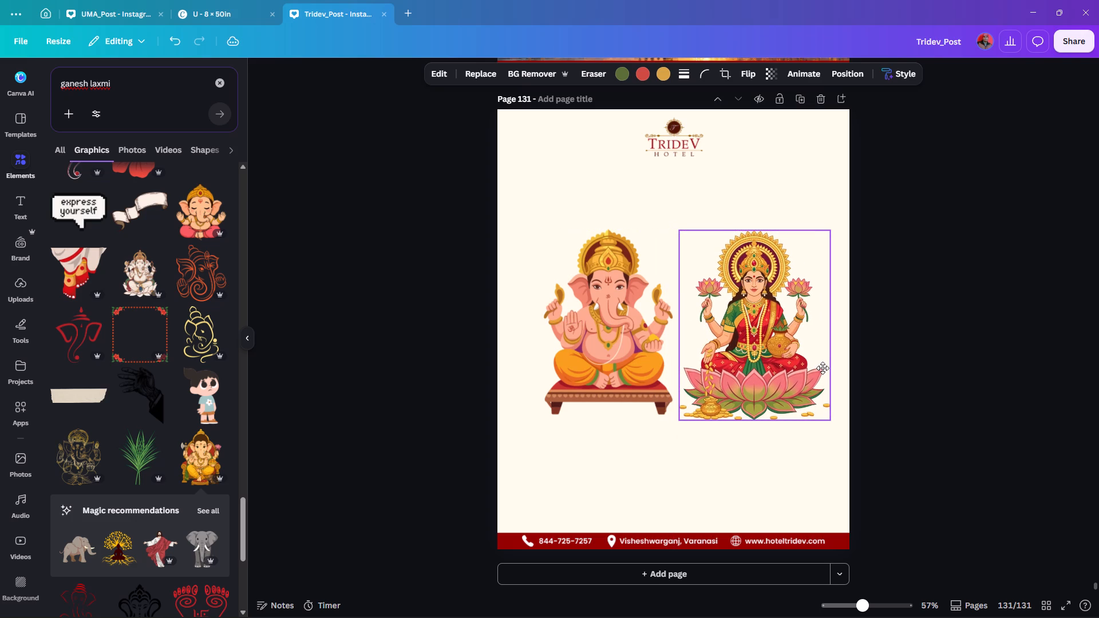
left_click_drag(823, 368, 819, 370)
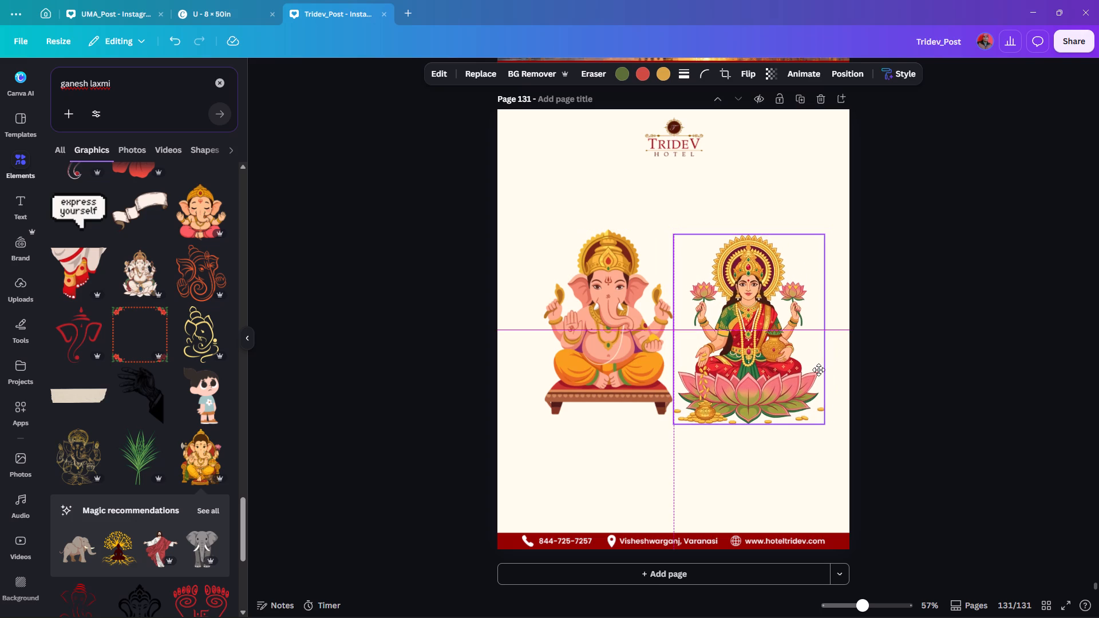
left_click_drag(819, 370, 818, 369)
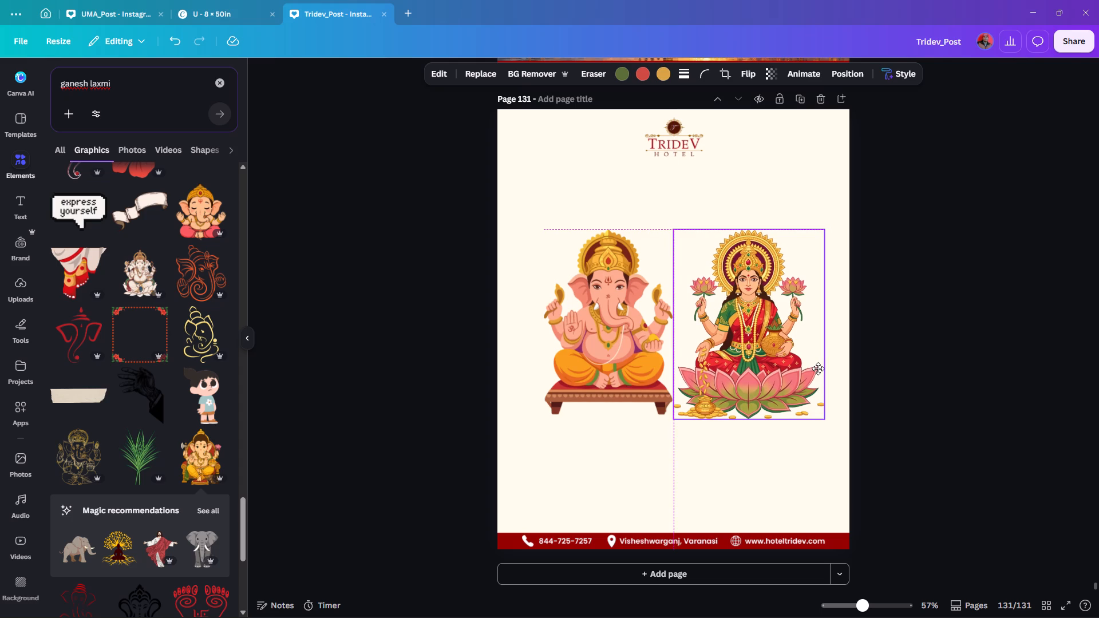
left_click_drag(818, 369, 820, 370)
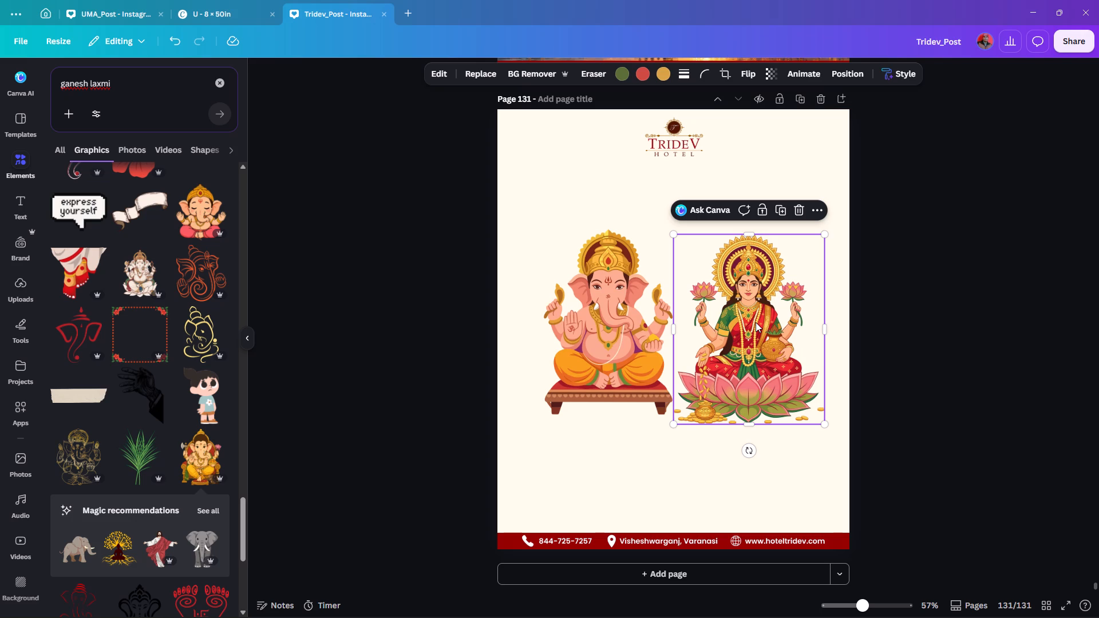
Shift Ganesha slightly away from Lakshmi and centre him vertically on the page, level with her.
left_click(580, 326)
key("Left")
key("Left")
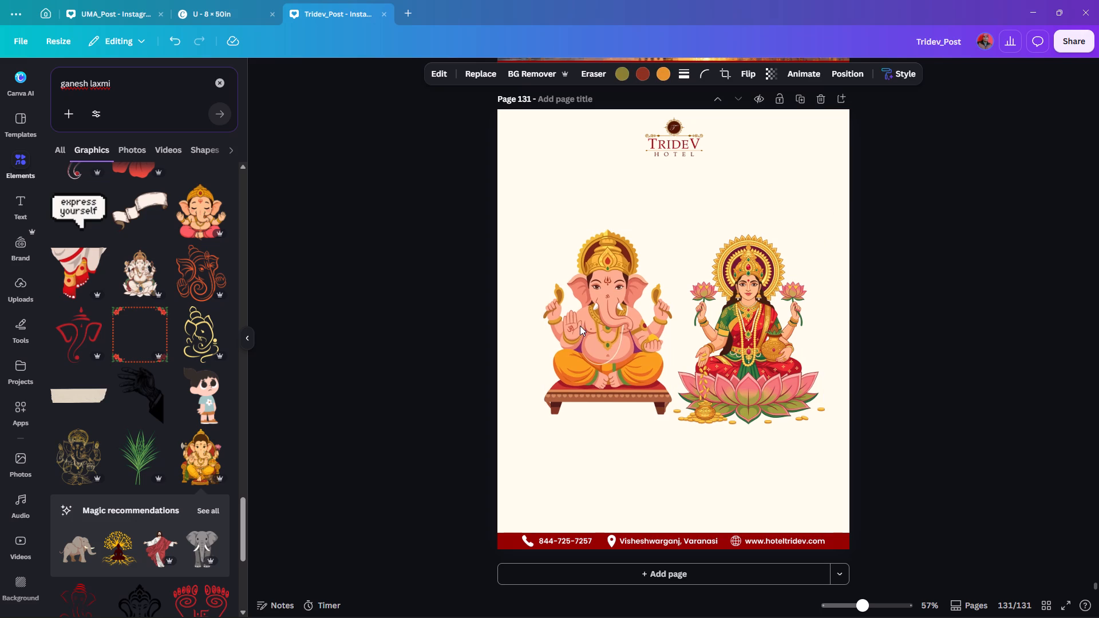
left_click_drag(605, 330, 590, 336)
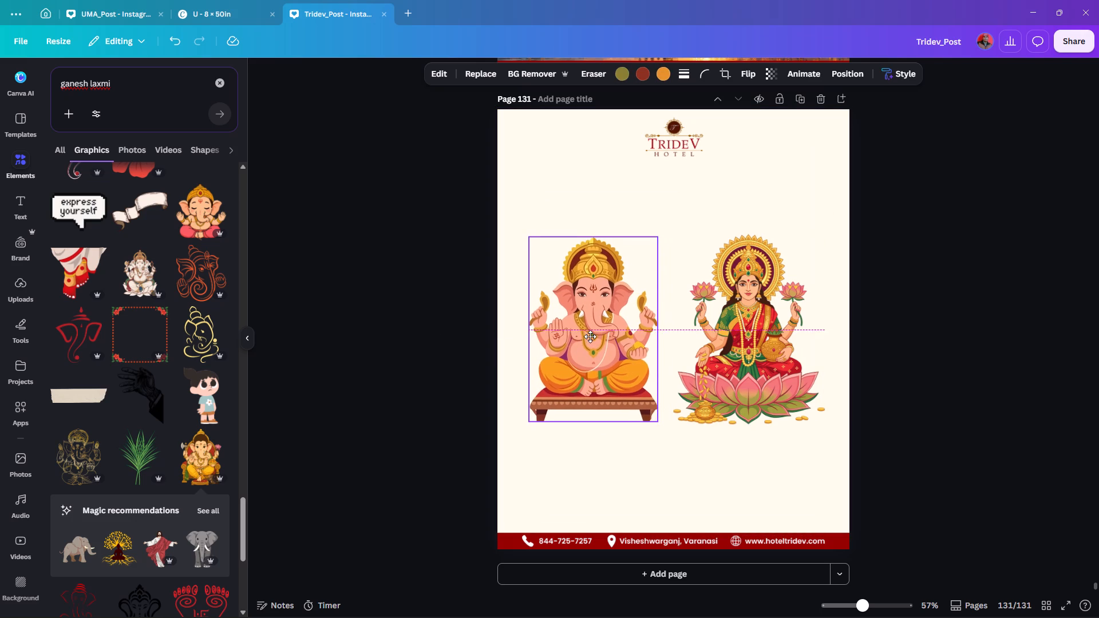
left_click_drag(590, 336, 592, 338)
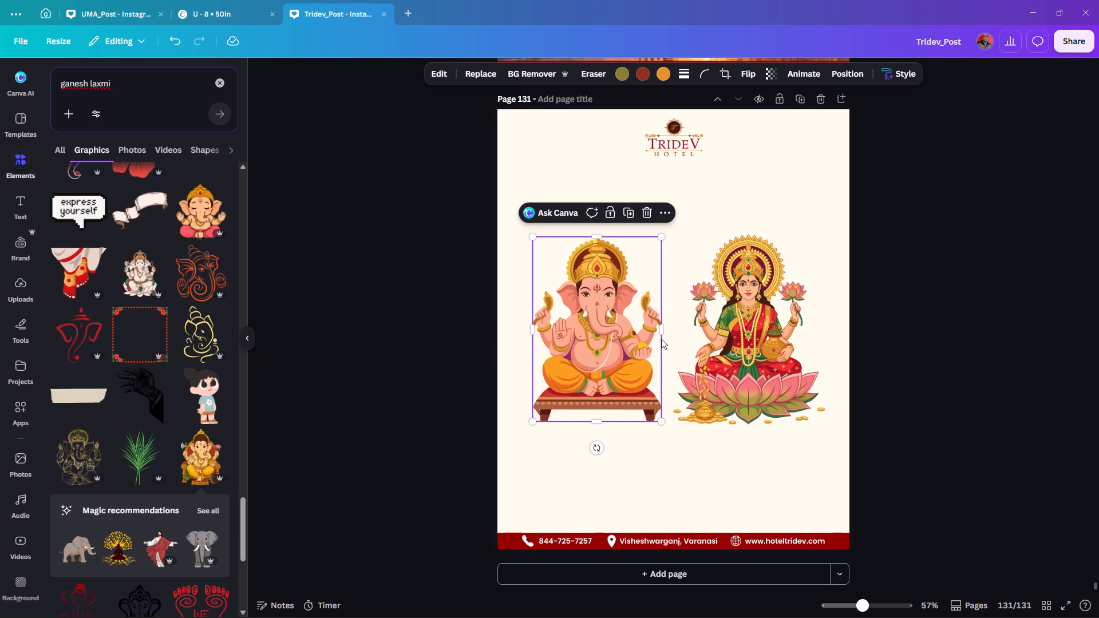
left_click(750, 348)
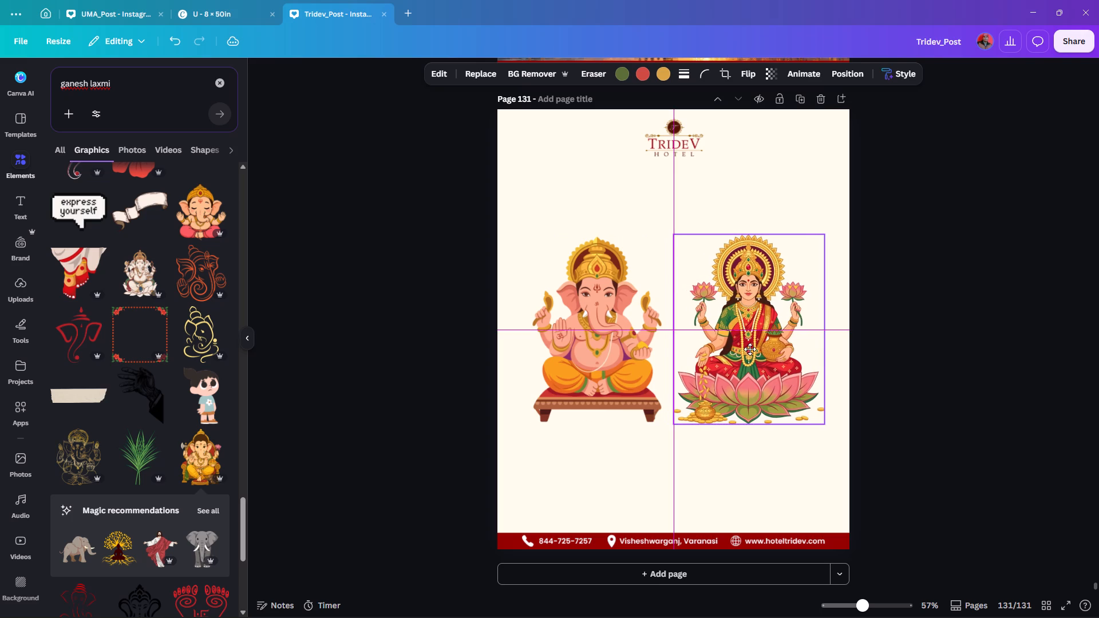
left_click_drag(598, 355, 603, 357)
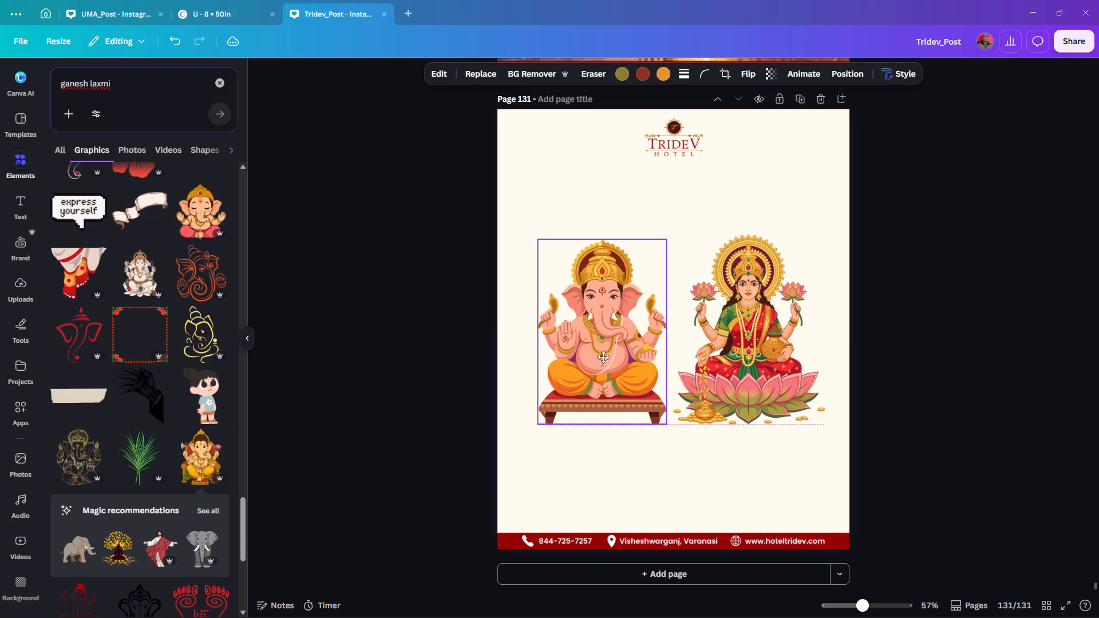
left_click_drag(603, 357, 605, 356)
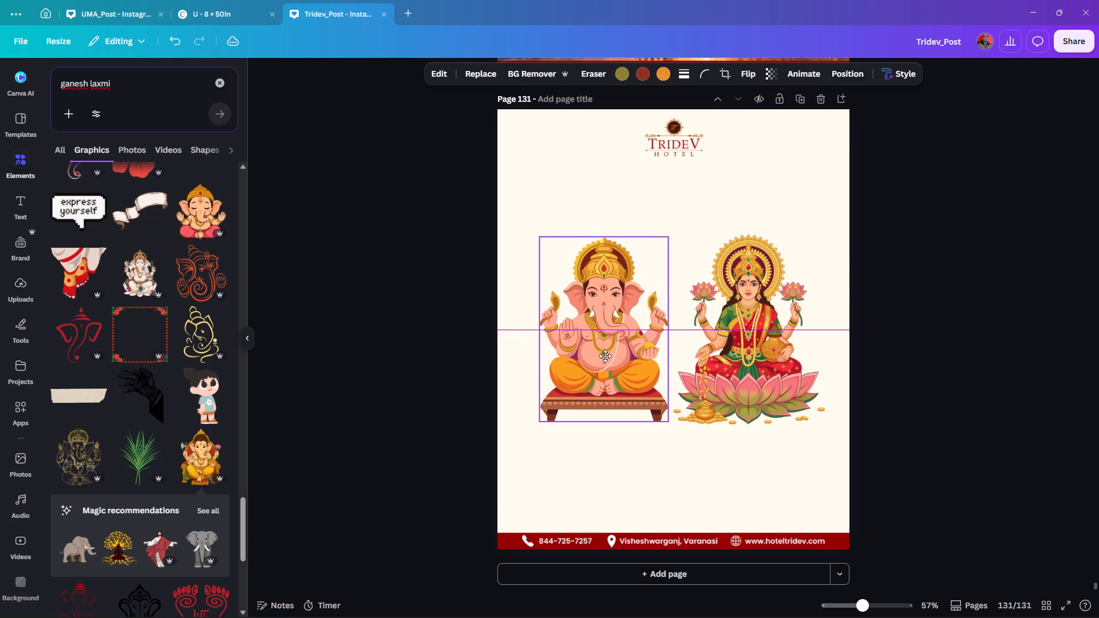
left_click_drag(605, 356, 604, 356)
Nudge Lakshmi towards Ganesha until the edges of the two graphics meet, and deselect her.
left_click(724, 342)
key("Left")
key("Left")
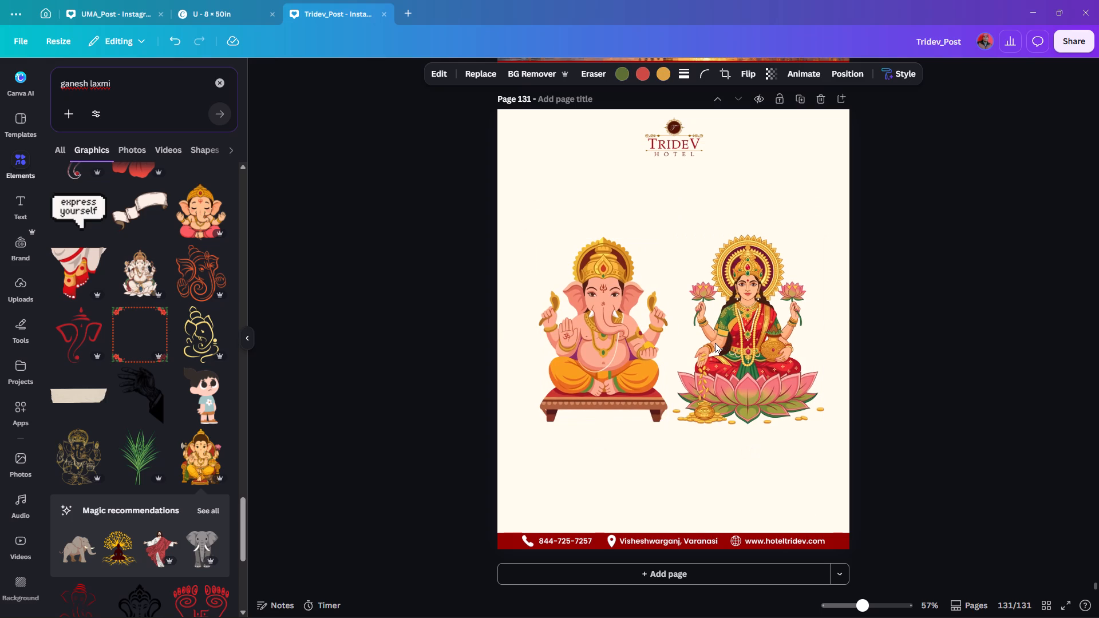
key("Left")
key("Left")
key("Left")
key("Left")
key("Left")
key("Left")
key("Left")
key("Left")
key("Left")
key("Left")
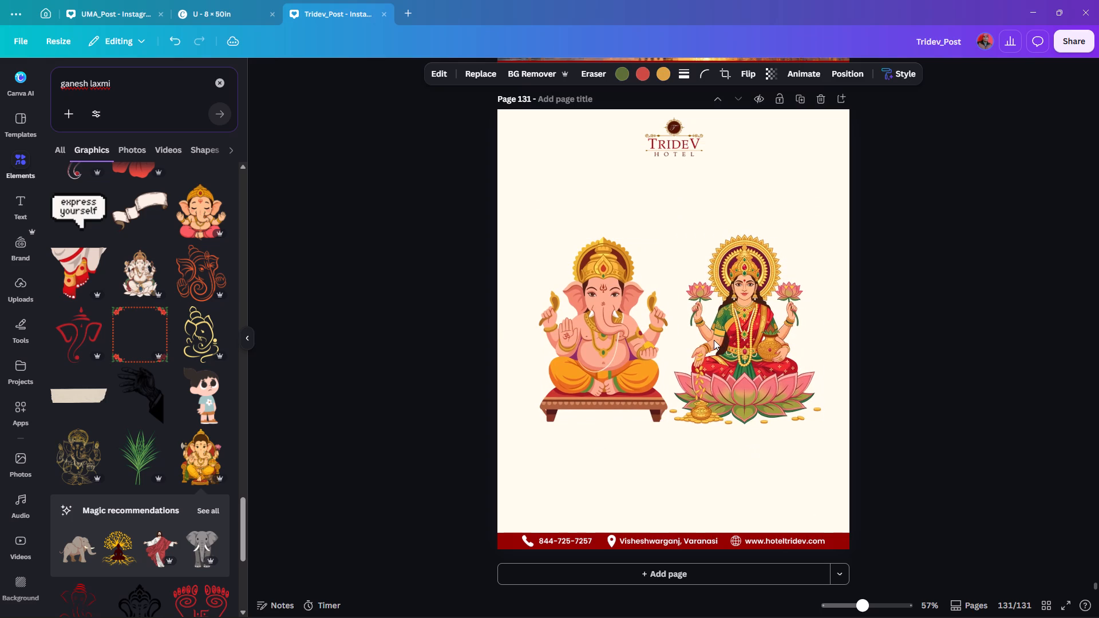
key("Left")
key("Left")
key("Left")
key("Left")
key("Left")
key("Left")
key("Left")
key("Right")
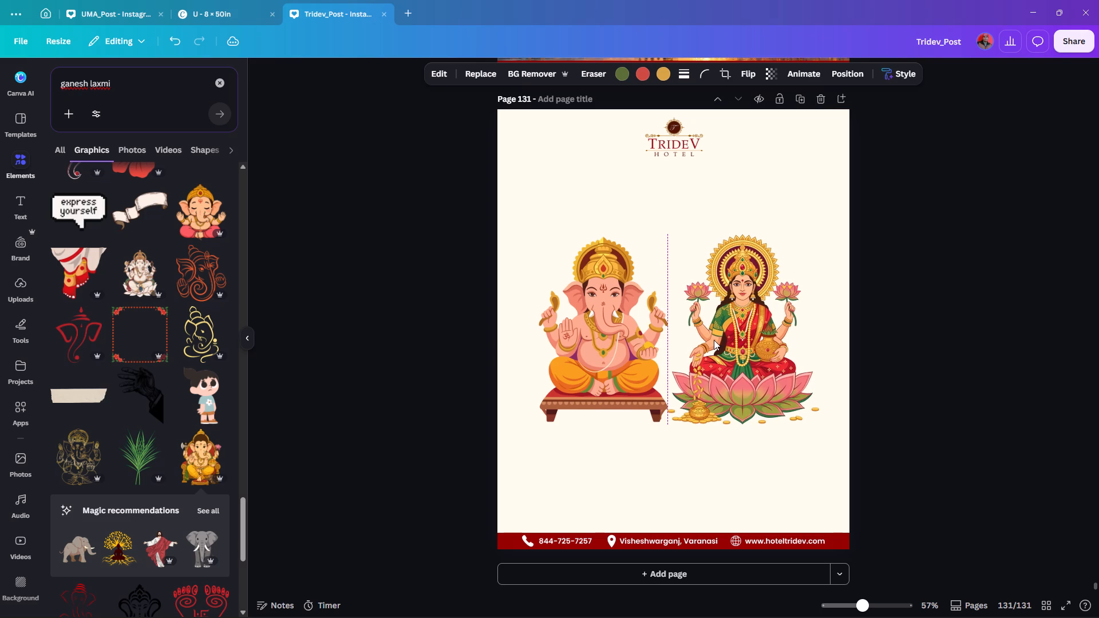
left_click(960, 310)
left_click(960, 310)
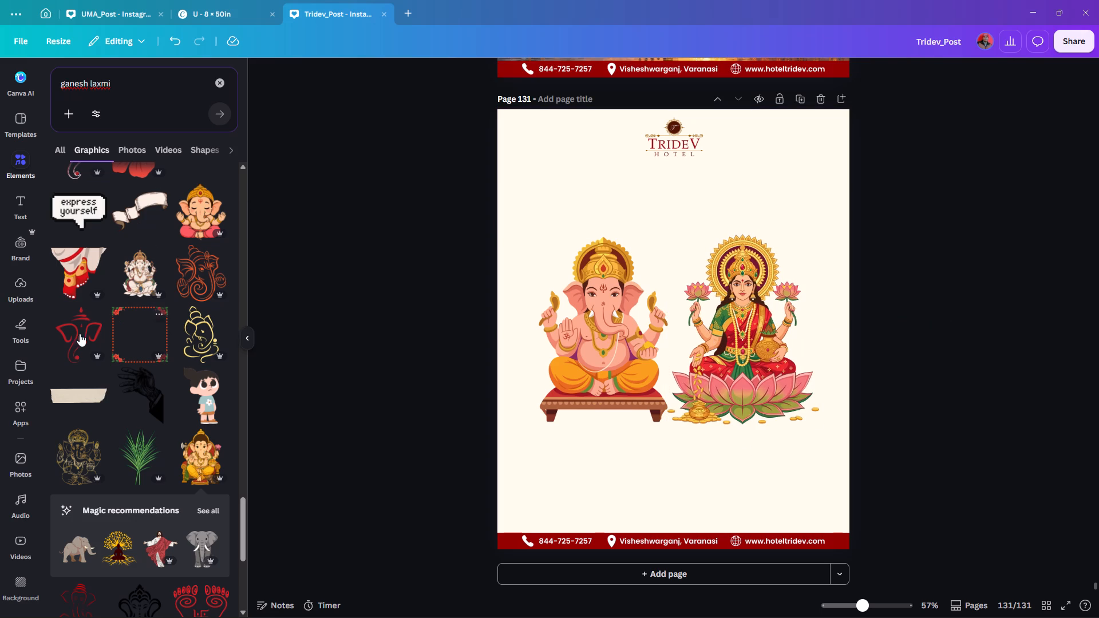
Find and add the graphic of decorated pots full of gold coins with a pink lotus behind them.
scroll(97, 333, "down", 2)
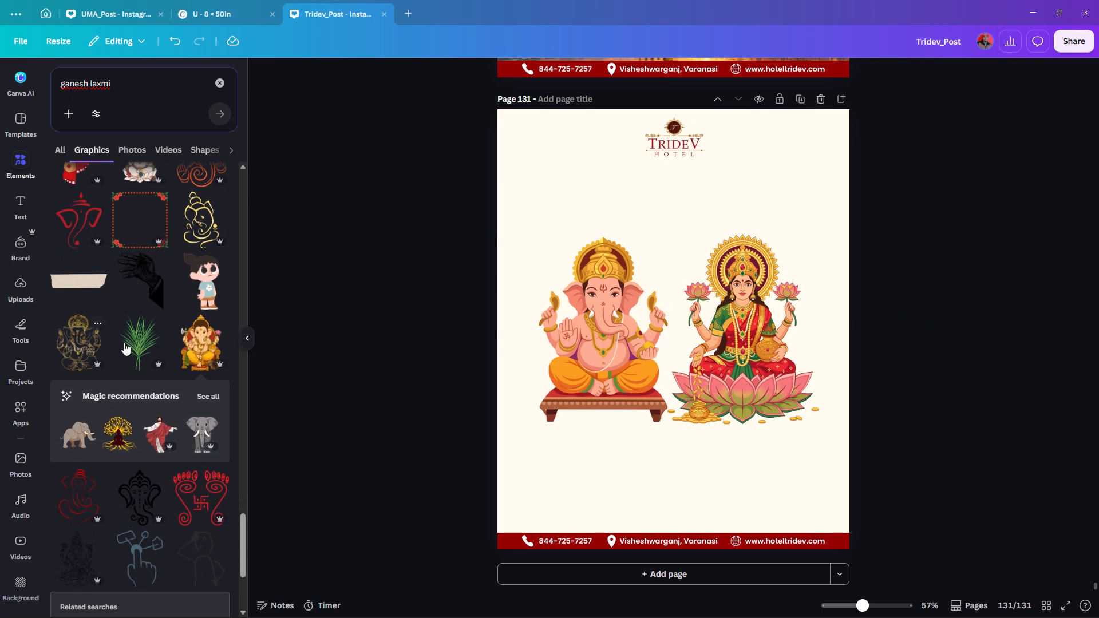
scroll(121, 335, "down", 1)
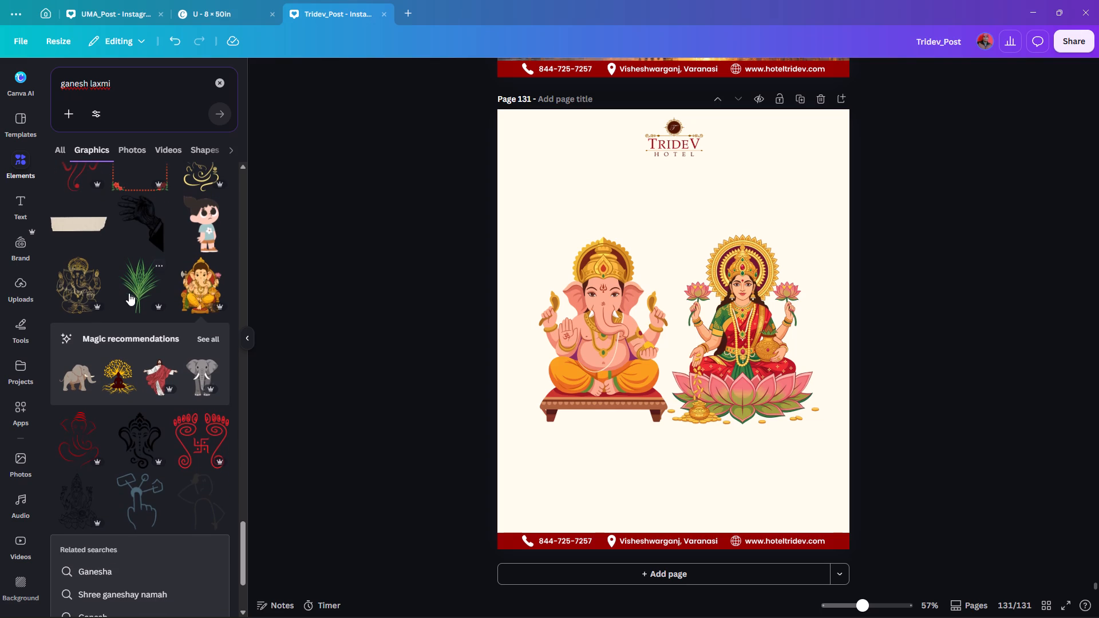
scroll(126, 298, "down", 2)
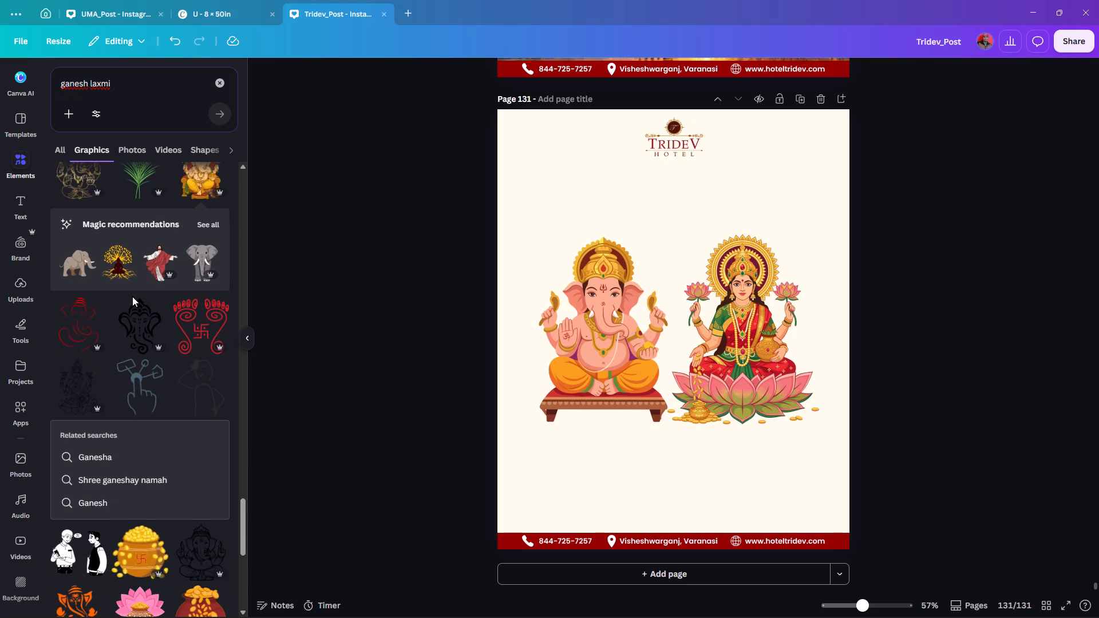
scroll(135, 298, "down", 3)
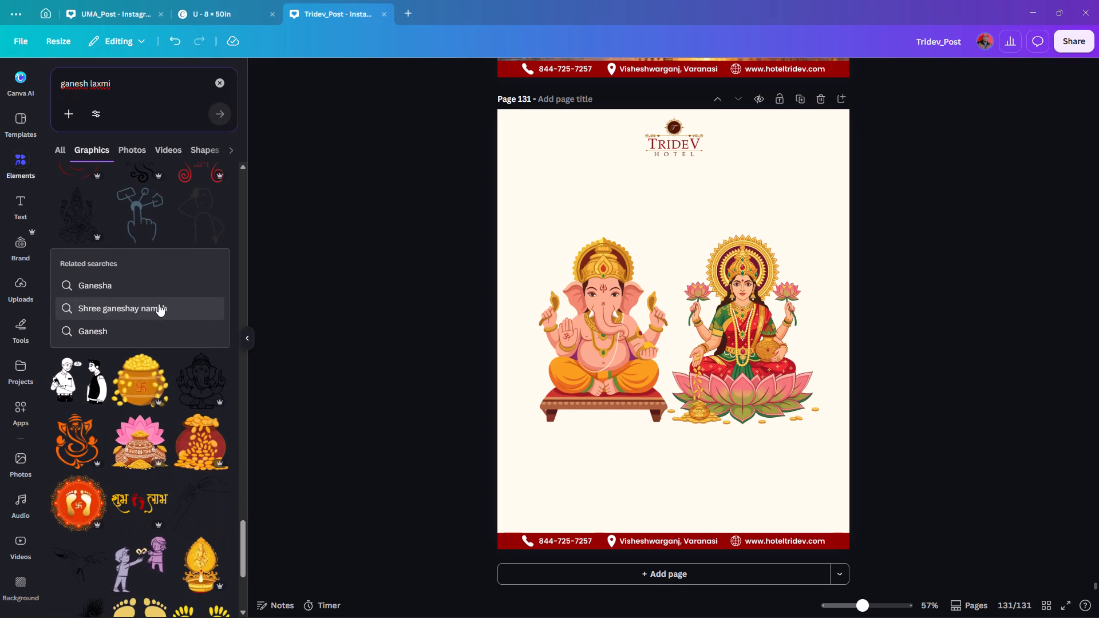
left_click(130, 436)
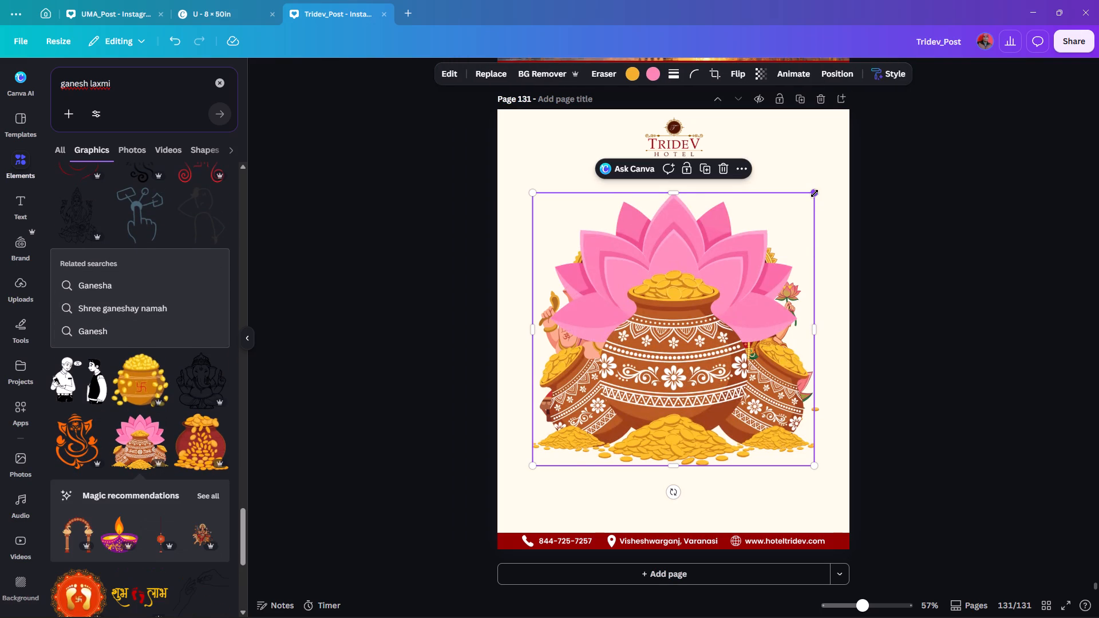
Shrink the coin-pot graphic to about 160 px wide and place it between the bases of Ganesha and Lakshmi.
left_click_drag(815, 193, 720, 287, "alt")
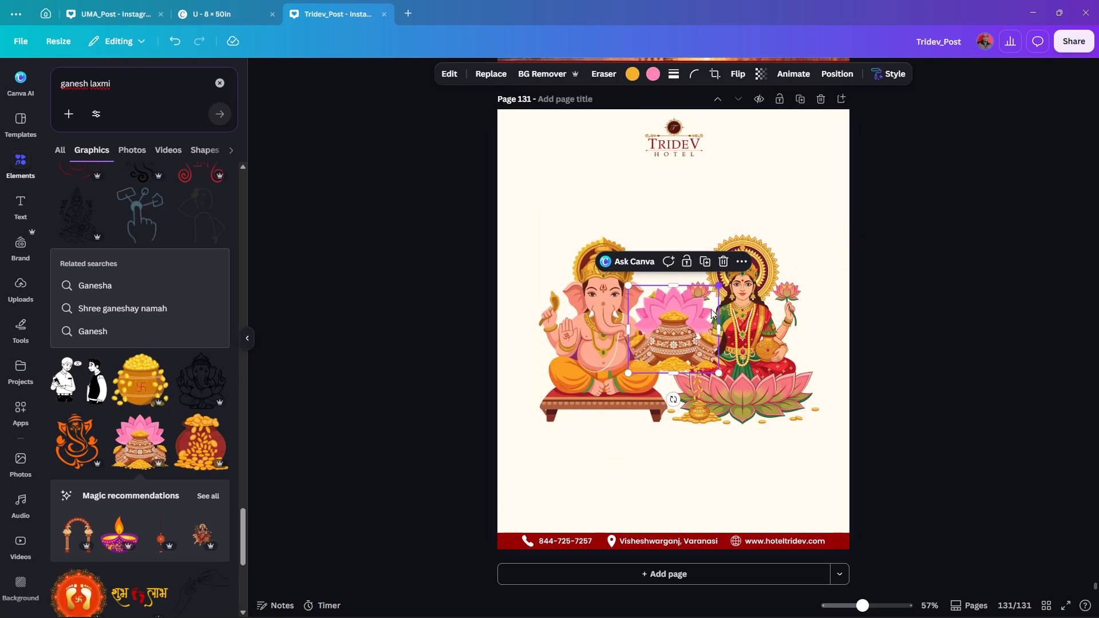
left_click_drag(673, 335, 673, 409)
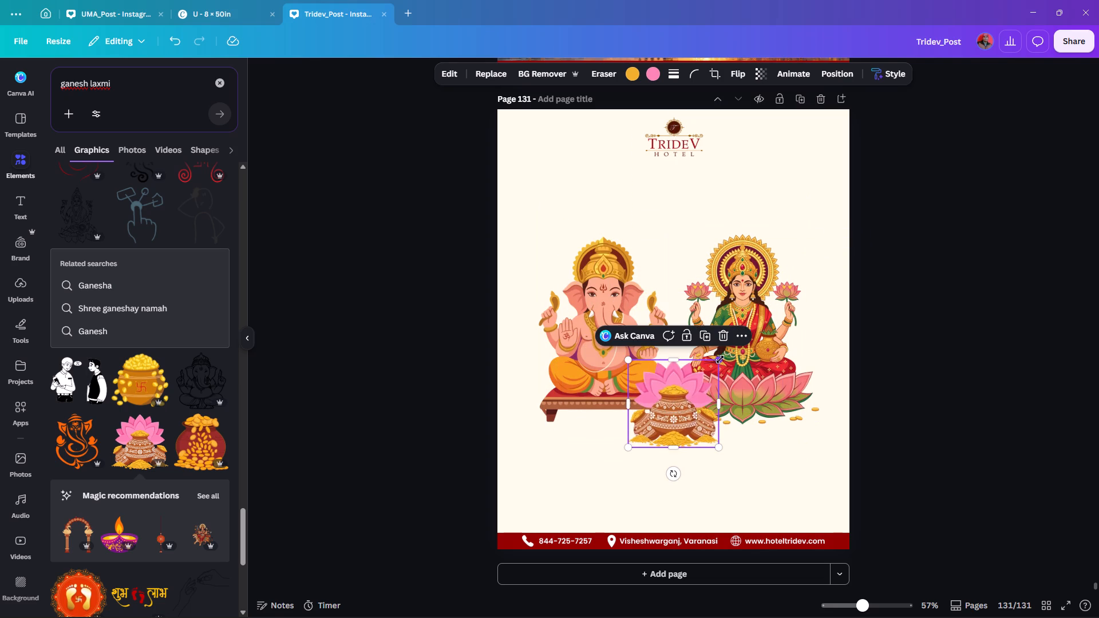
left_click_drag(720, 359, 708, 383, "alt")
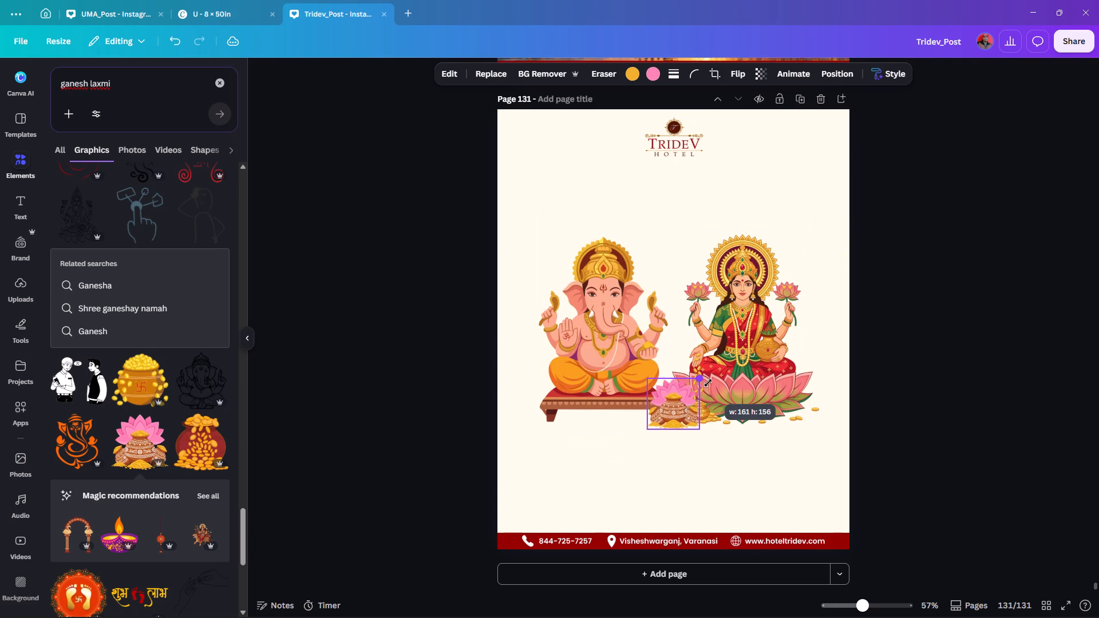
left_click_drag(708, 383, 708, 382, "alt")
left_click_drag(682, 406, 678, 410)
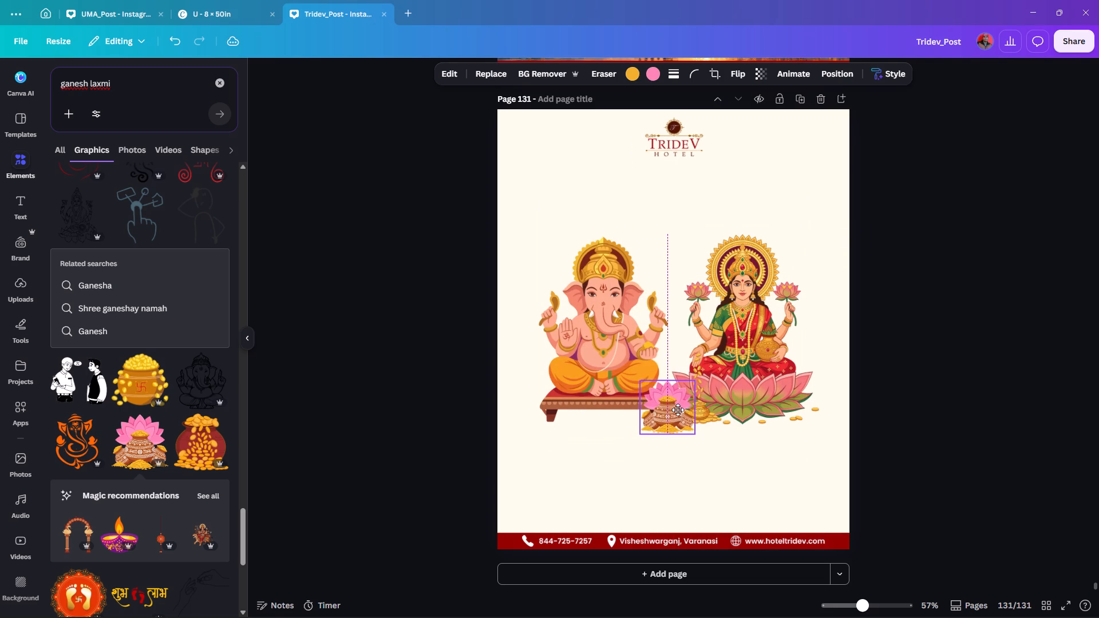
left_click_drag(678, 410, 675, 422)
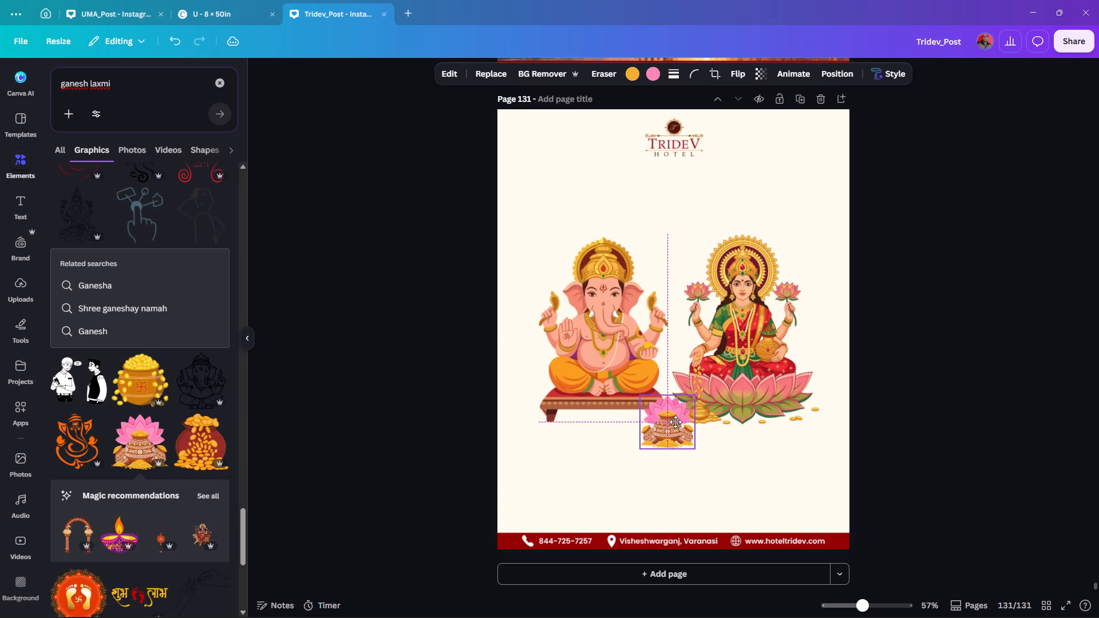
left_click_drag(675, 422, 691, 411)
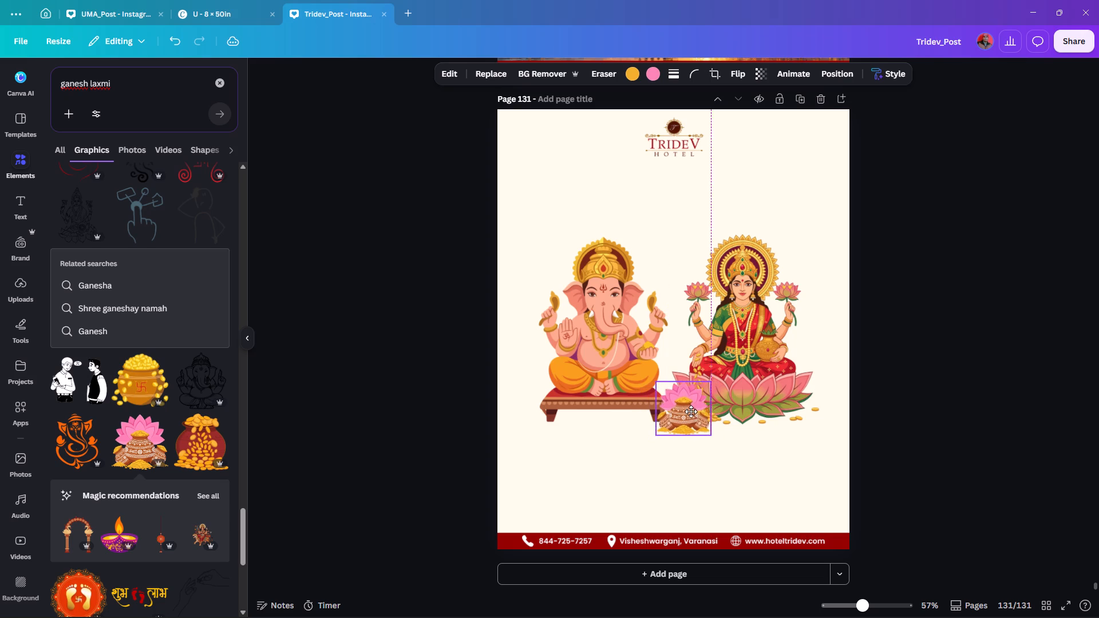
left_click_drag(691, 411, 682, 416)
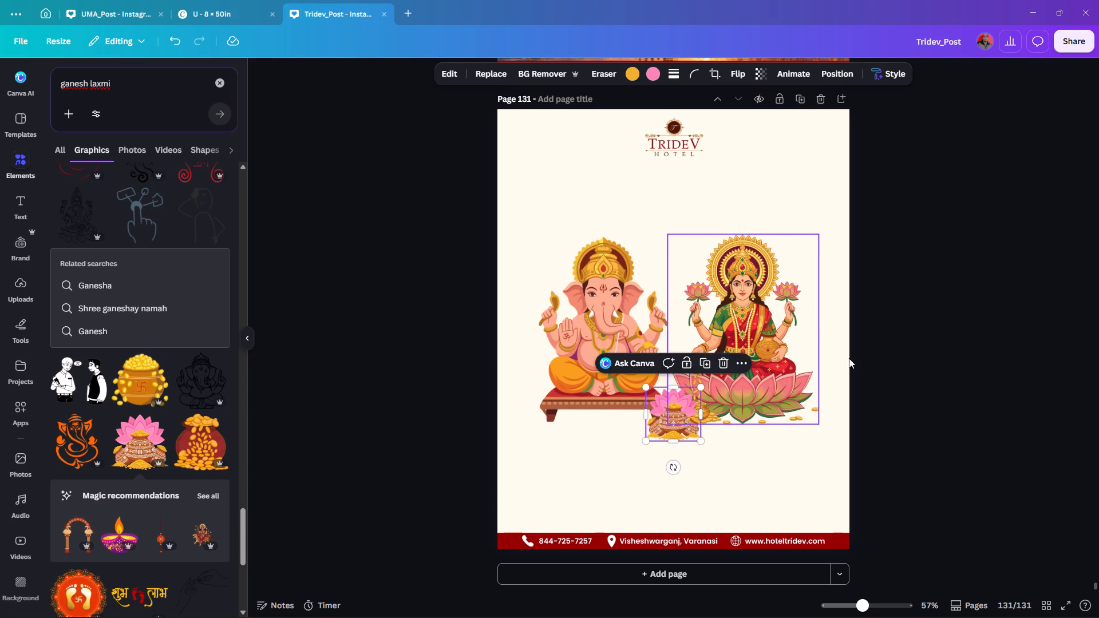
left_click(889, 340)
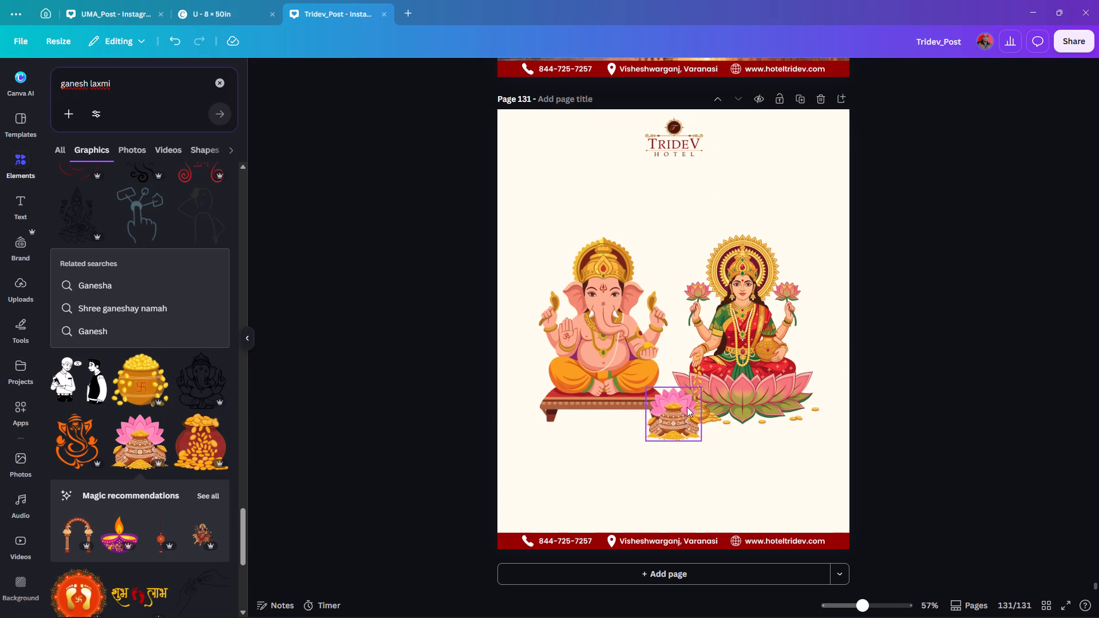
Delete the coin-pot graphic from the page.
left_click(674, 399)
key("Delete")
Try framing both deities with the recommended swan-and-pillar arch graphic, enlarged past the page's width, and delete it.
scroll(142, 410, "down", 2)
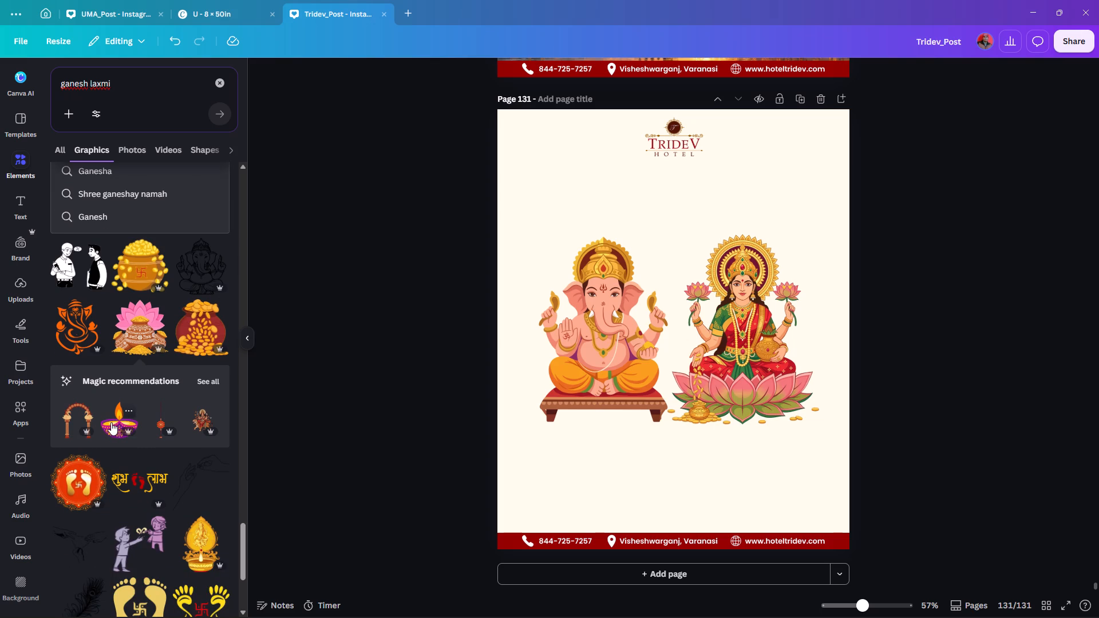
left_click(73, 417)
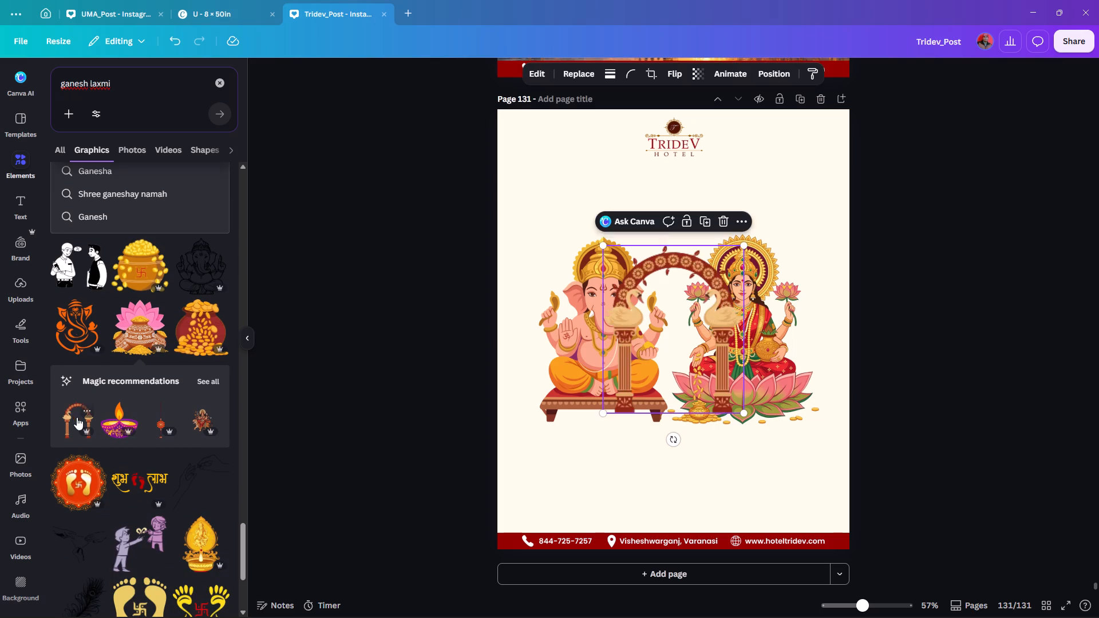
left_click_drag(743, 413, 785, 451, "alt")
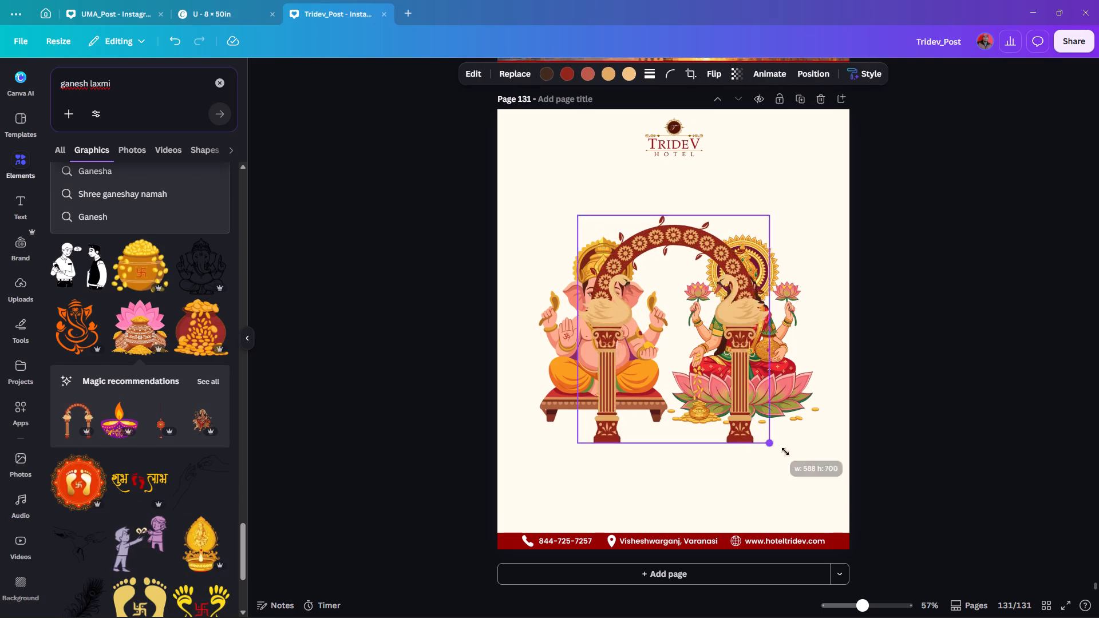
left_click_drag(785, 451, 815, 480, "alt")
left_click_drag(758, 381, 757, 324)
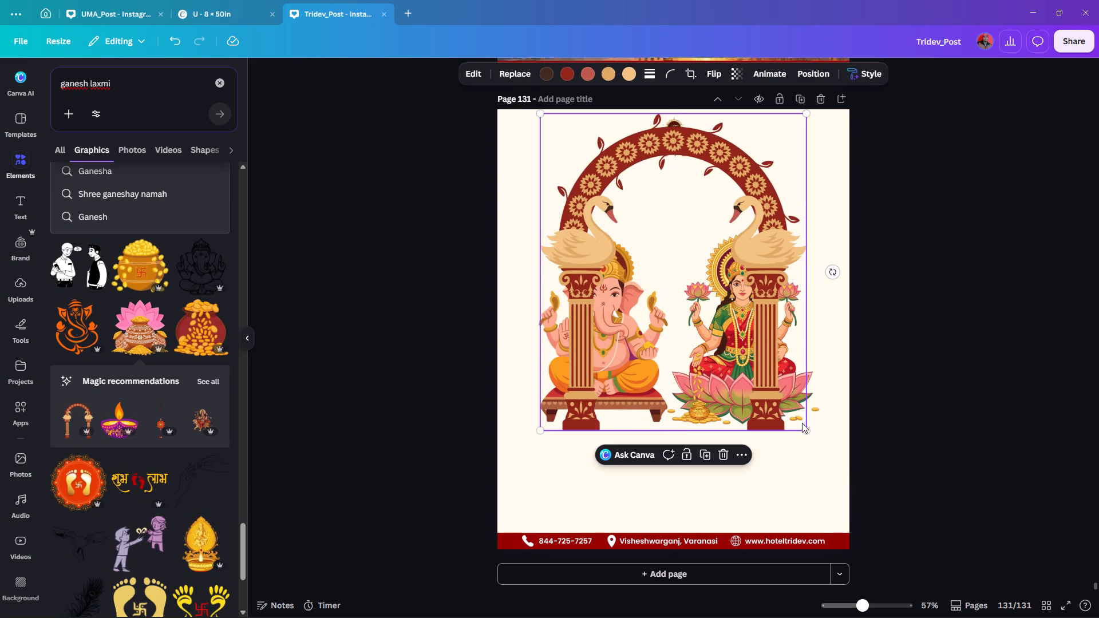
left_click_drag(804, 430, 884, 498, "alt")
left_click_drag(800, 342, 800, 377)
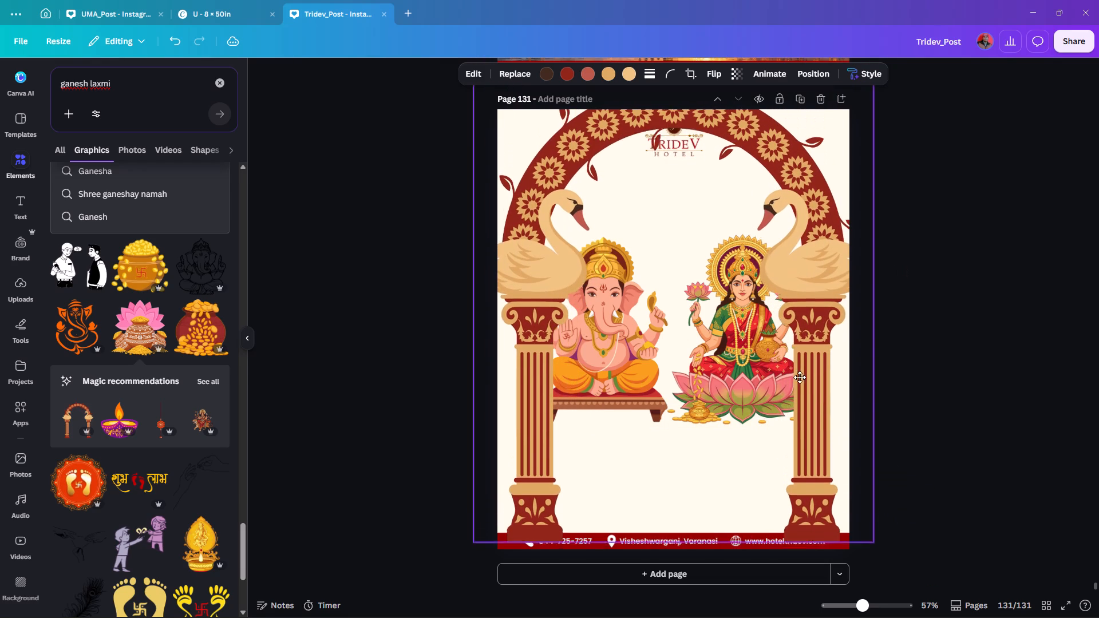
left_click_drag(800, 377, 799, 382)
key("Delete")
Add the Hindi "शुभ लाभ" graphic with red footprints and centre it just below the two deities.
scroll(143, 371, "down", 2)
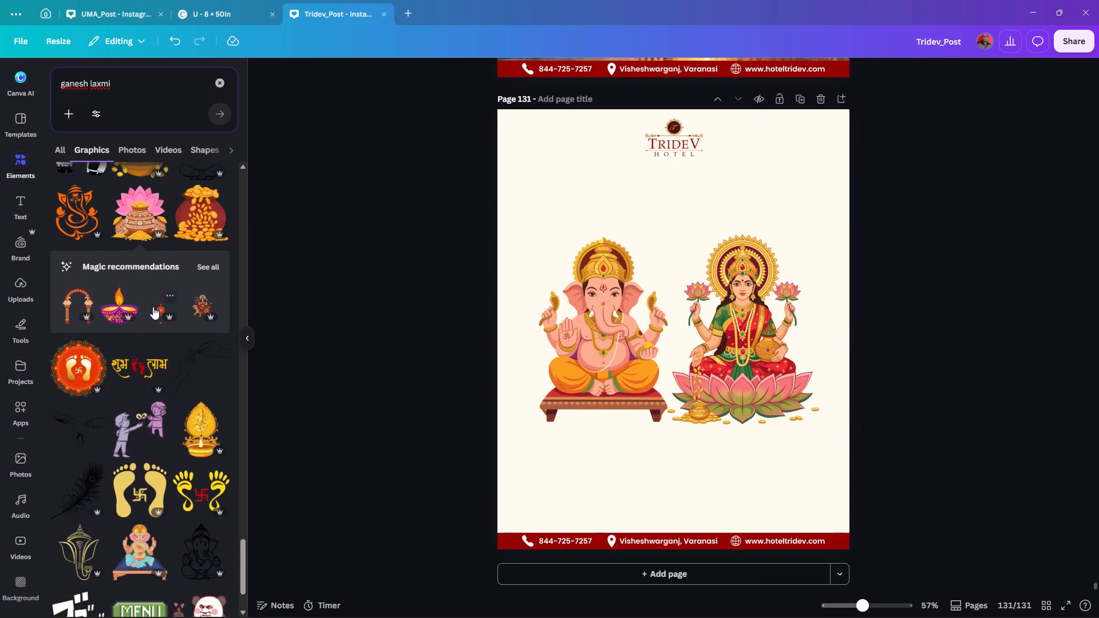
left_click(131, 363)
left_click_drag(667, 326, 670, 454)
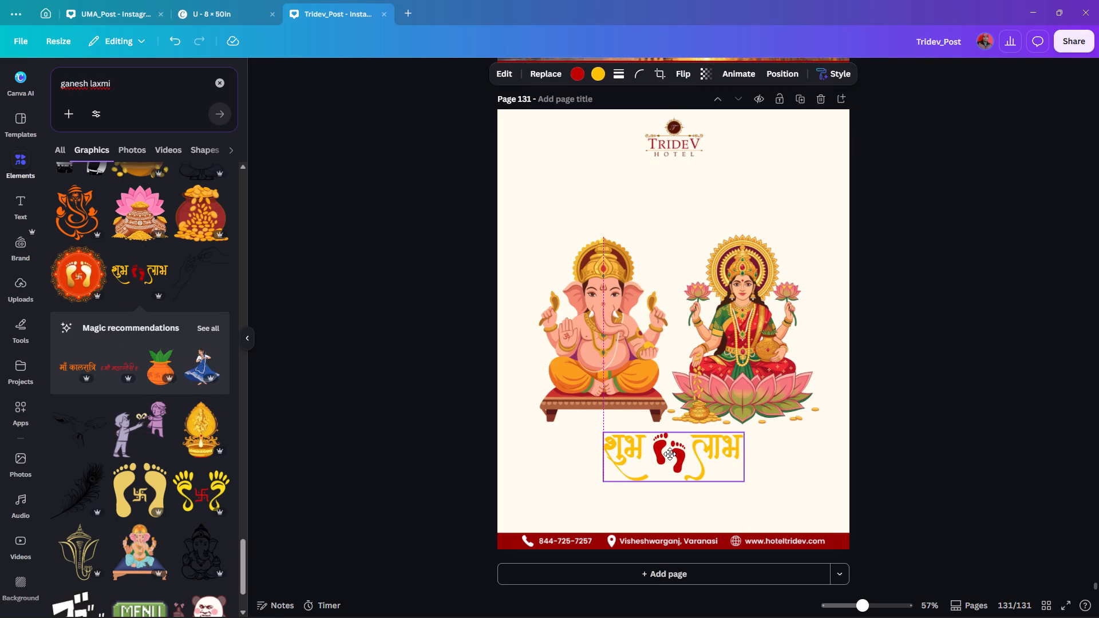
left_click_drag(670, 454, 670, 451)
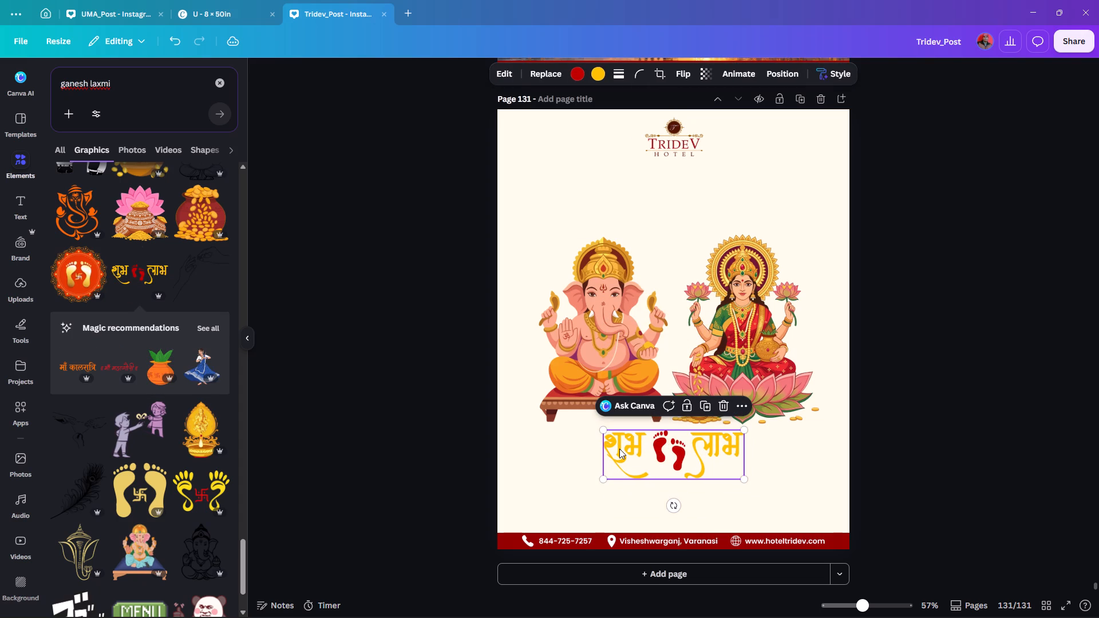
double_click(619, 449)
left_click(436, 433)
left_click(639, 443)
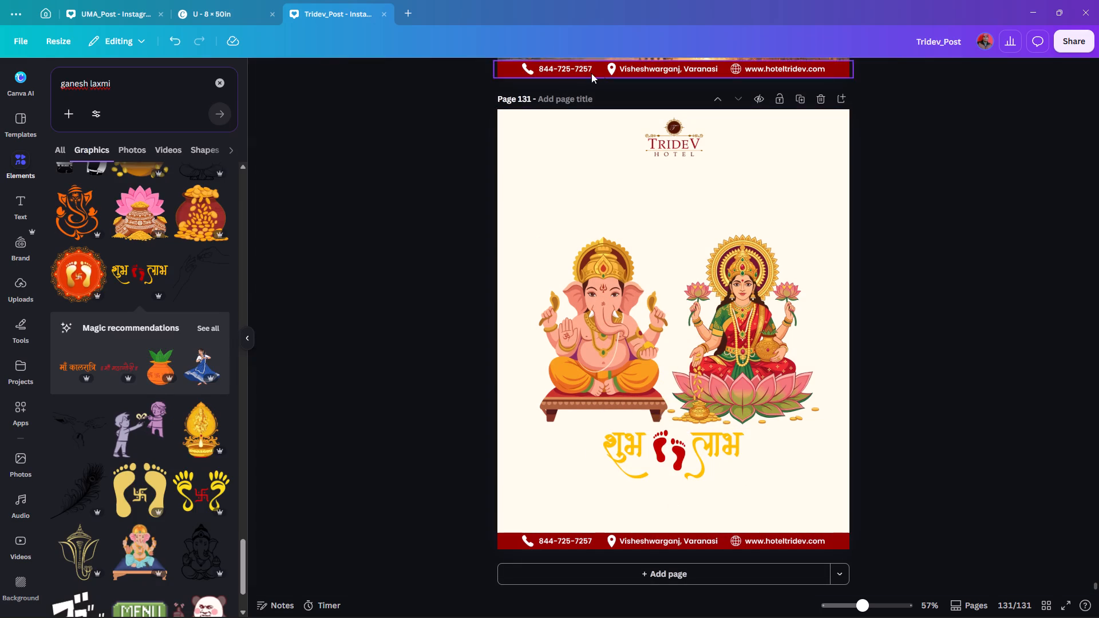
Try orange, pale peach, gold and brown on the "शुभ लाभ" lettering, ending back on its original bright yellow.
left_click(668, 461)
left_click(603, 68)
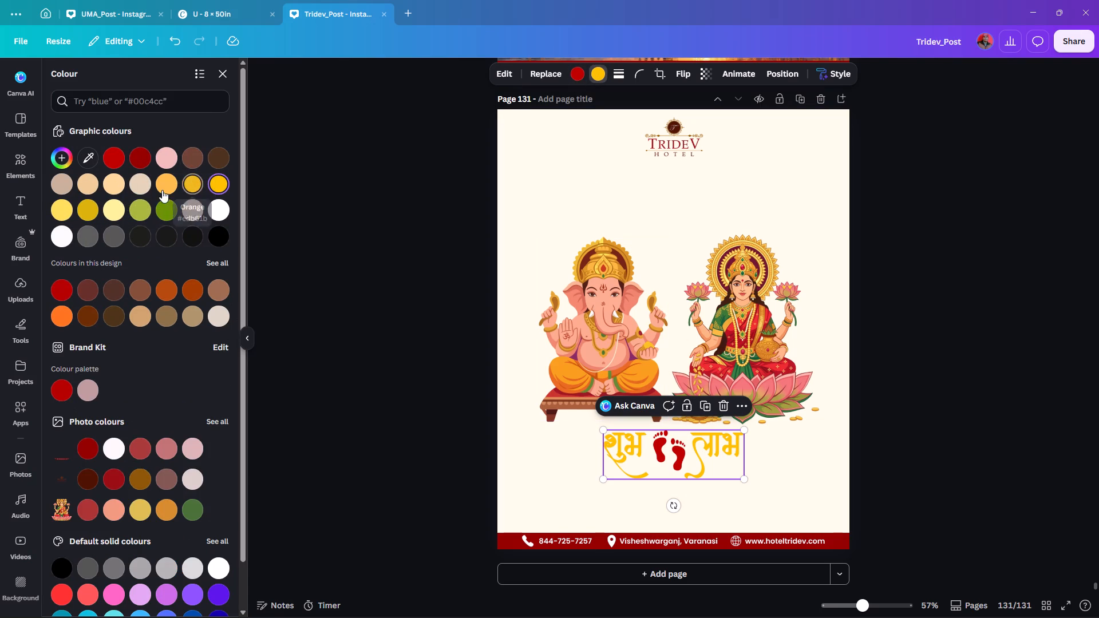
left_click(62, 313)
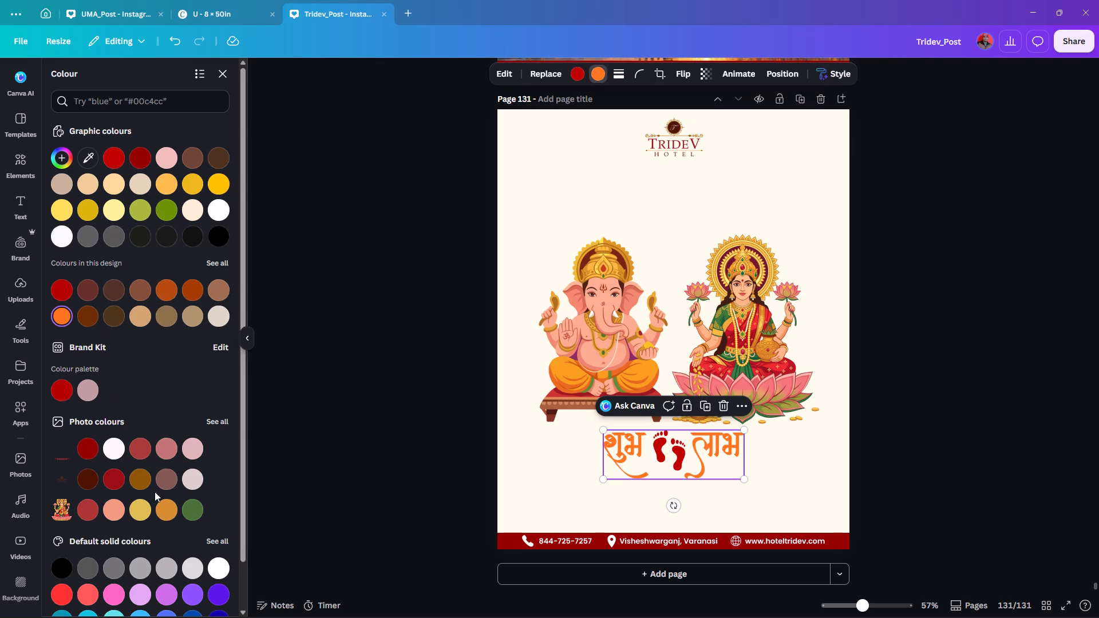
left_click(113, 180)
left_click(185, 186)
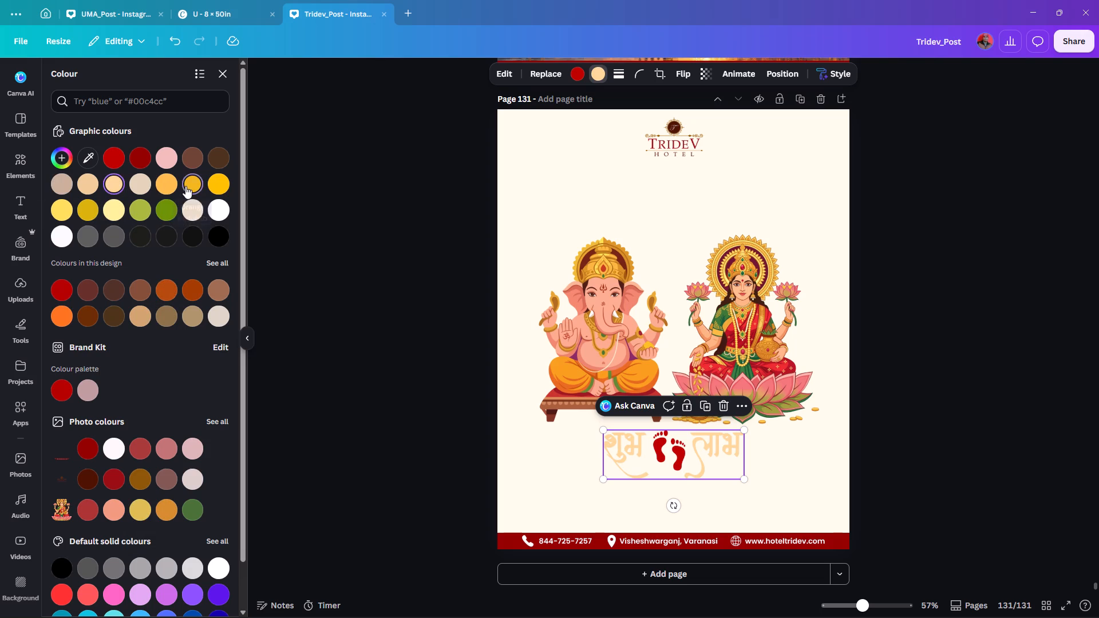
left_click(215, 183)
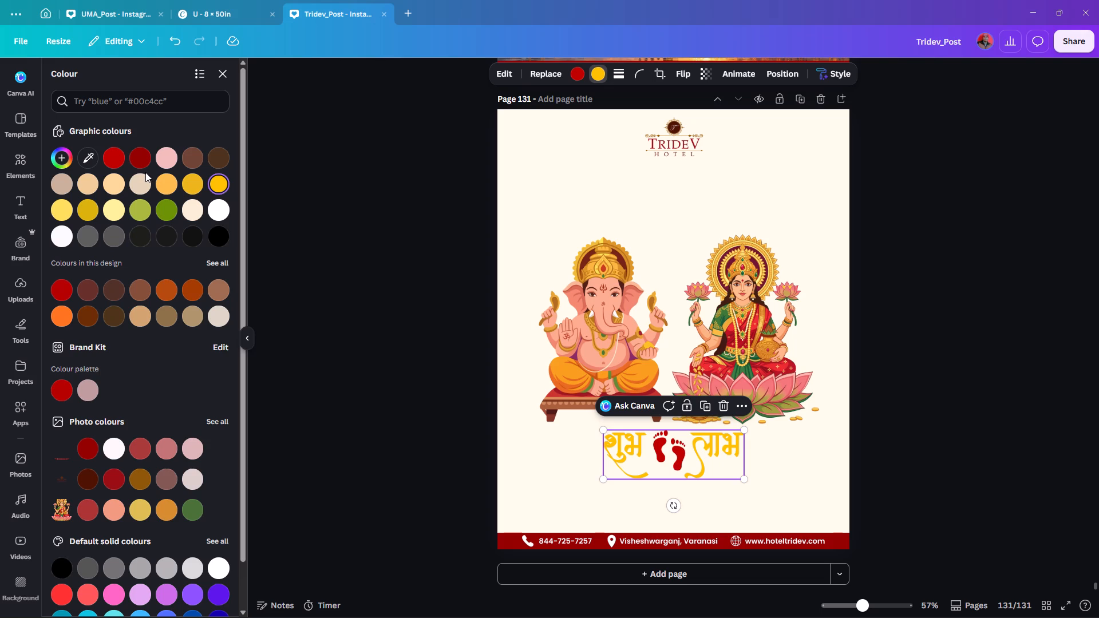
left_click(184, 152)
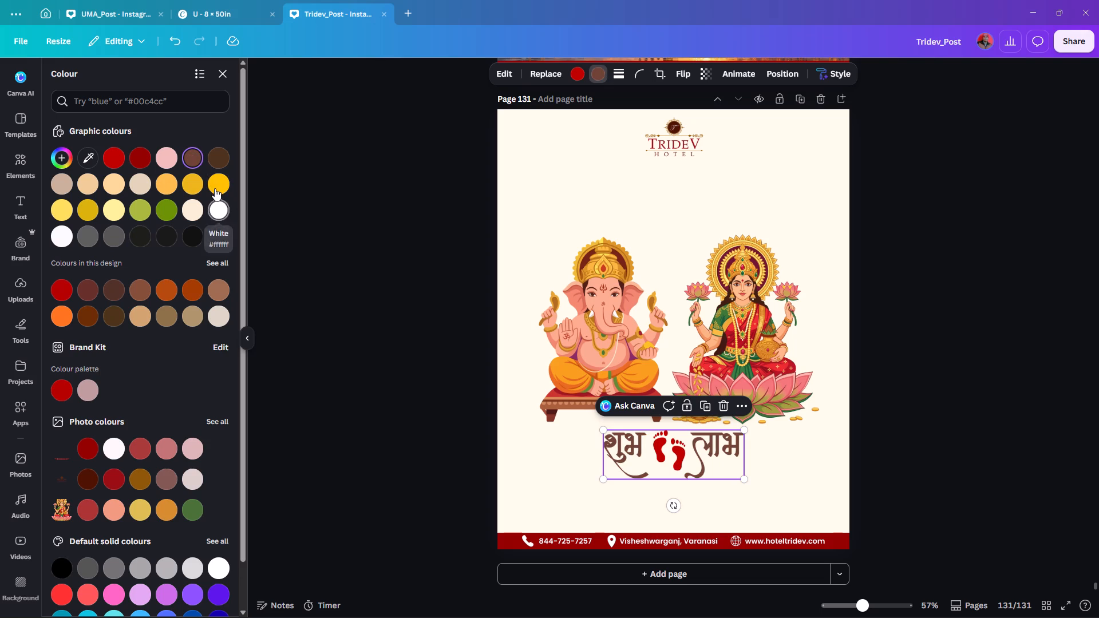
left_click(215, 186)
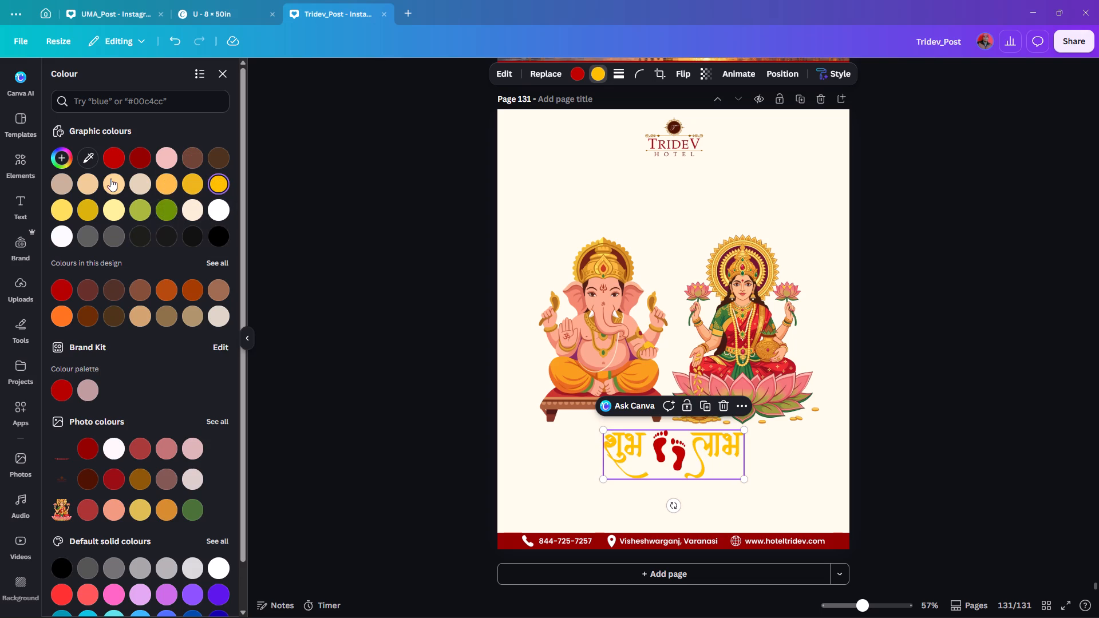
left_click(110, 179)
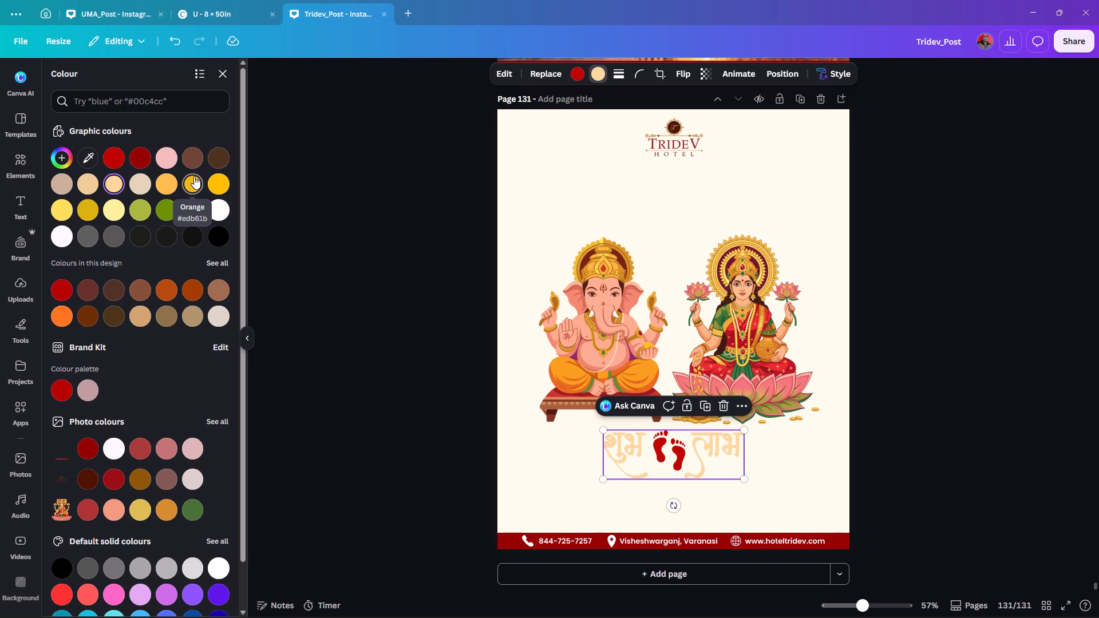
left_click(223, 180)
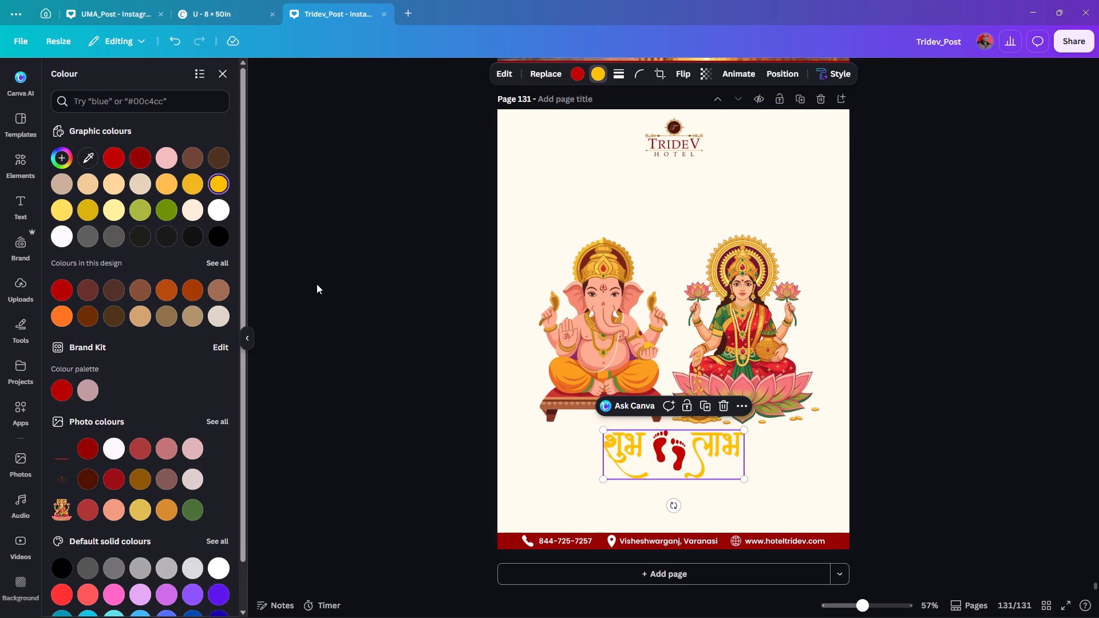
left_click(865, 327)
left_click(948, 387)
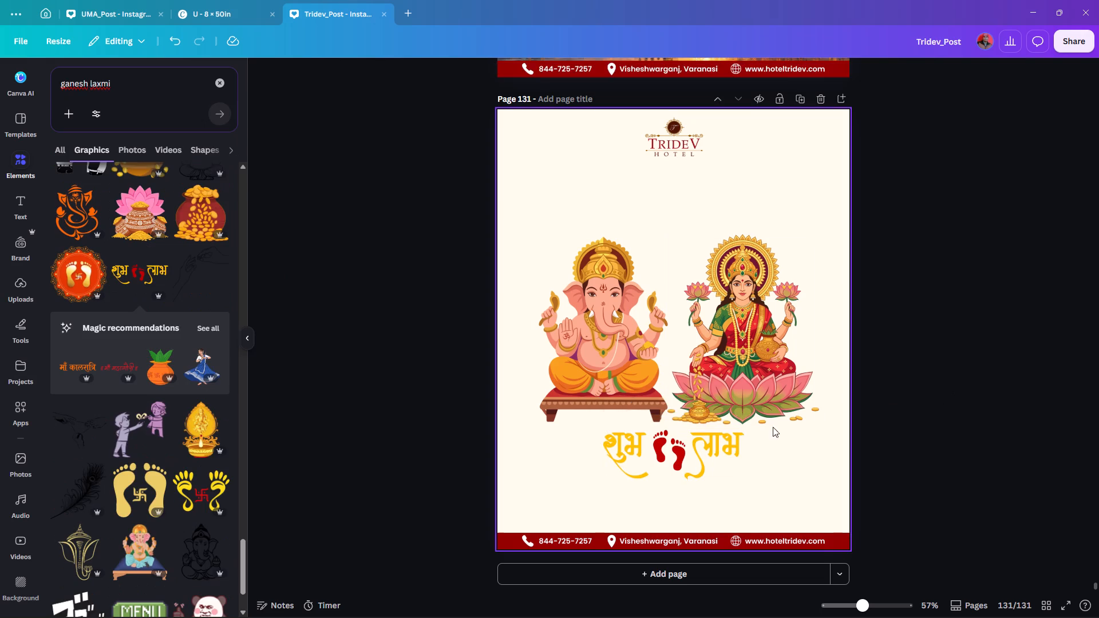
Nudge the "शुभ लाभ" graphic six small increments down, slightly away from the deities.
left_click(702, 444)
key("Down")
key("Down")
key("Down")
key("Down")
key("Down")
key("Down")
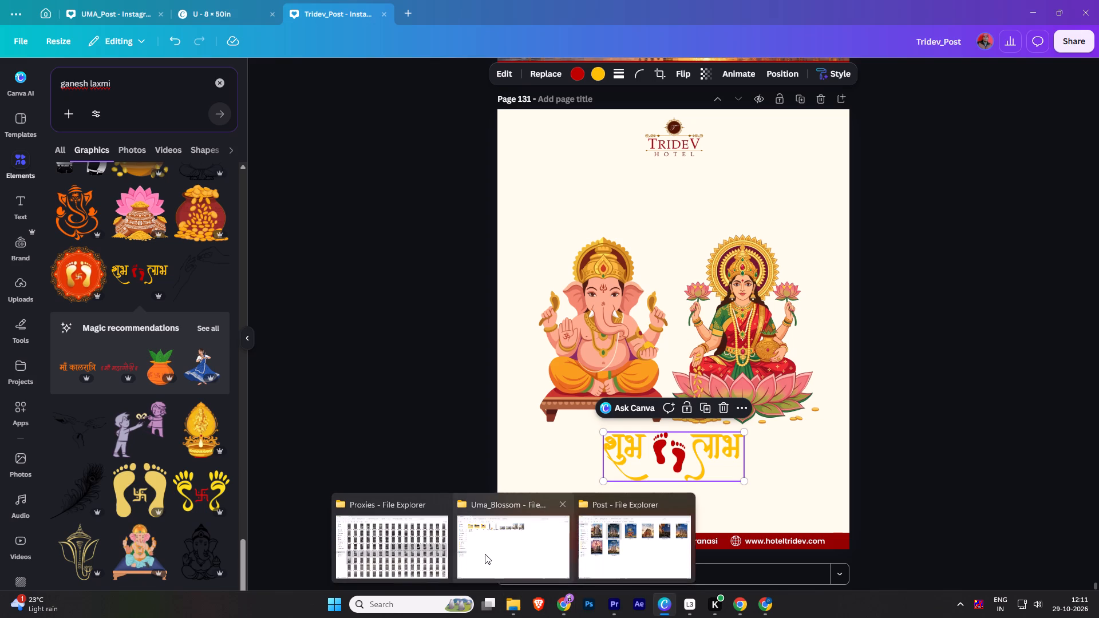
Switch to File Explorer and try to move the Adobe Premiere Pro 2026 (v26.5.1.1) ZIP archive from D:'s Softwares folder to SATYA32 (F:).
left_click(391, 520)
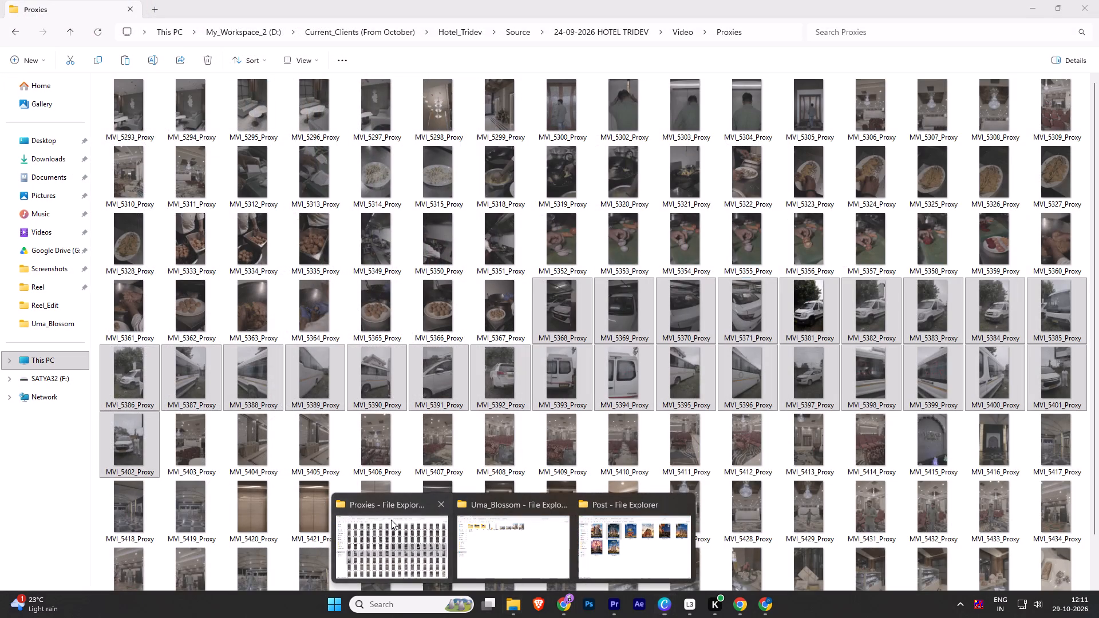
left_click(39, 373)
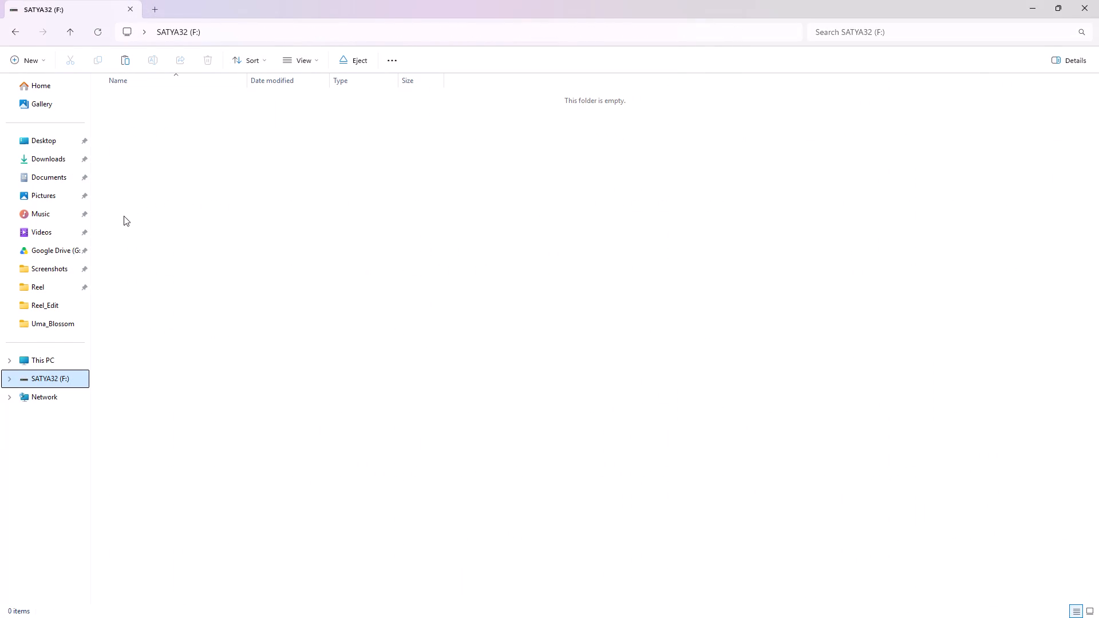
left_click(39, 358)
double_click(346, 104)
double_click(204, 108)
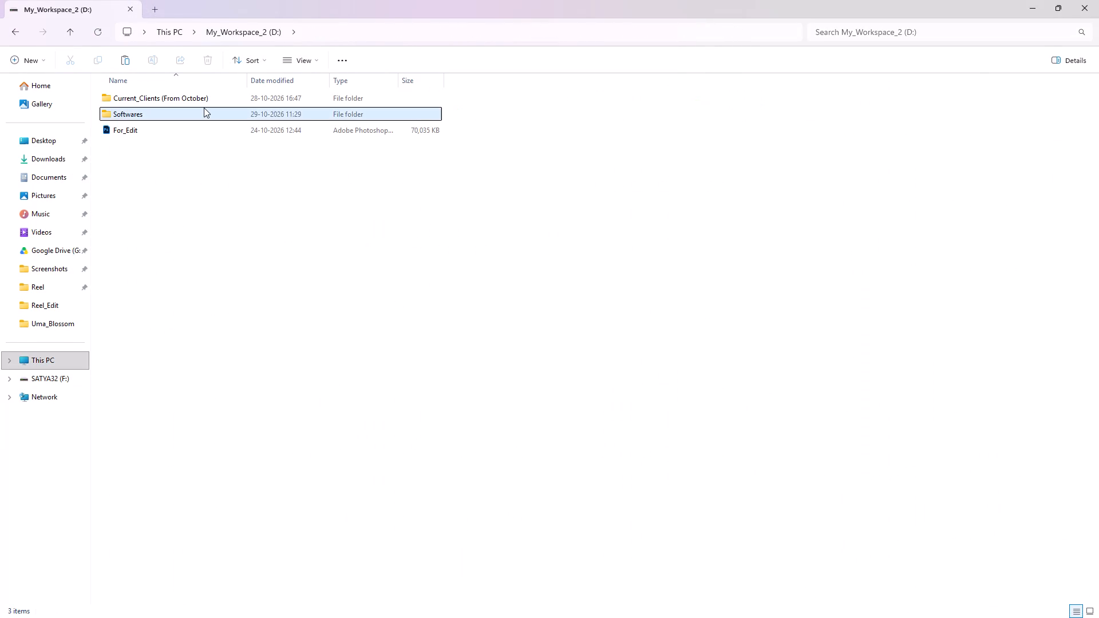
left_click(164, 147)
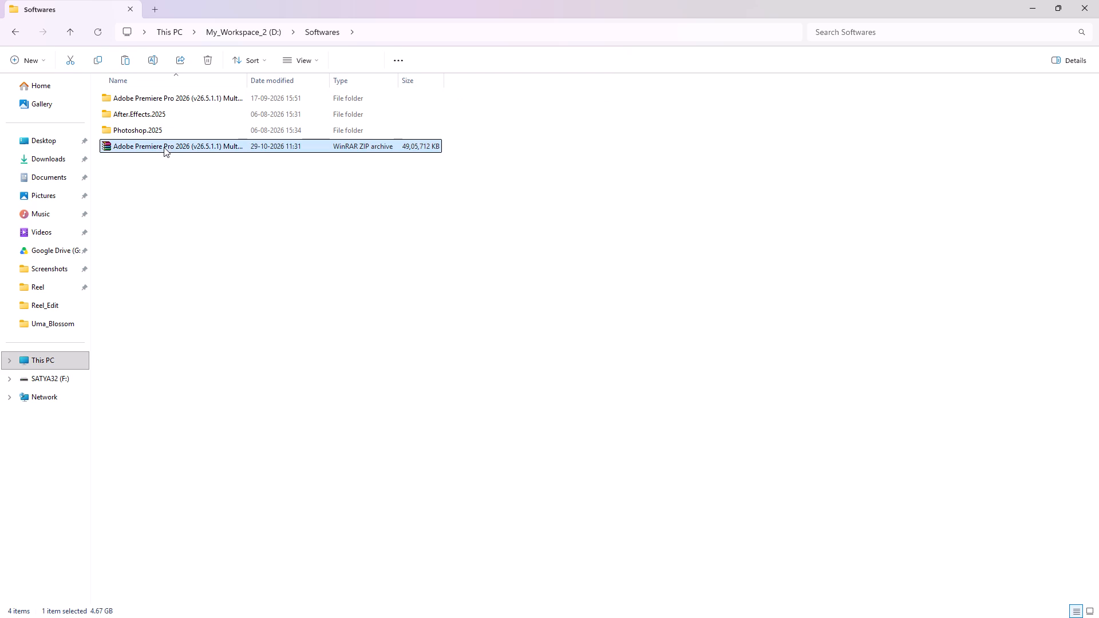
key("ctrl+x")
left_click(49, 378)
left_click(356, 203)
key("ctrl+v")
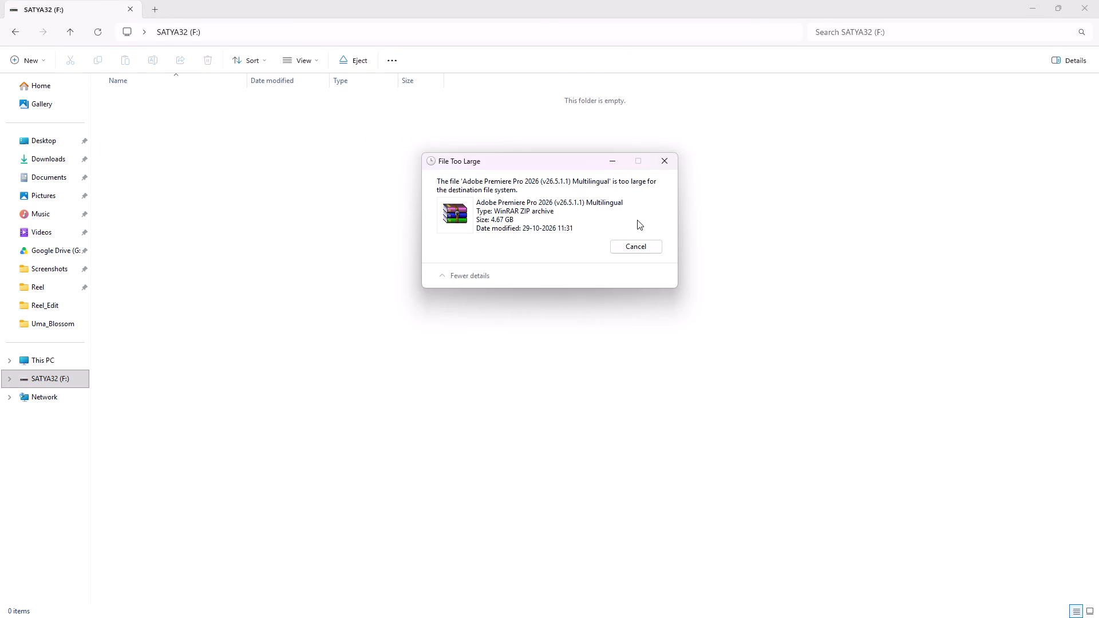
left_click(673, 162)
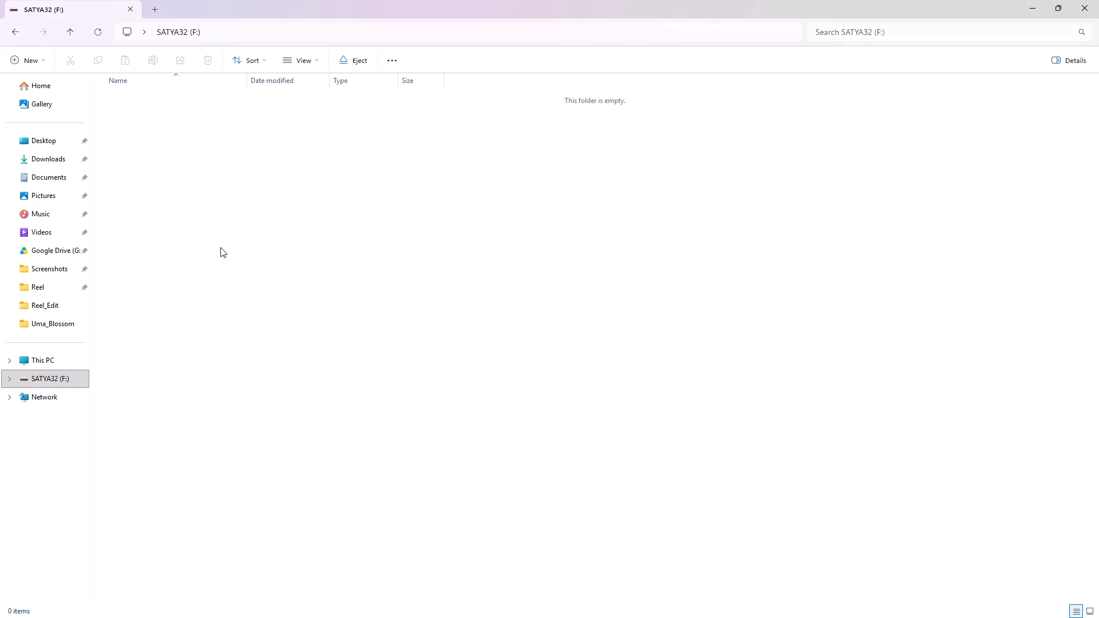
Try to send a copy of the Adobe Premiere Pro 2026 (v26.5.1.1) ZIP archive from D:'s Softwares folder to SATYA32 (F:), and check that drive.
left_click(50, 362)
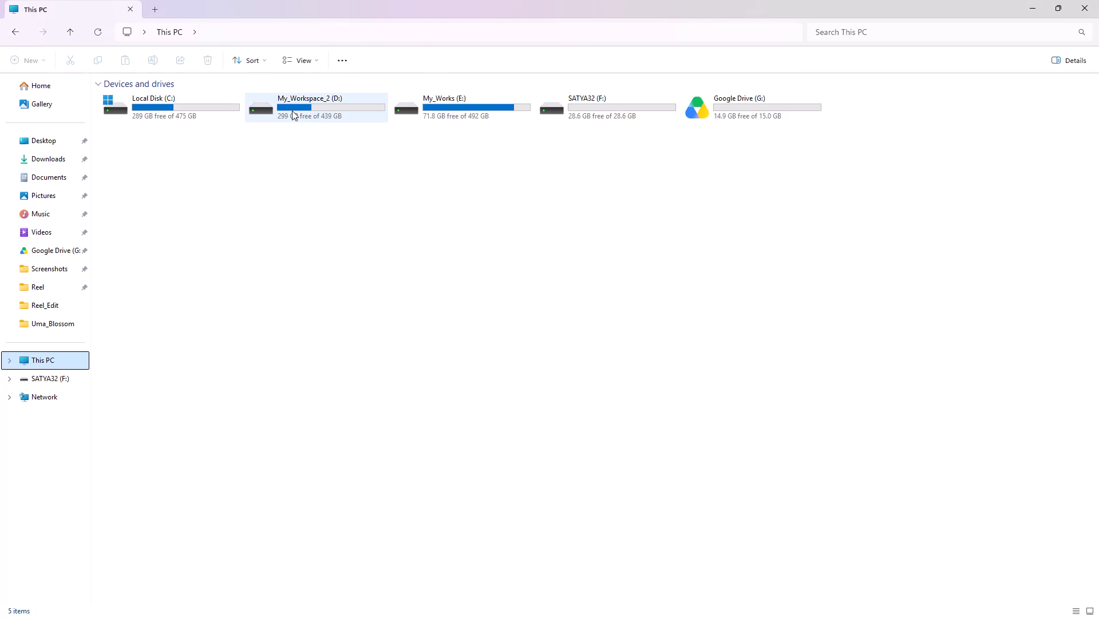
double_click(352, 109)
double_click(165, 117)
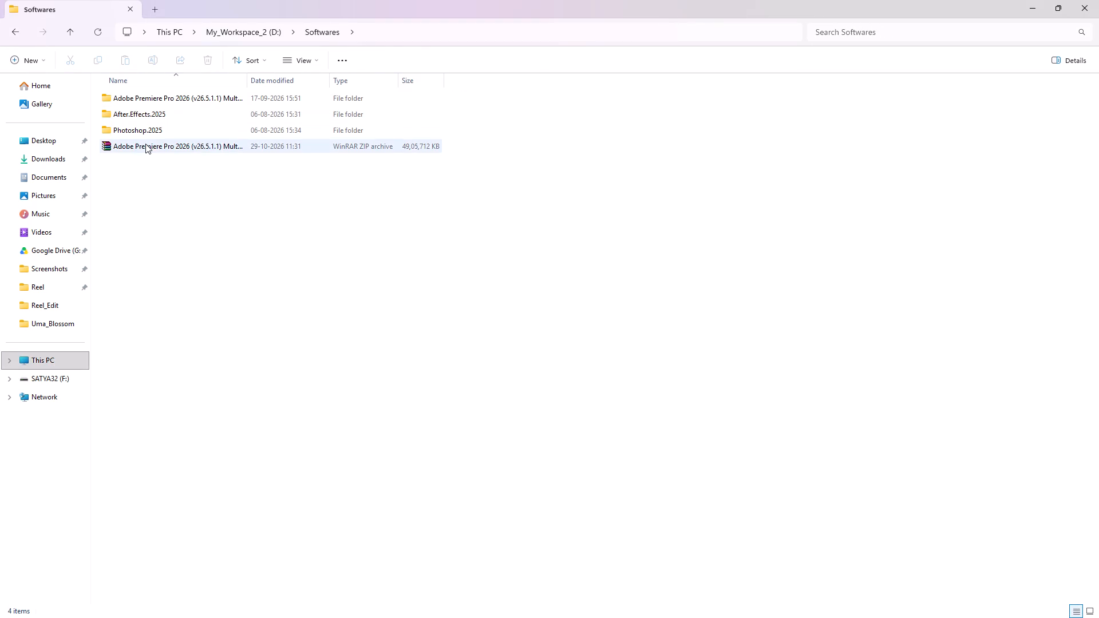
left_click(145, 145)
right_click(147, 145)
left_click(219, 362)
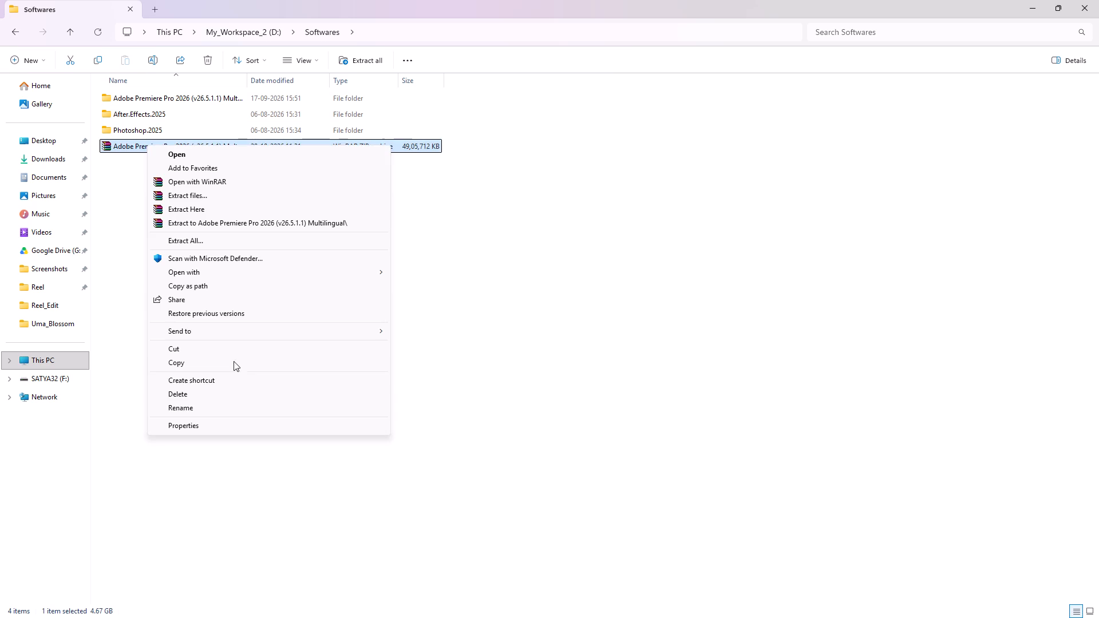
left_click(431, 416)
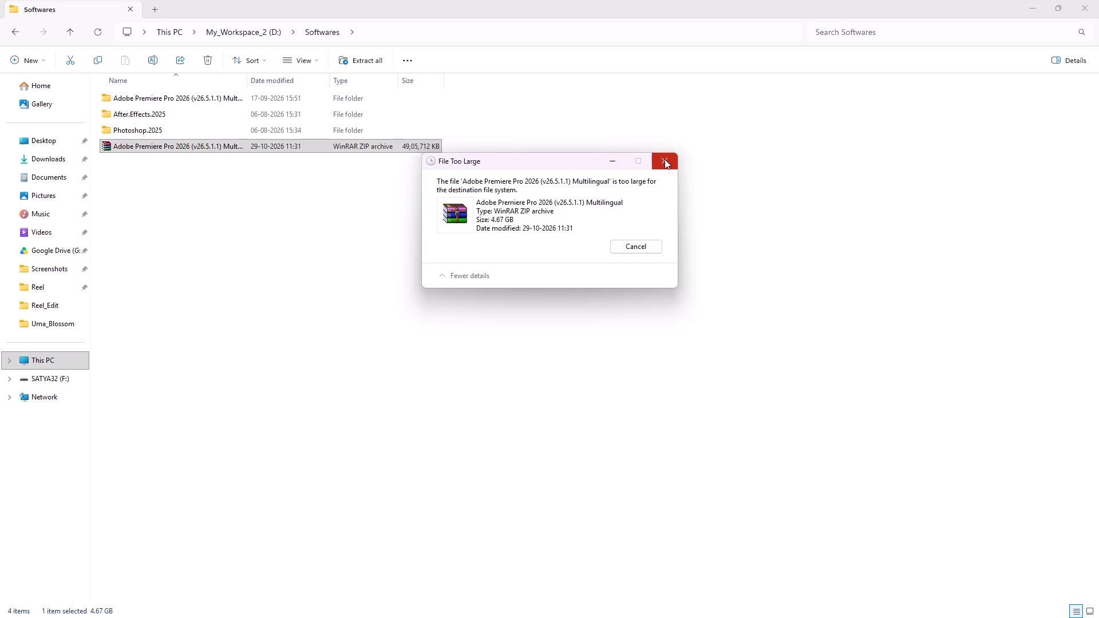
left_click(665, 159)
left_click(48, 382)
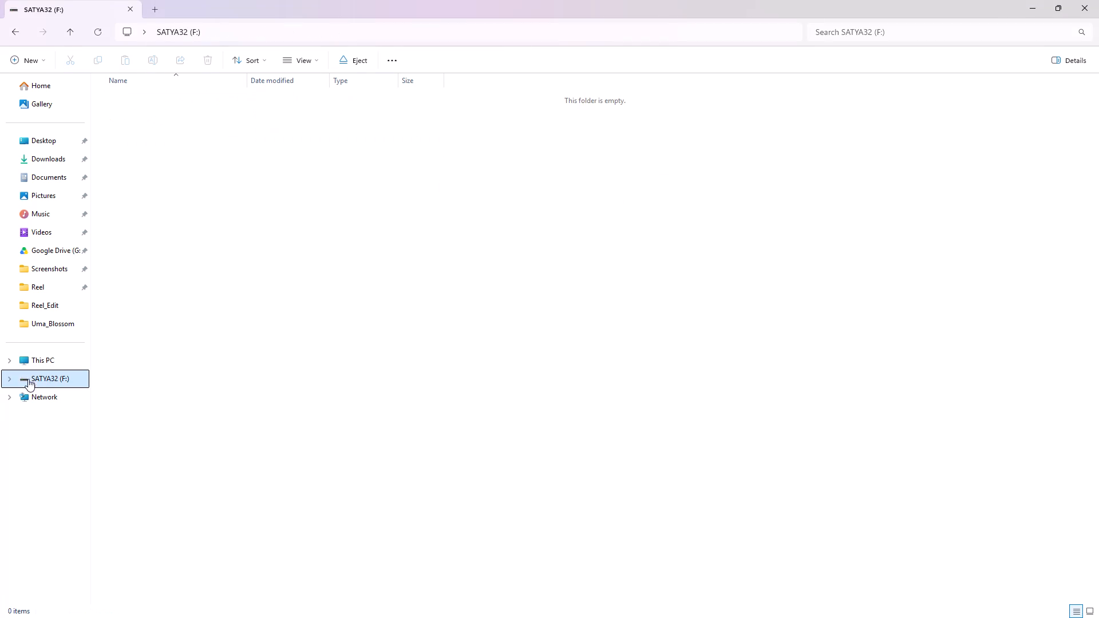
Open the format settings for the SATYA32 (F:) drive from This PC.
left_click(45, 359)
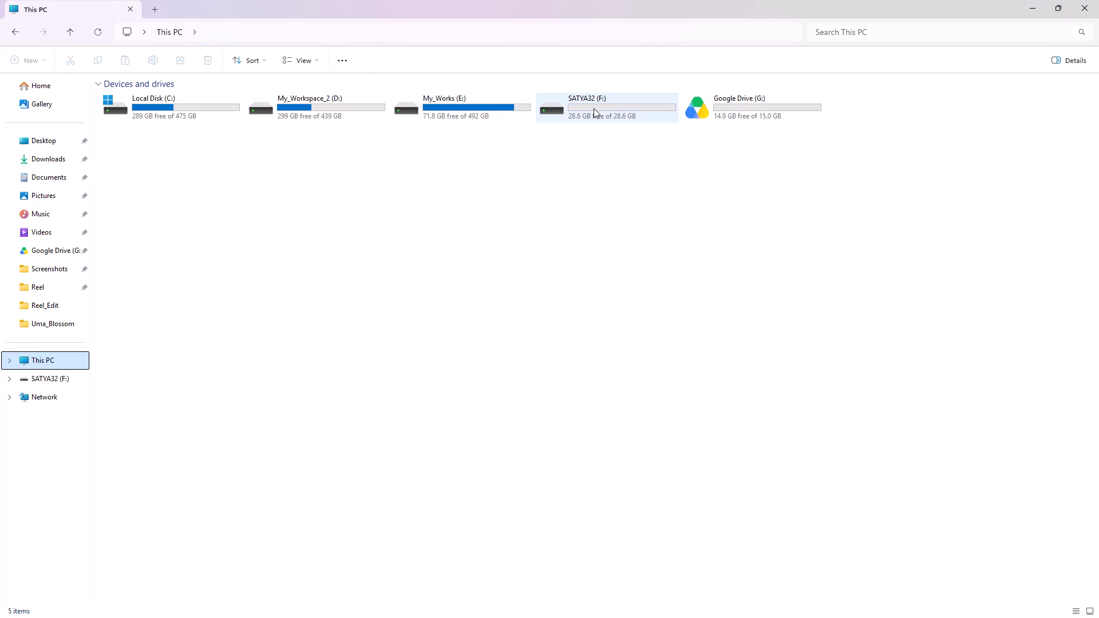
left_click(594, 108)
right_click(593, 113)
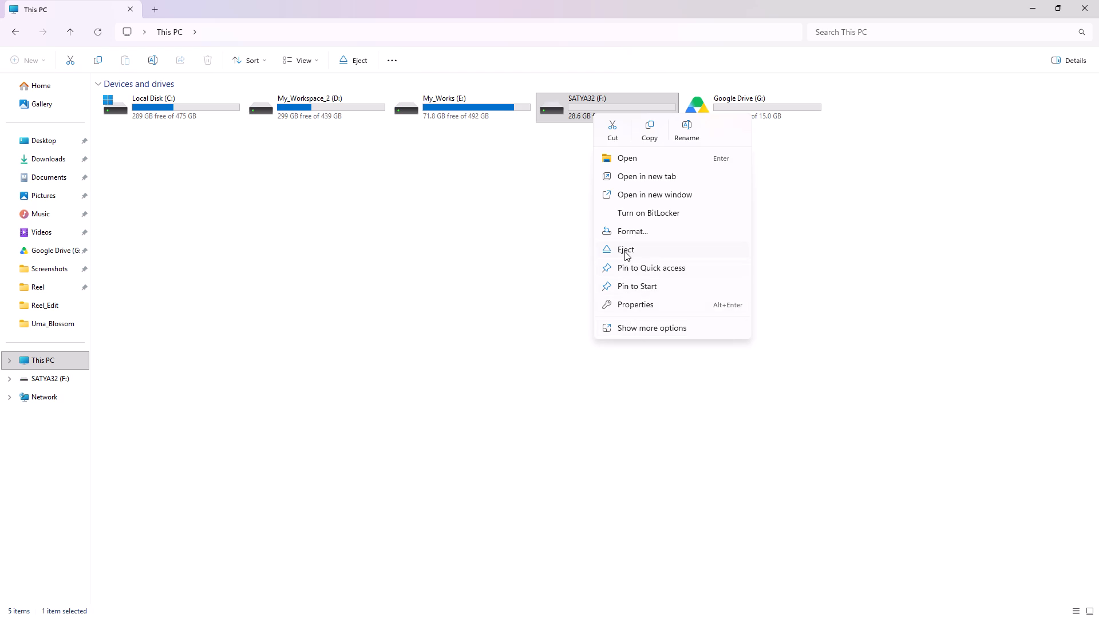
left_click(630, 230)
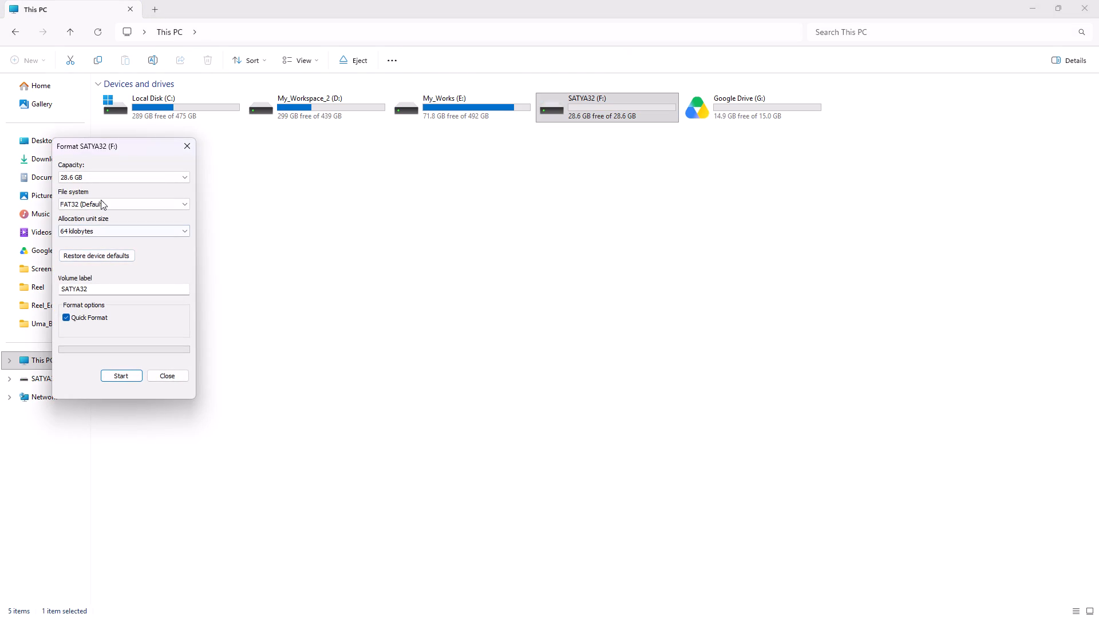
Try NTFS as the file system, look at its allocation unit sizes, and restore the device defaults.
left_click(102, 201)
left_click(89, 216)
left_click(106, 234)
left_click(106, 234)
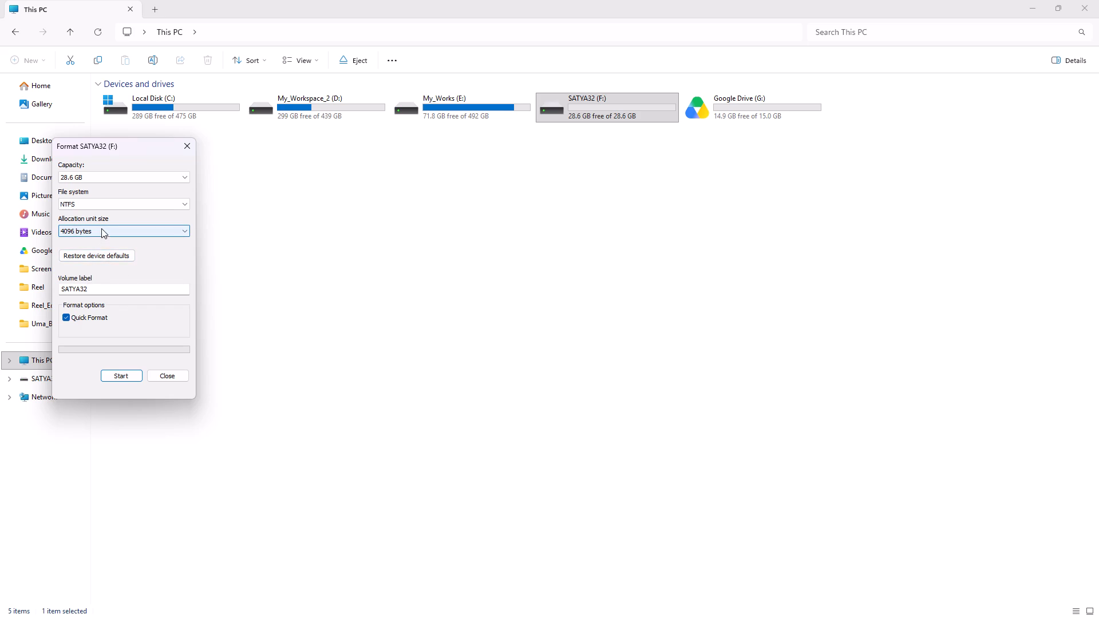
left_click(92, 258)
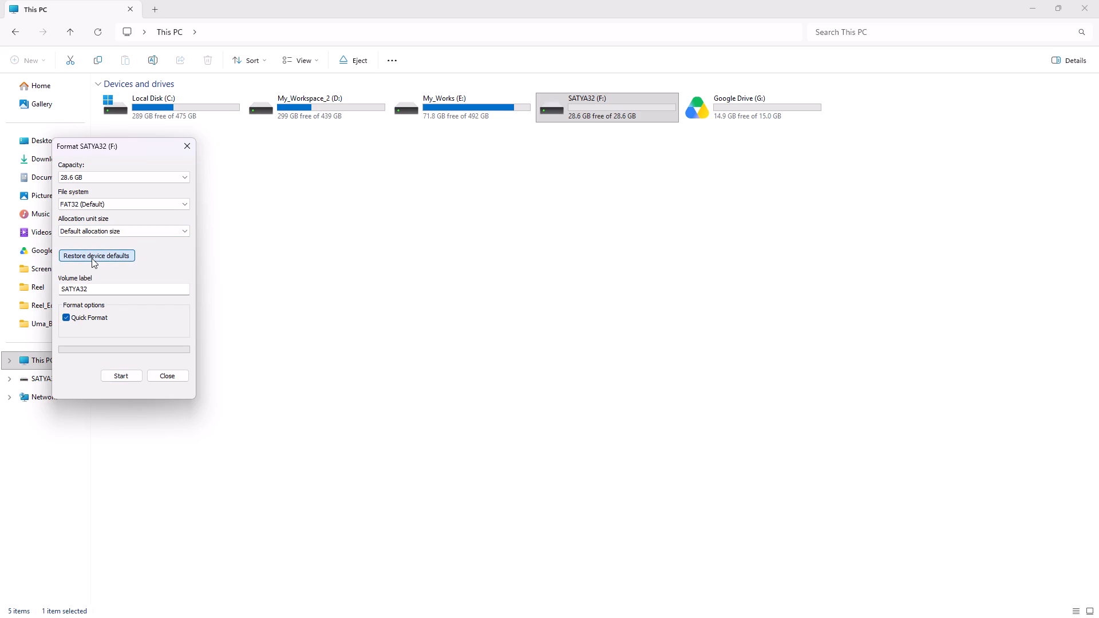
Set the drive's file system to NTFS with the default allocation size.
left_click(85, 203)
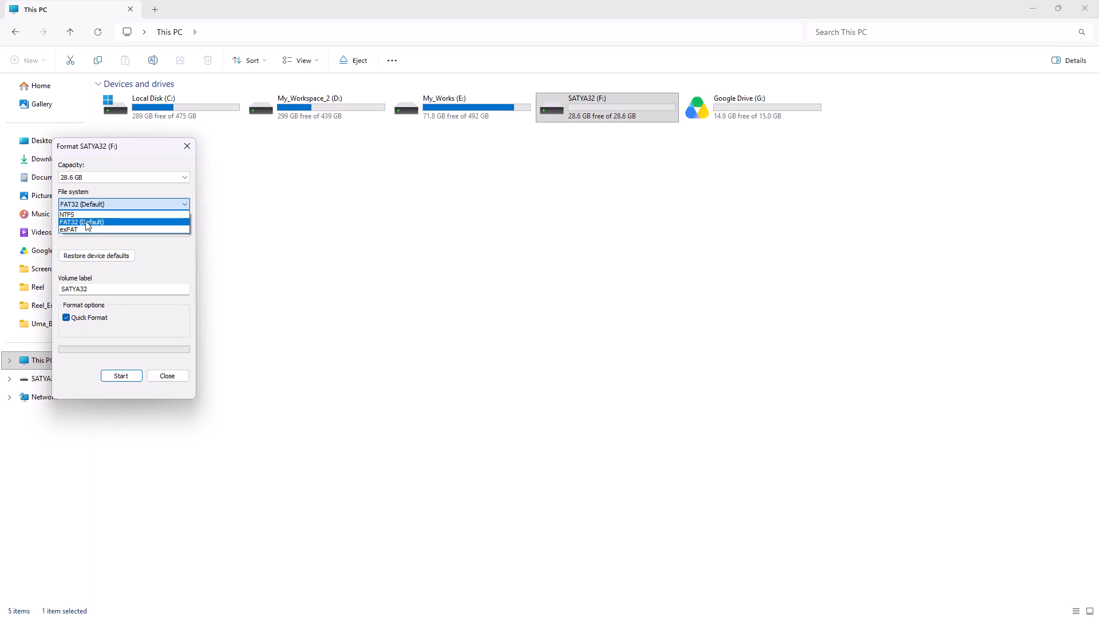
left_click(85, 217)
left_click(89, 229)
scroll(95, 252, "up", 5)
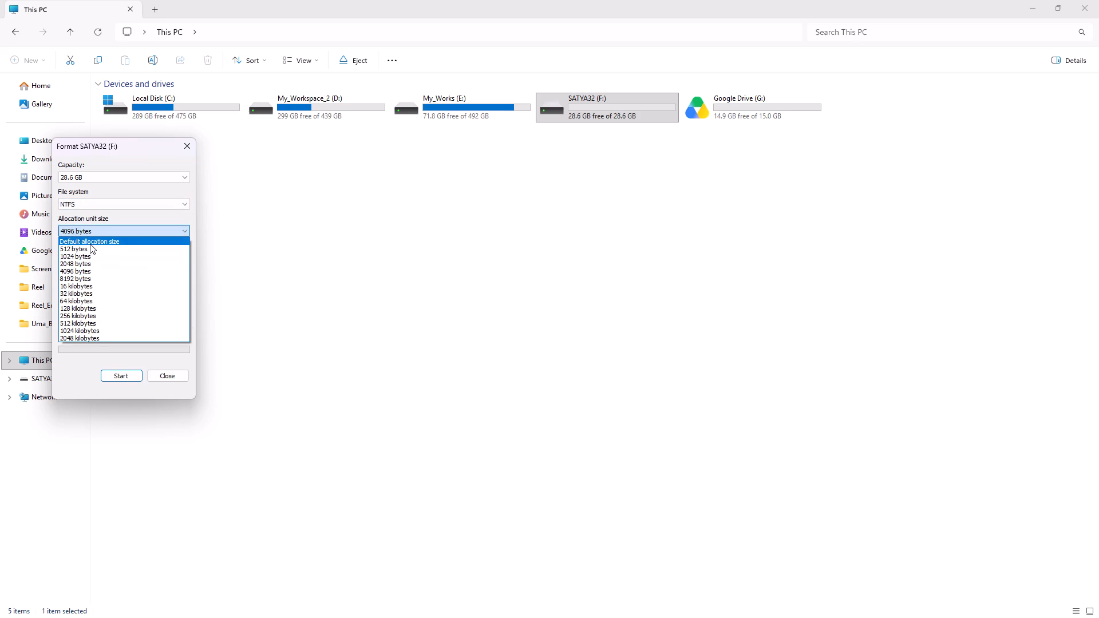
left_click(90, 240)
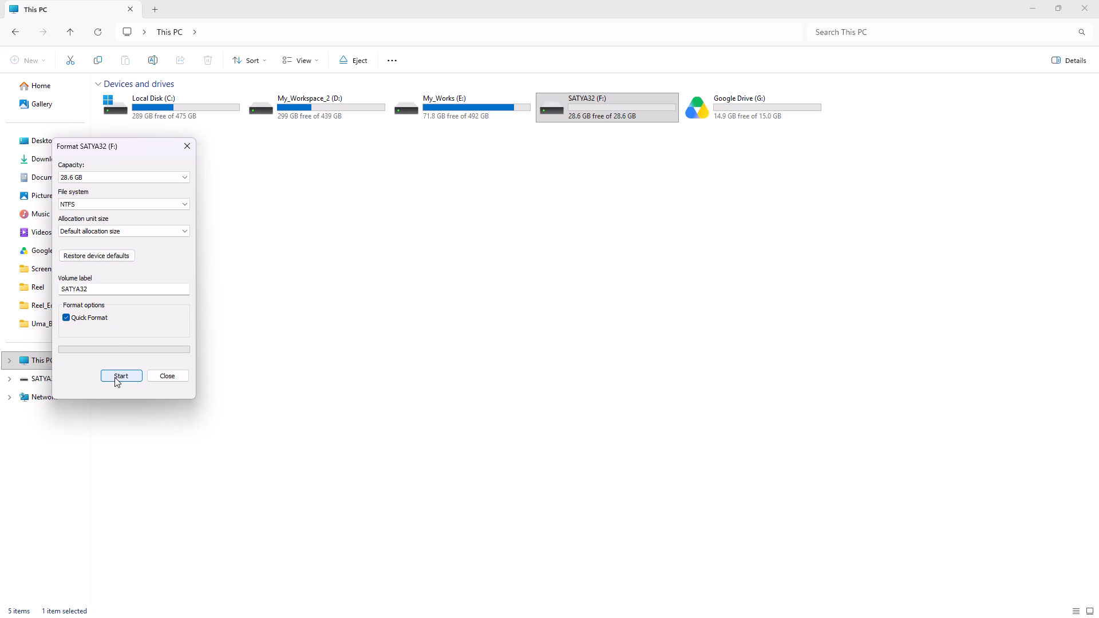
Turn off Quick Format and start a full format of SATYA32 (F:), accepting that all its data is erased.
left_click(114, 377)
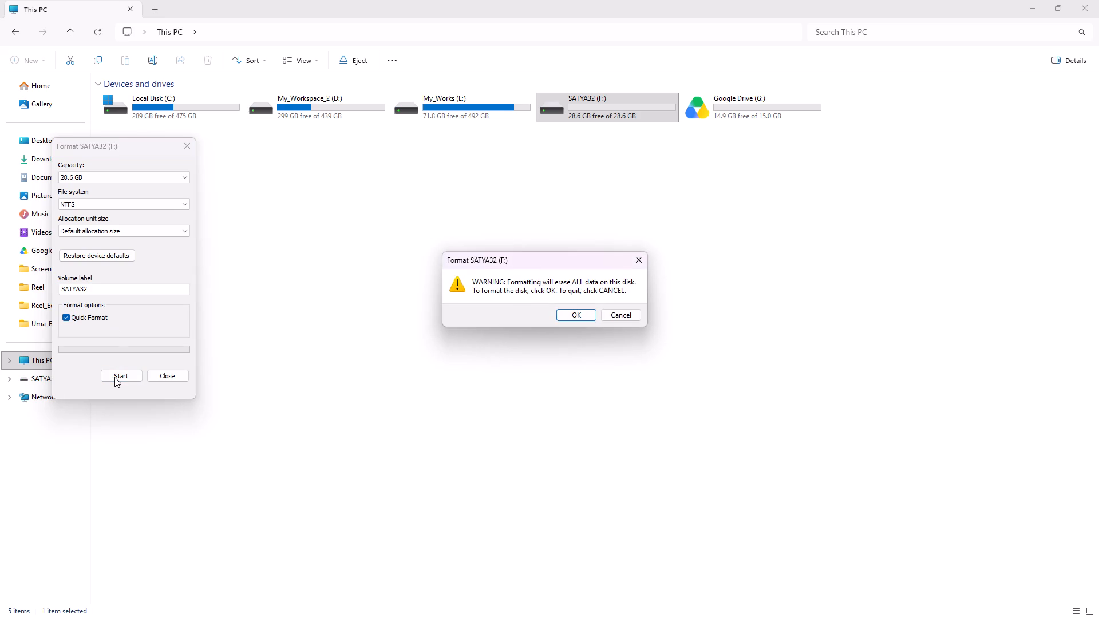
left_click(626, 311)
left_click(62, 315)
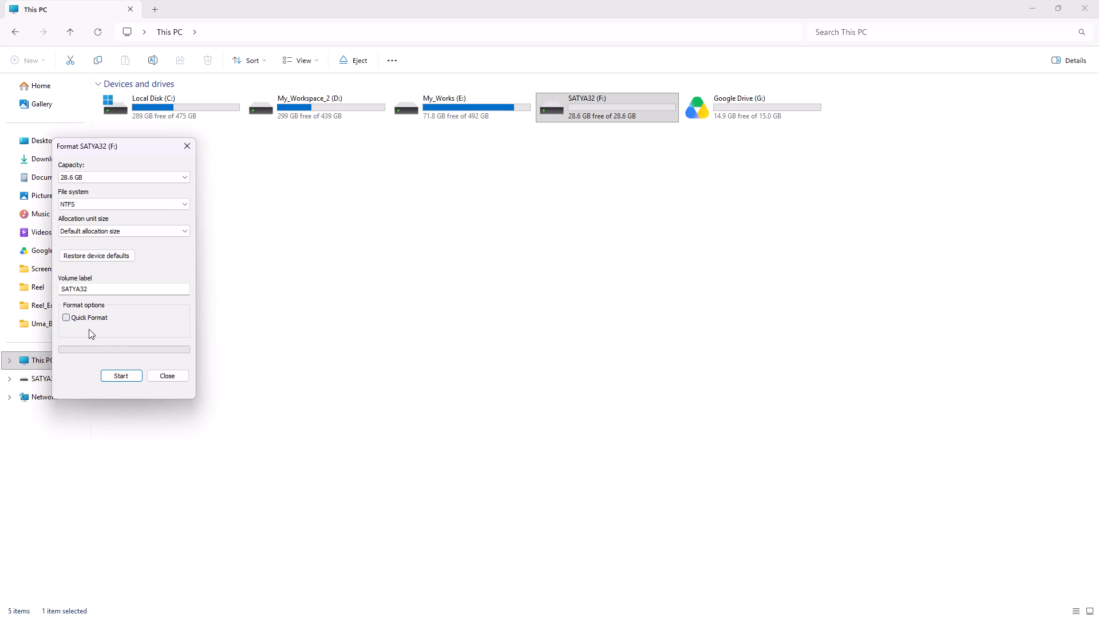
left_click(120, 373)
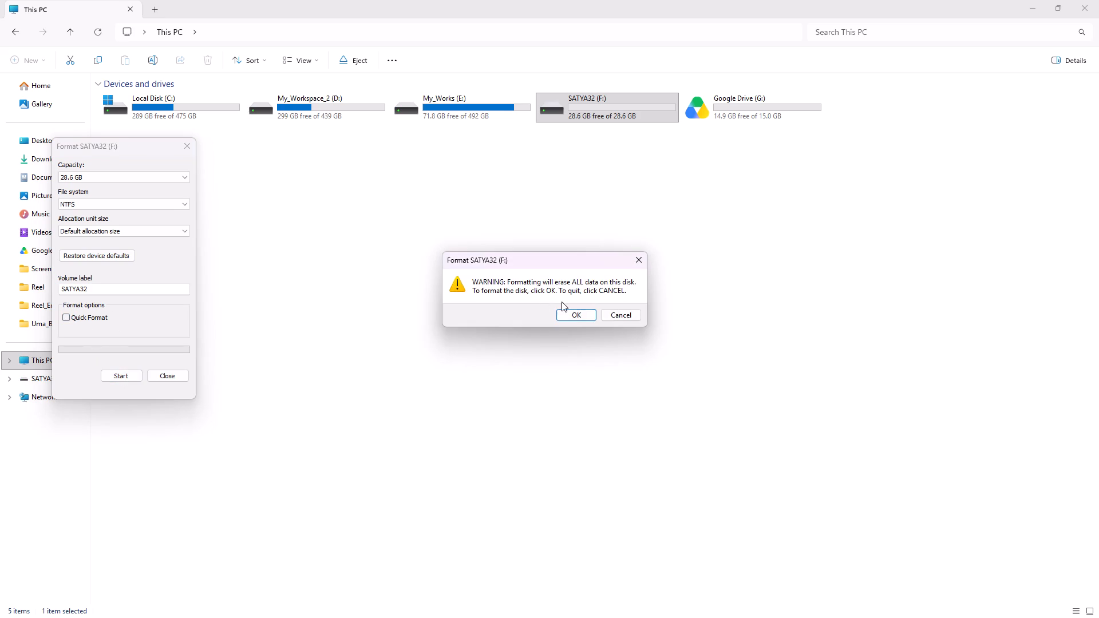
left_click(571, 318)
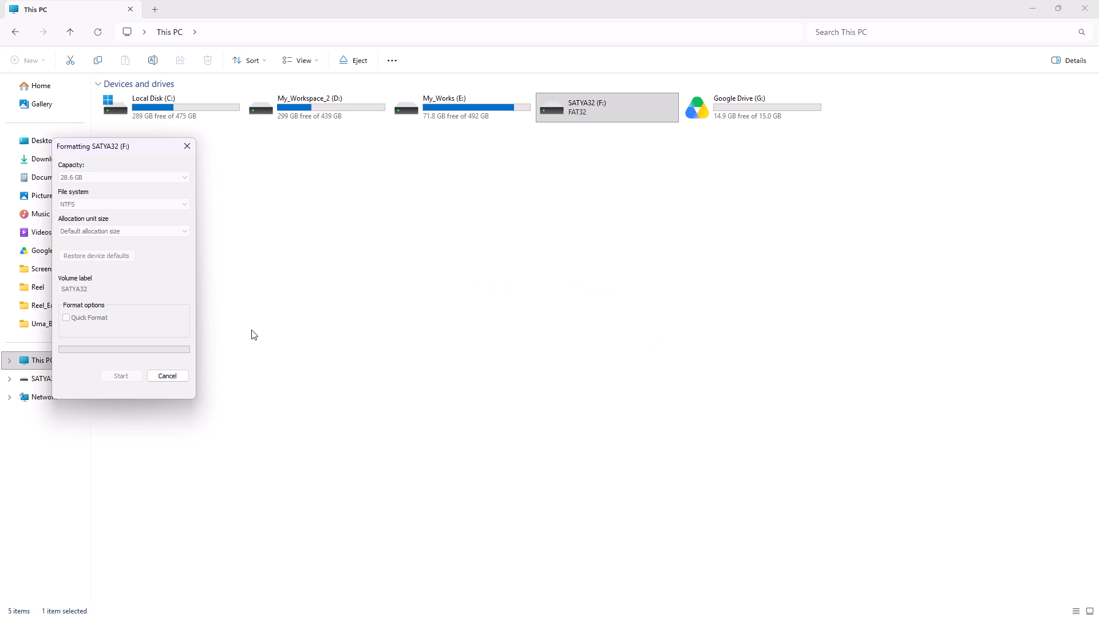
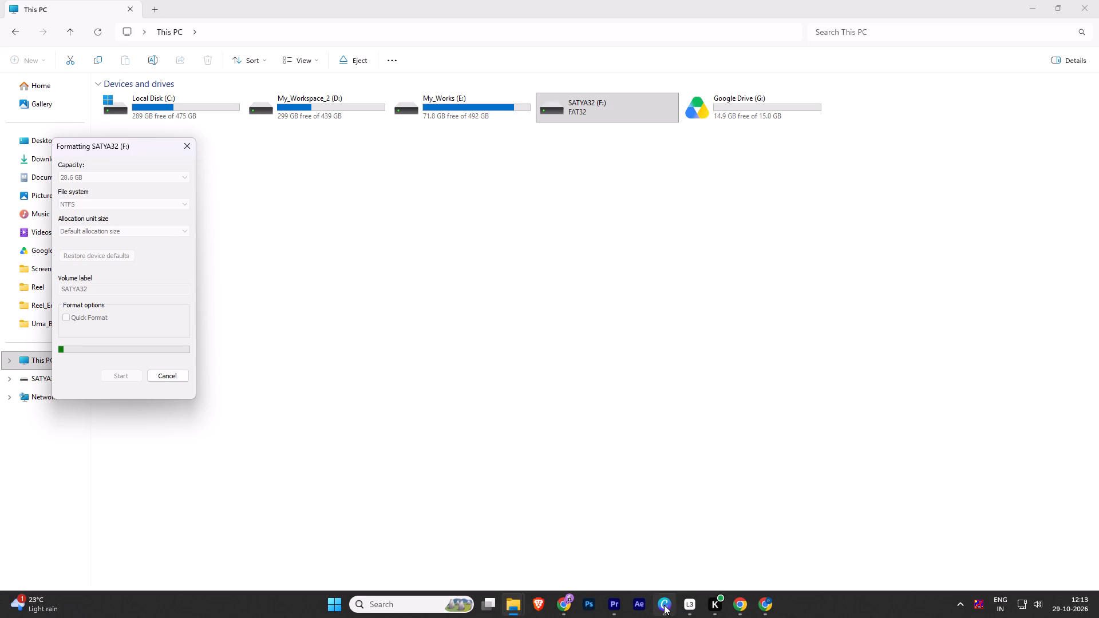
Return to Canva and delete the yellow शुभ लाभ graphic with red footprints below the Ganesh and Laxmi figures on page 131.
left_click(663, 605)
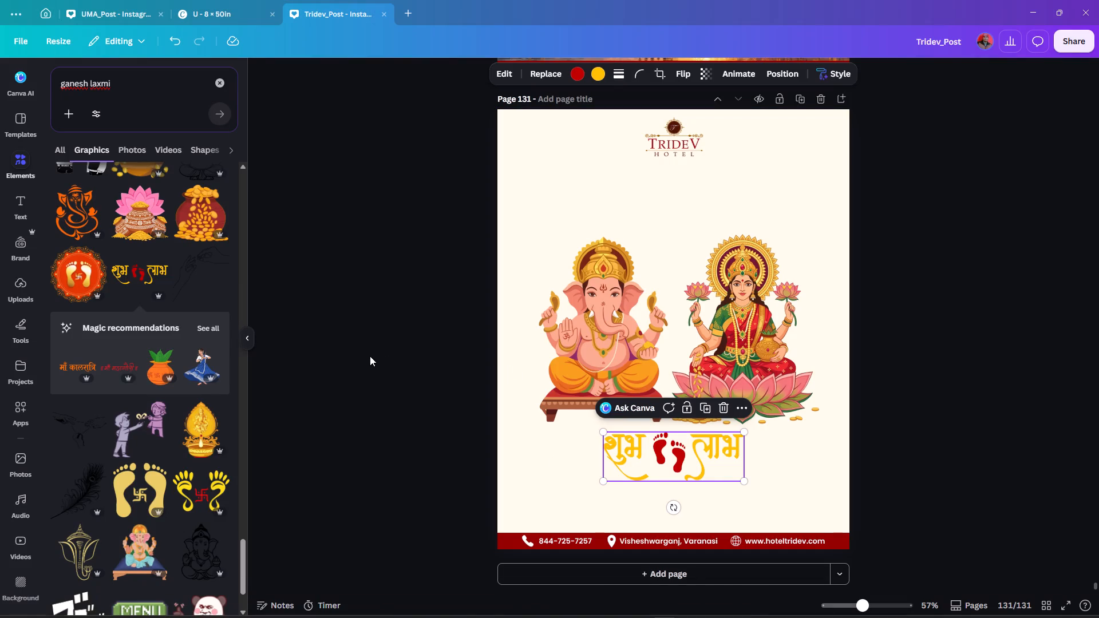
left_click(370, 356)
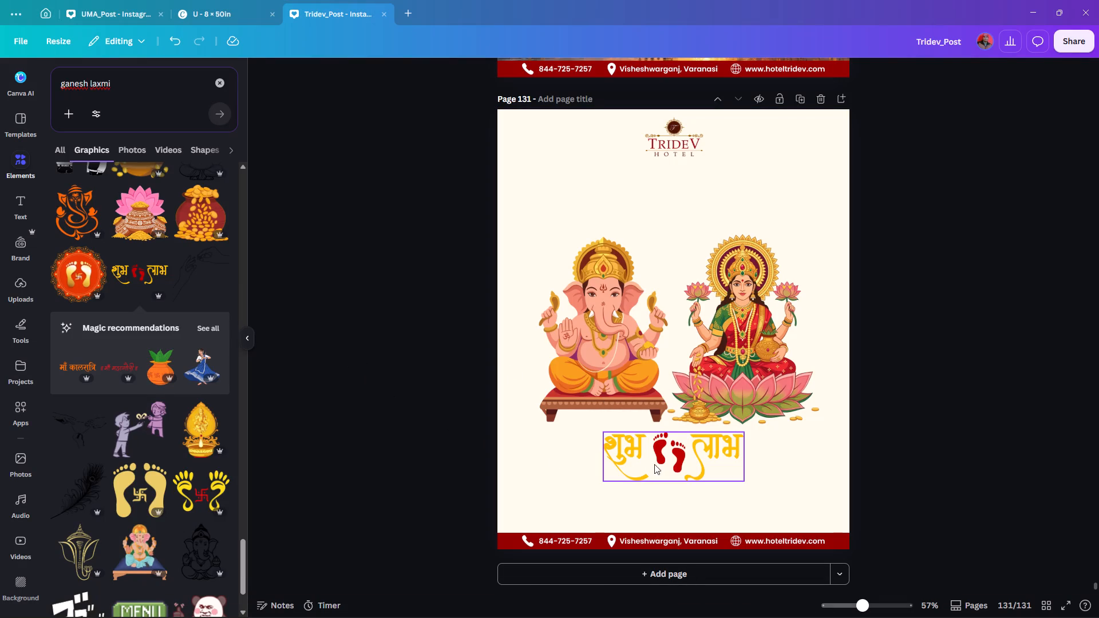
left_click(658, 464)
left_click(657, 463)
key("Delete")
left_click(715, 456)
key("Delete")
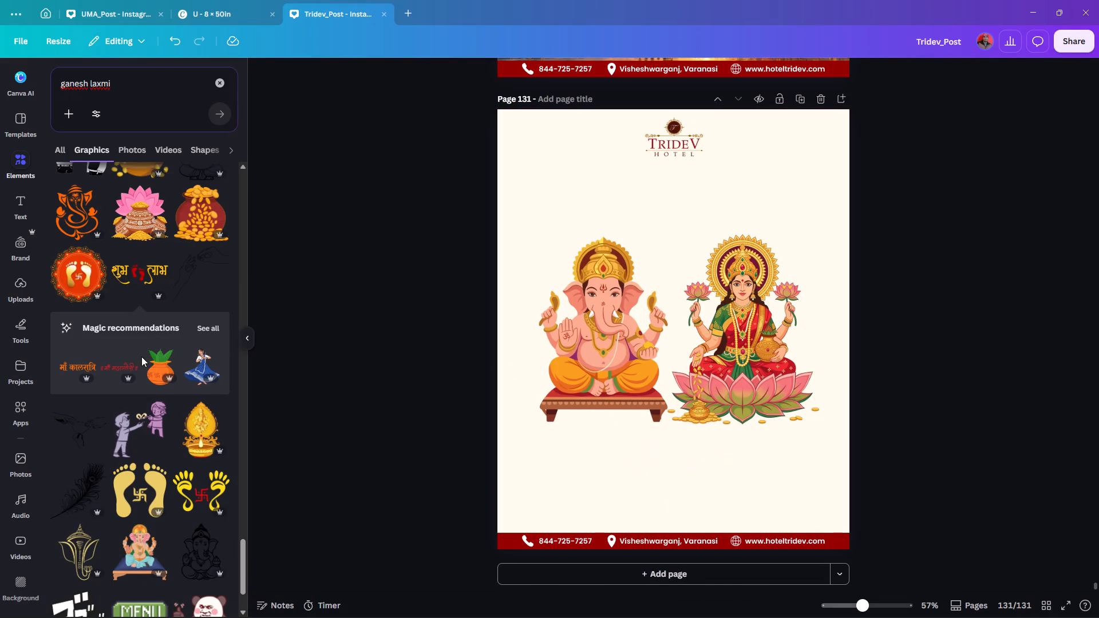
Add the red शुभ लाभ graphic with a swastika from the ganesh laxmi results, centred below the hotel logo at about Y 177 px.
scroll(141, 356, "up", 8)
scroll(139, 355, "up", 20)
scroll(139, 355, "up", 20)
scroll(139, 355, "up", 2)
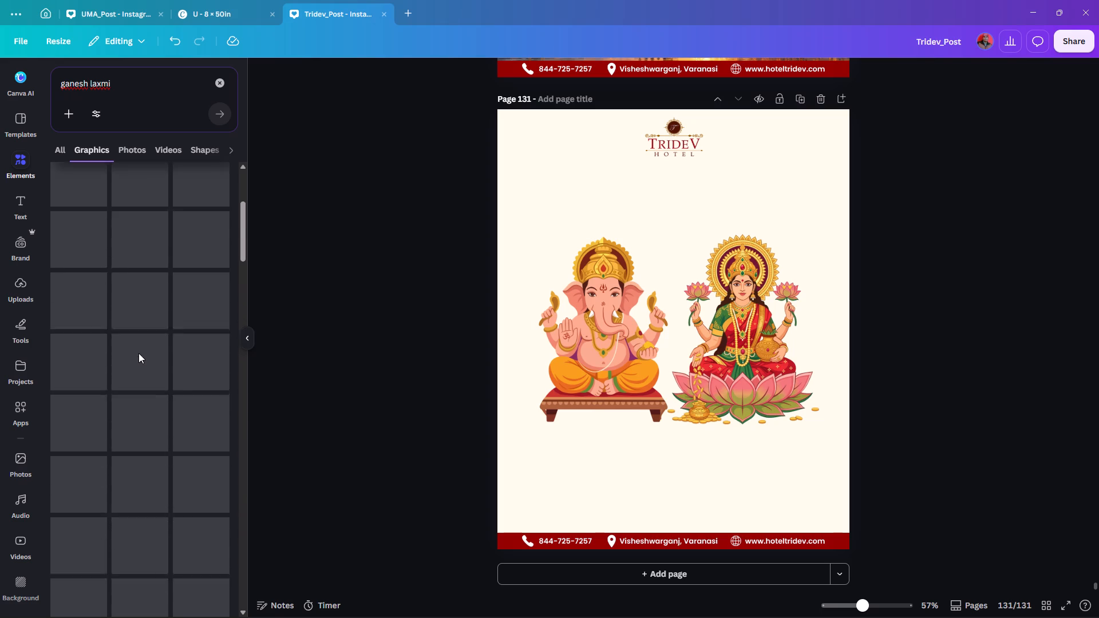
scroll(139, 353, "up", 20)
scroll(139, 353, "up", 2)
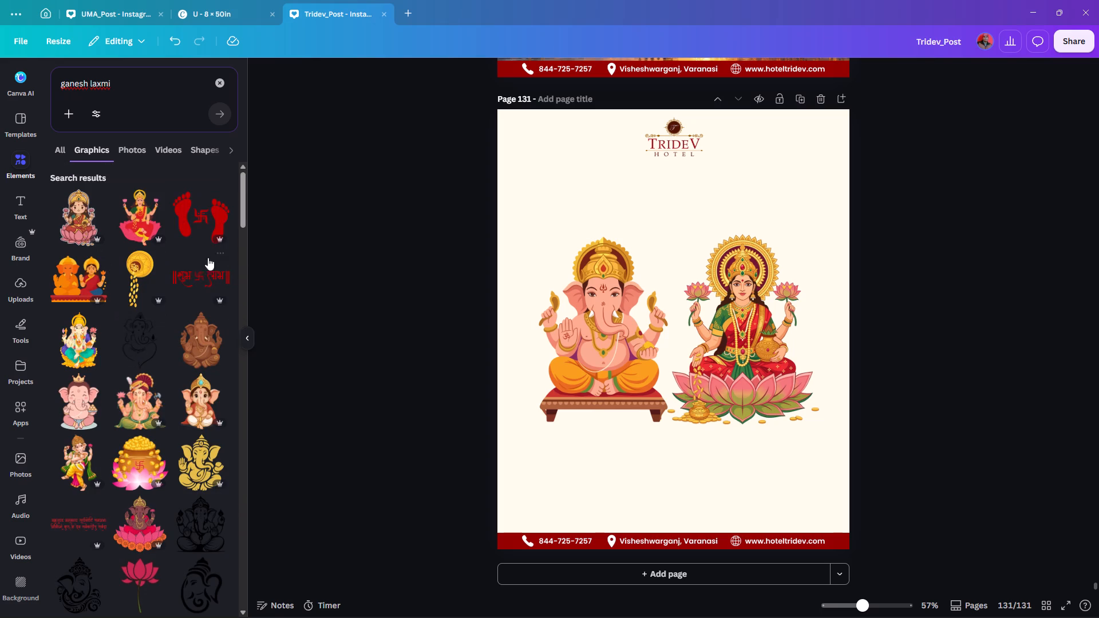
left_click(188, 269)
left_click_drag(701, 325, 701, 204)
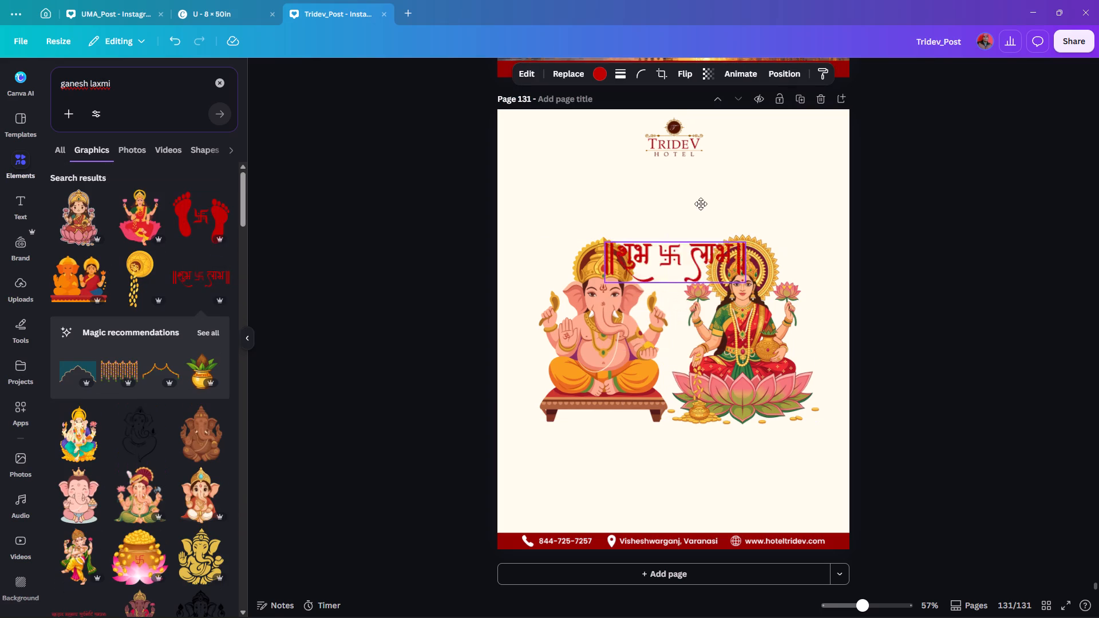
left_click_drag(701, 204, 705, 183)
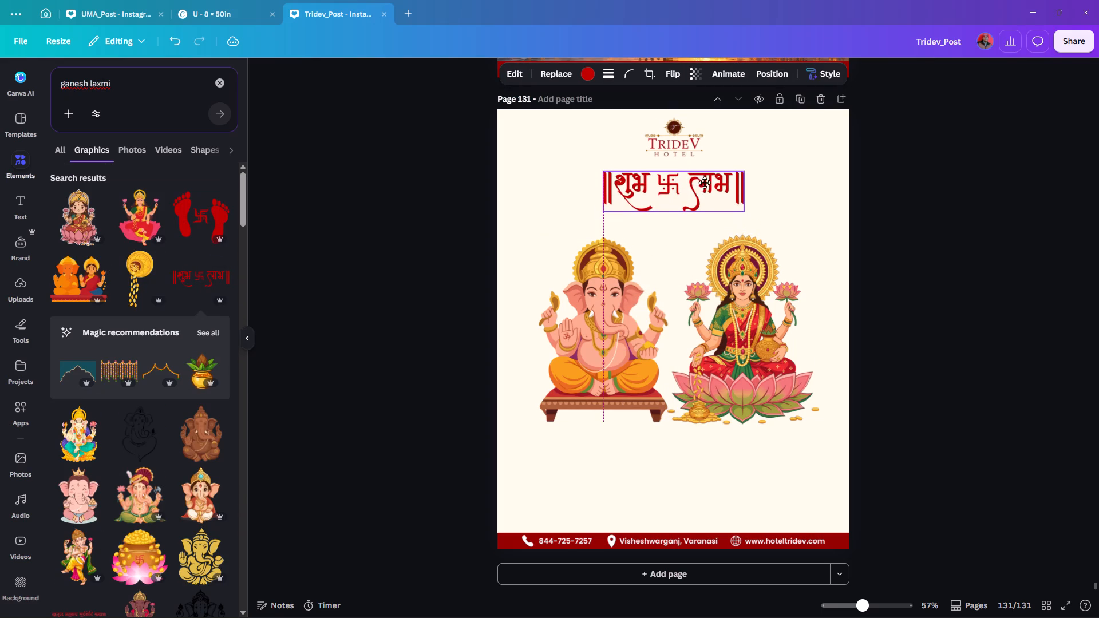
left_click_drag(705, 183, 700, 183)
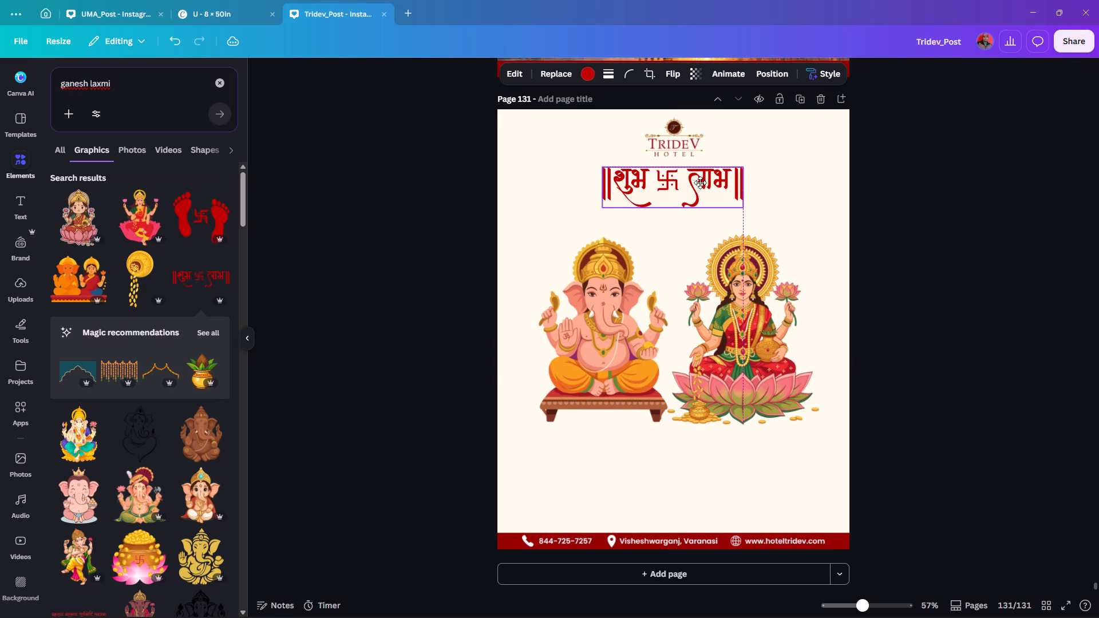
left_click_drag(700, 183, 701, 182)
left_click(774, 73)
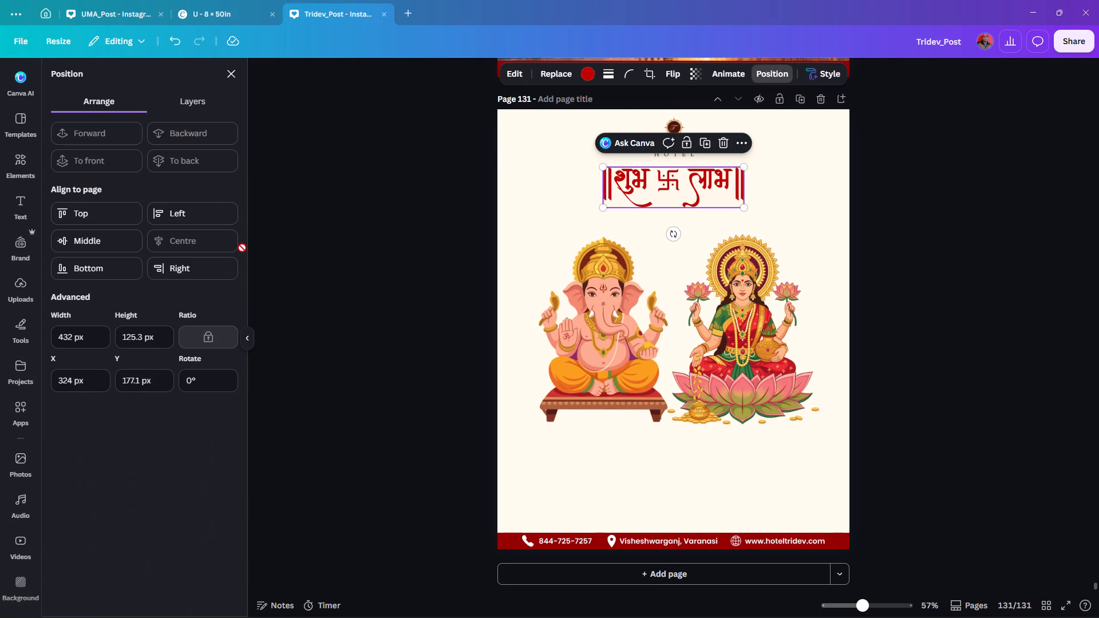
double_click(476, 251)
Nudge the red शुभ लाभ graphic straight down to about midway between the logo and the deities.
left_click(679, 192)
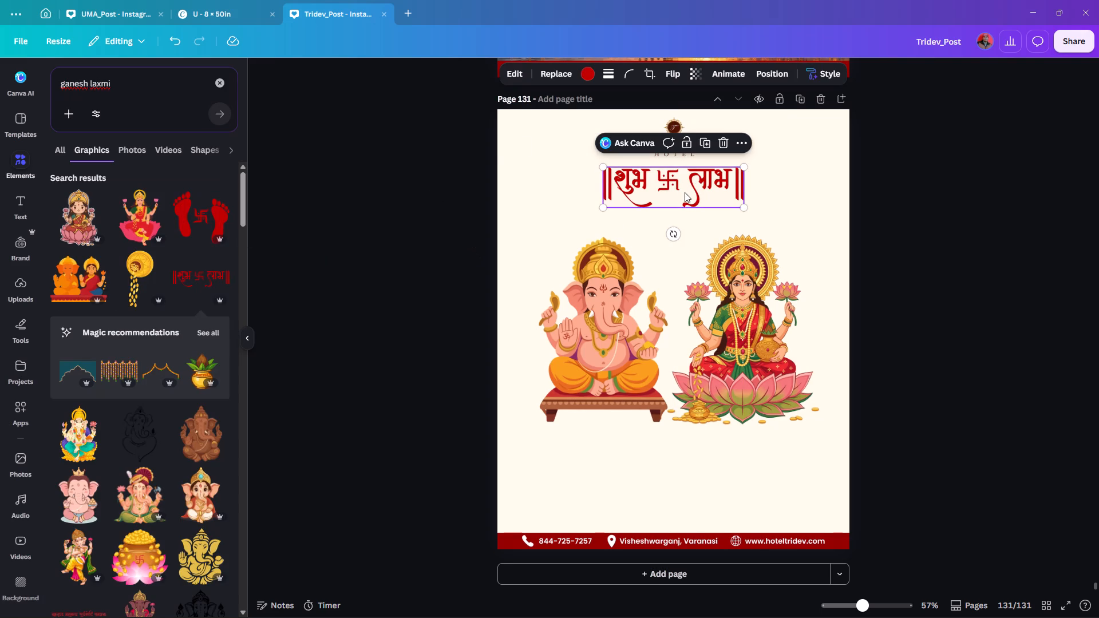
key("Down")
key("Down")
key("Down")
key("Down")
key("Down")
key("Down")
key("Down")
key("Down")
key("Down")
key("Down")
key("Down")
key("Down")
key("Down")
key("Down")
key("Down")
key("Down")
key("Down")
key("Down")
key("Down")
key("Down")
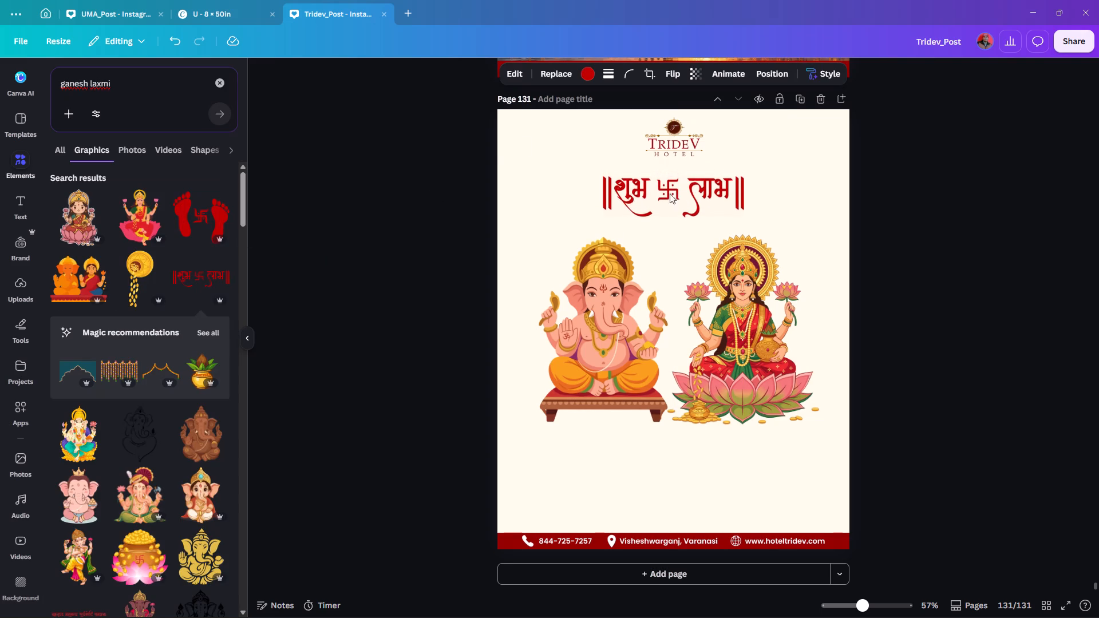
key("Down")
key("Down")
key("Down")
key("Down")
key("Down")
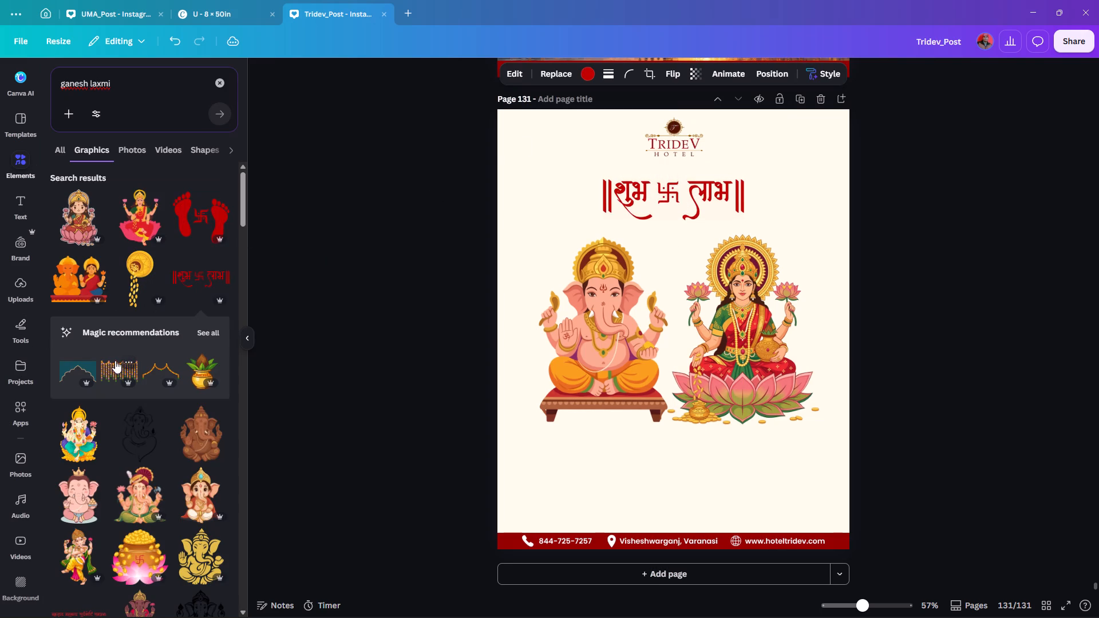
key("Down")
key("Down")
Add the draped marigold garland from the recommended graphics, place it across the page top, and enlarge it to the full page width.
left_click(163, 369)
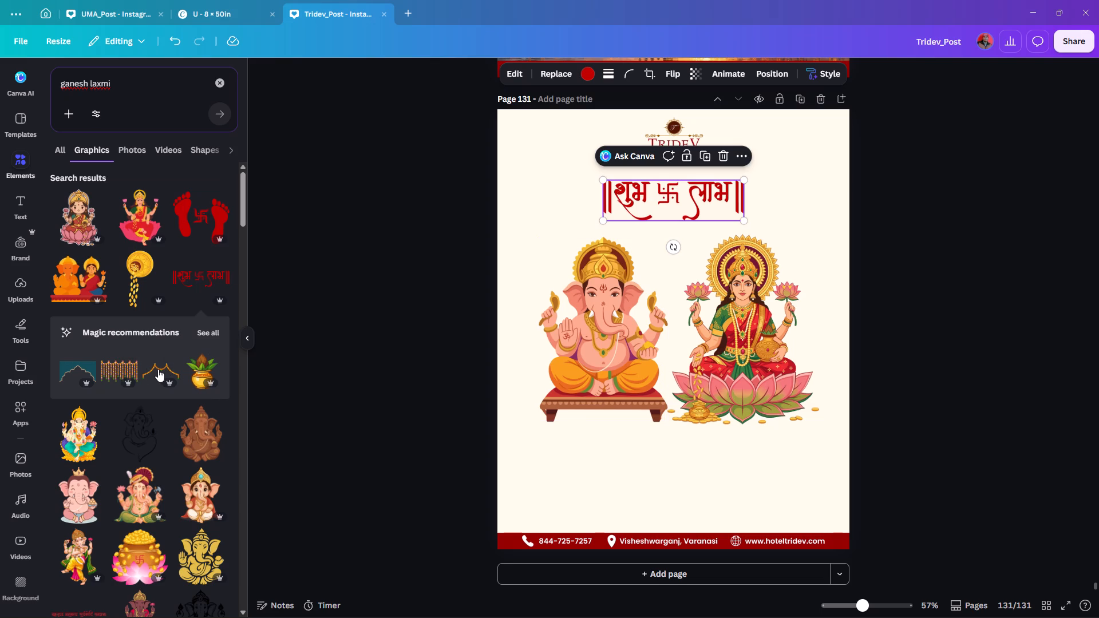
left_click(158, 370)
left_click_drag(690, 295, 686, 193)
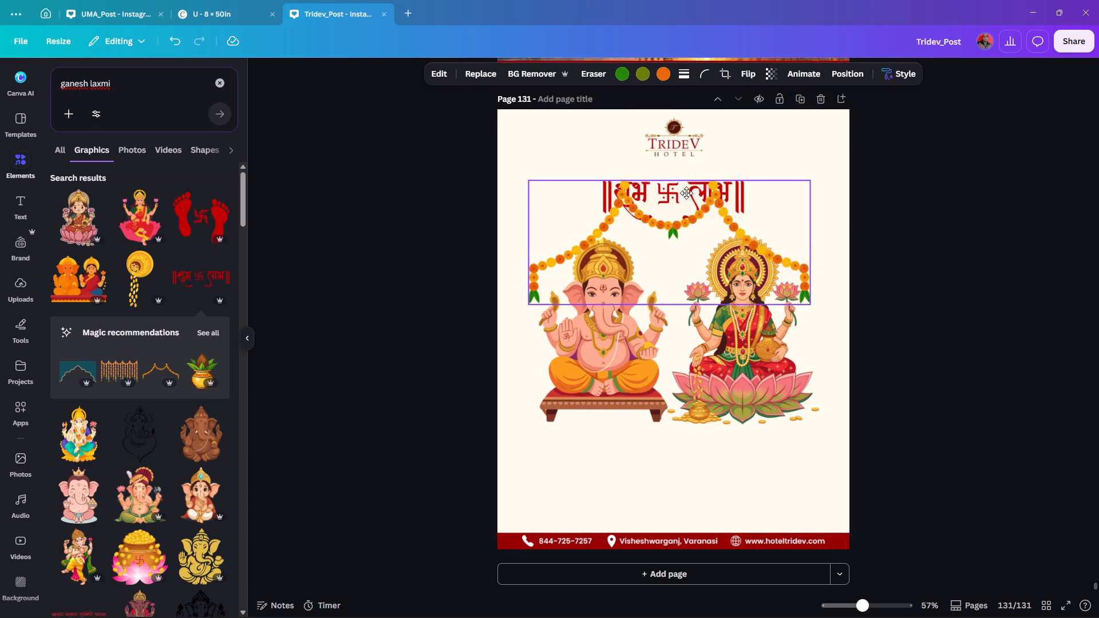
left_click_drag(686, 193, 689, 137)
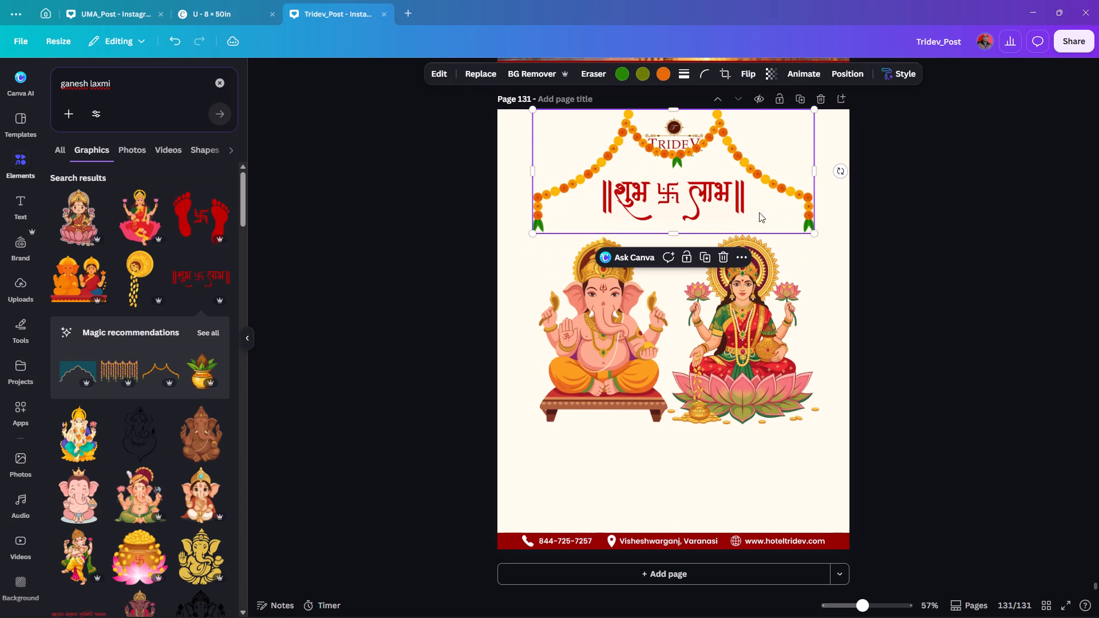
left_click_drag(813, 232, 852, 259, "alt")
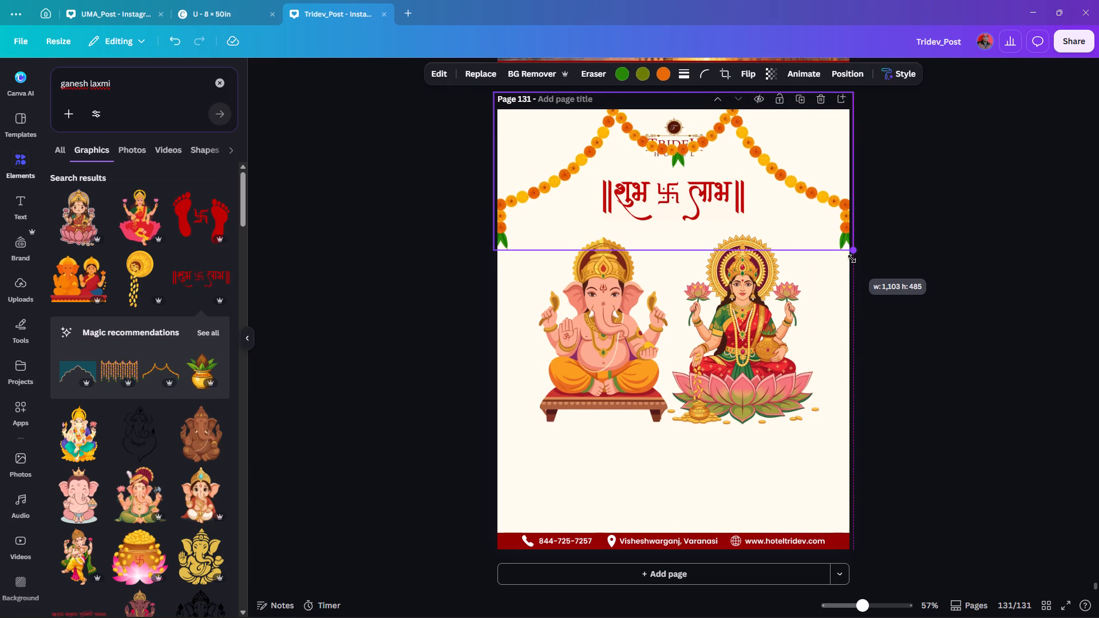
left_click_drag(852, 259, 842, 258, "alt")
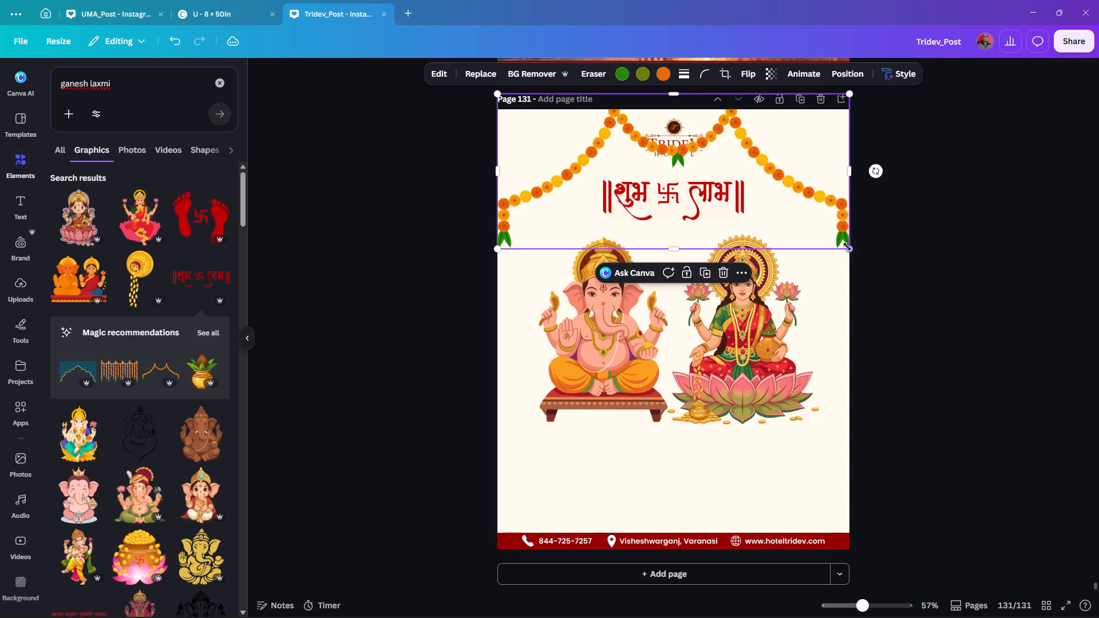
Send the marigold garland backward, behind the Tridev Hotel logo.
key("ctrl+bracketleft")
key("ctrl+bracketleft")
key("ctrl+bracketleft")
key("ctrl+bracketleft")
key("ctrl+bracketleft")
key("ctrl+bracketleft")
key("ctrl+bracketleft")
double_click(1002, 178)
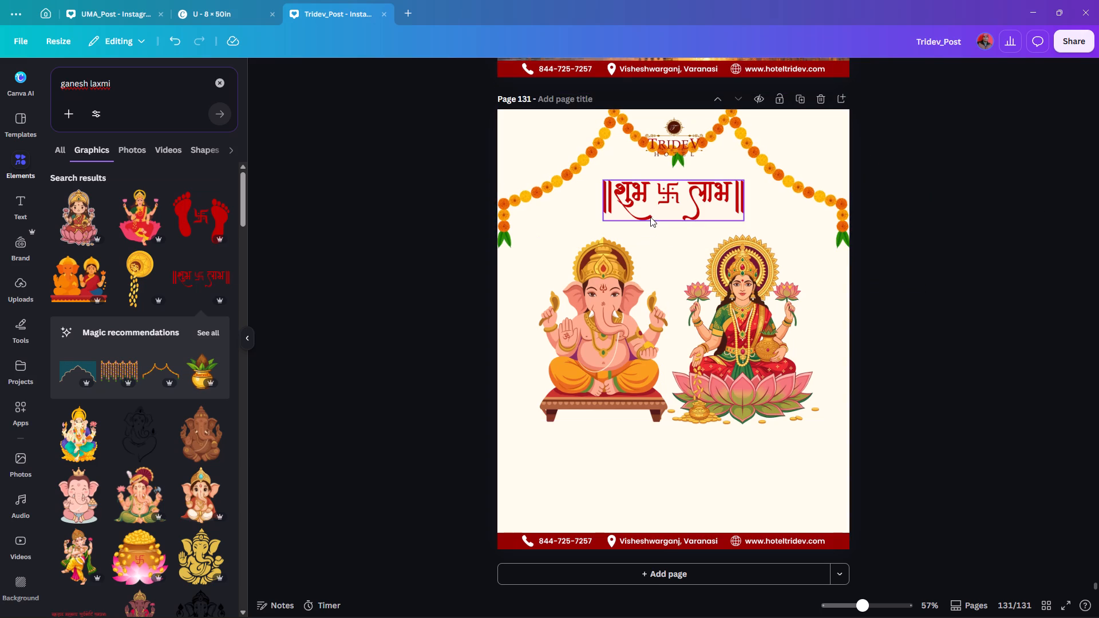
Move the शुभ लाभ graphic down to just above the Ganesh and Laxmi figures, keeping it centred.
left_click_drag(651, 208, 651, 231)
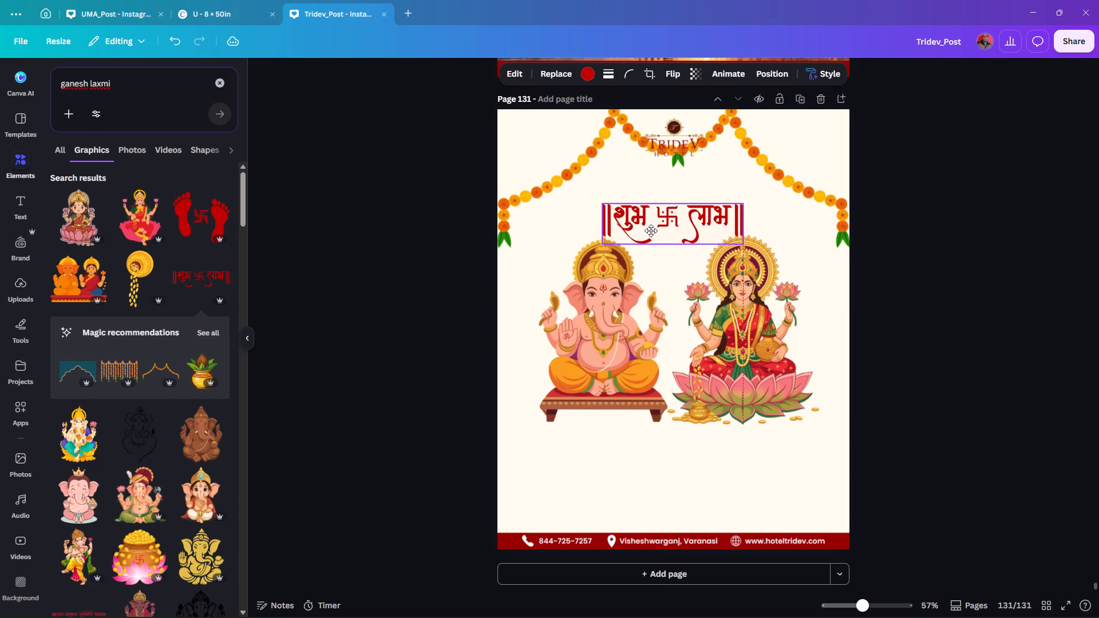
left_click_drag(651, 231, 651, 227)
left_click(952, 146)
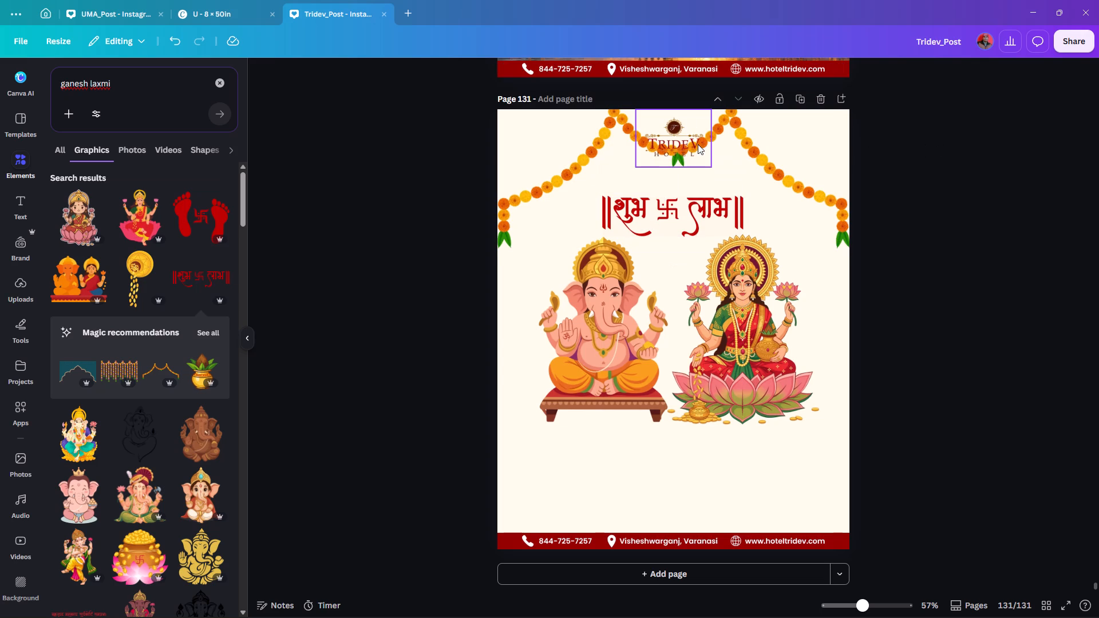
Shrink the Tridev Hotel logo and move it up inside the garland's centre loop.
left_click_drag(673, 133, 671, 112)
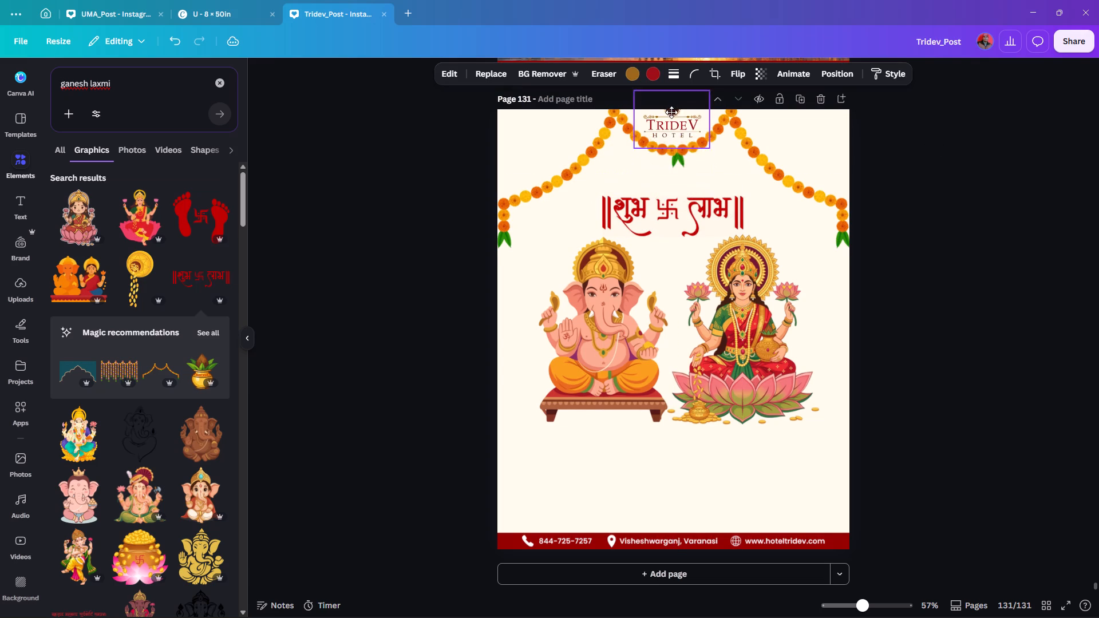
left_click_drag(671, 112, 675, 118)
left_click_drag(711, 96, 705, 101, "alt")
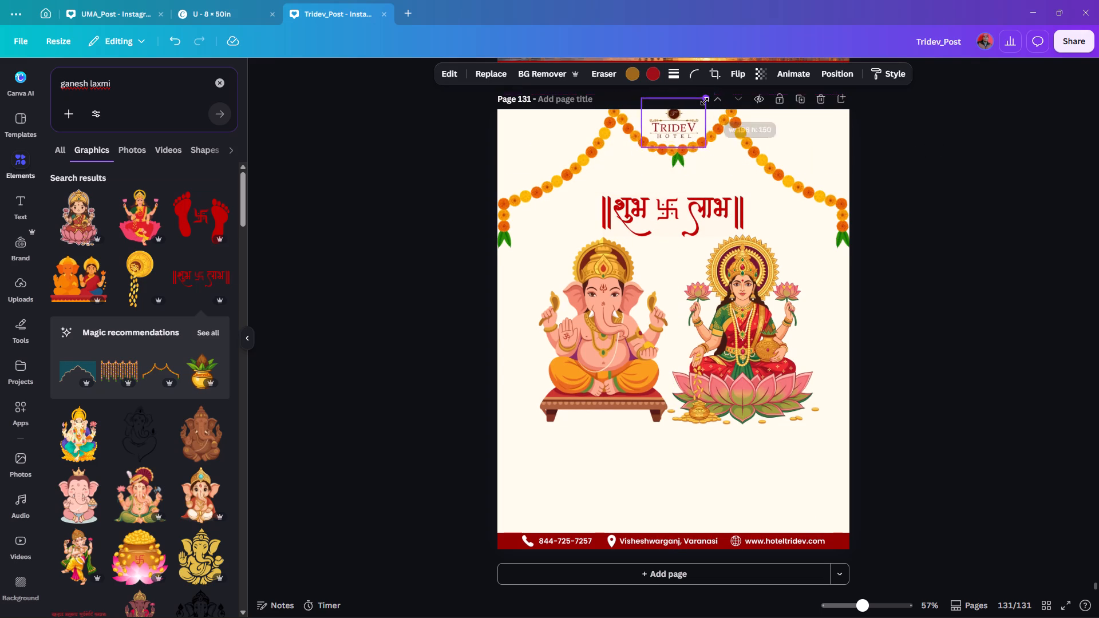
left_click_drag(705, 101, 699, 105, "alt")
left_click_drag(680, 124, 683, 129)
Nudge the marigold garland down until its top edge meets the page's top edge, leaving more room around the logo.
left_click(757, 143)
key("Down")
key("Down")
key("Down")
key("Down")
key("Down")
key("Down")
key("Down")
key("Down")
key("Down")
key("Down")
key("Down")
key("Down")
key("Down")
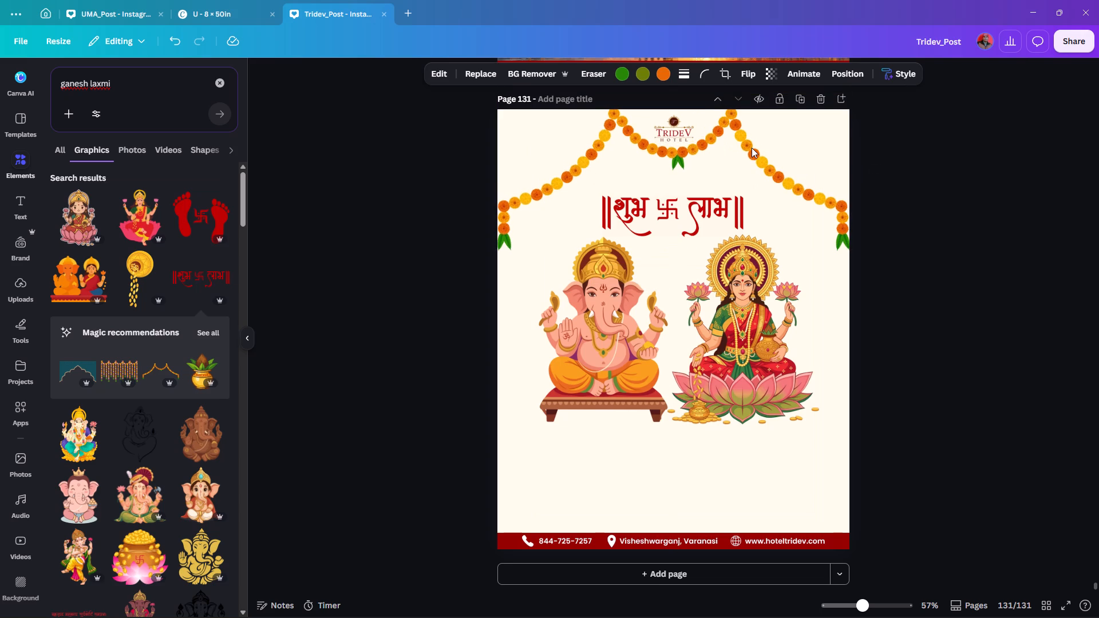
key("Down")
key("Down")
key("Down")
key("Down")
key("Down")
key("Down")
key("Down")
key("Down")
key("Down")
key("Down")
key("Down")
key("Down")
key("Down")
key("Down")
key("Down")
key("Down")
key("Down")
key("Down")
key("Down")
key("Down")
key("Down")
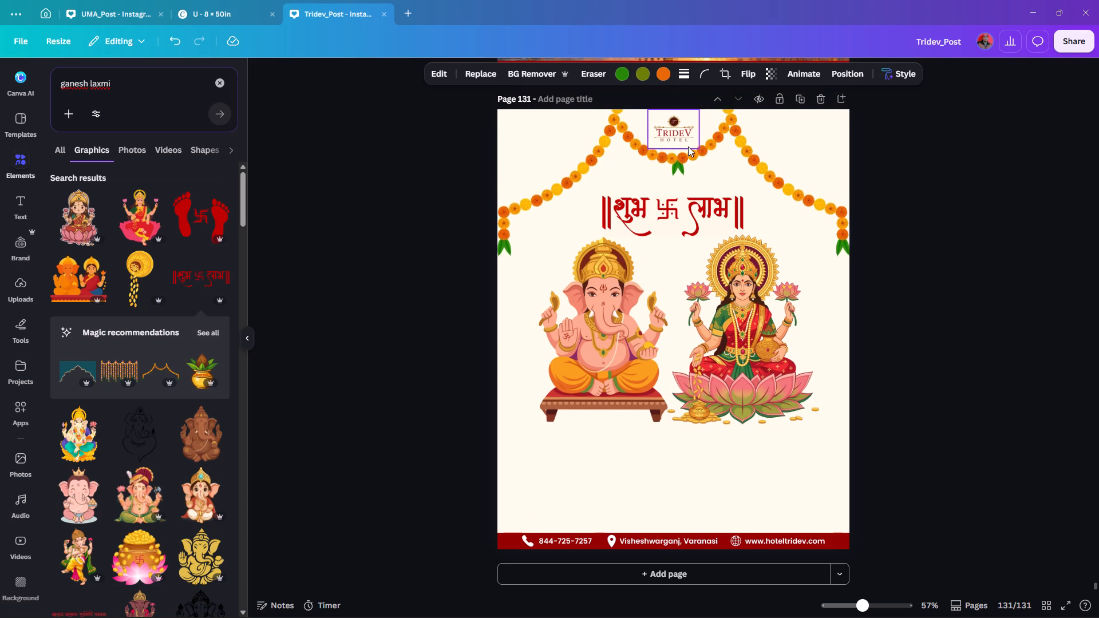
key("Up")
key("Up")
key("Up")
key("Up")
key("Up")
key("Up")
key("Up")
key("Up")
key("Up")
key("Up")
key("Up")
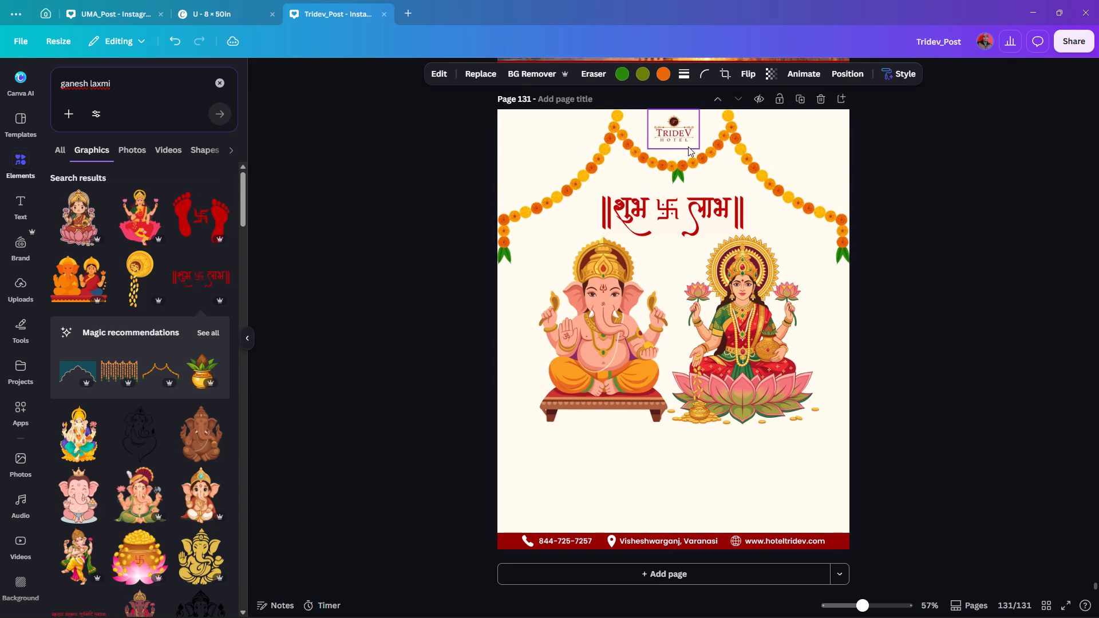
key("Up")
key("Up")
left_click(410, 157)
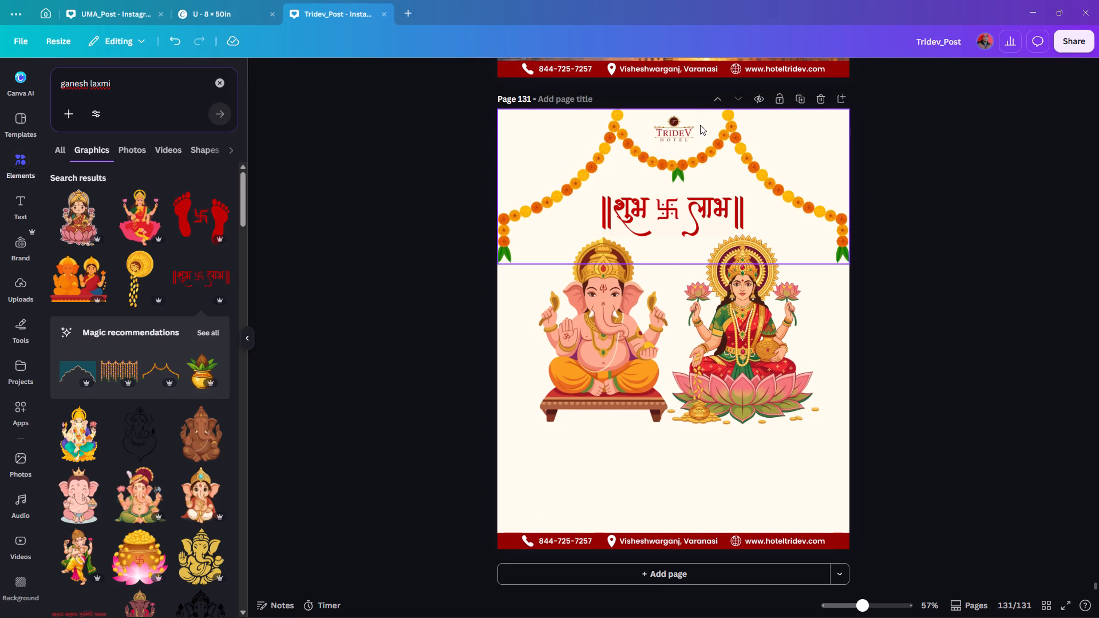
Enlarge the Tridev Hotel logo slightly and nudge it down within the garland's centre loop.
left_click(677, 125)
left_click_drag(700, 152, 707, 154, "alt")
key("Down")
key("Down")
key("Down")
key("Down")
key("Down")
key("Down")
key("Down")
key("Down")
key("Down")
key("Down")
key("Down")
key("Down")
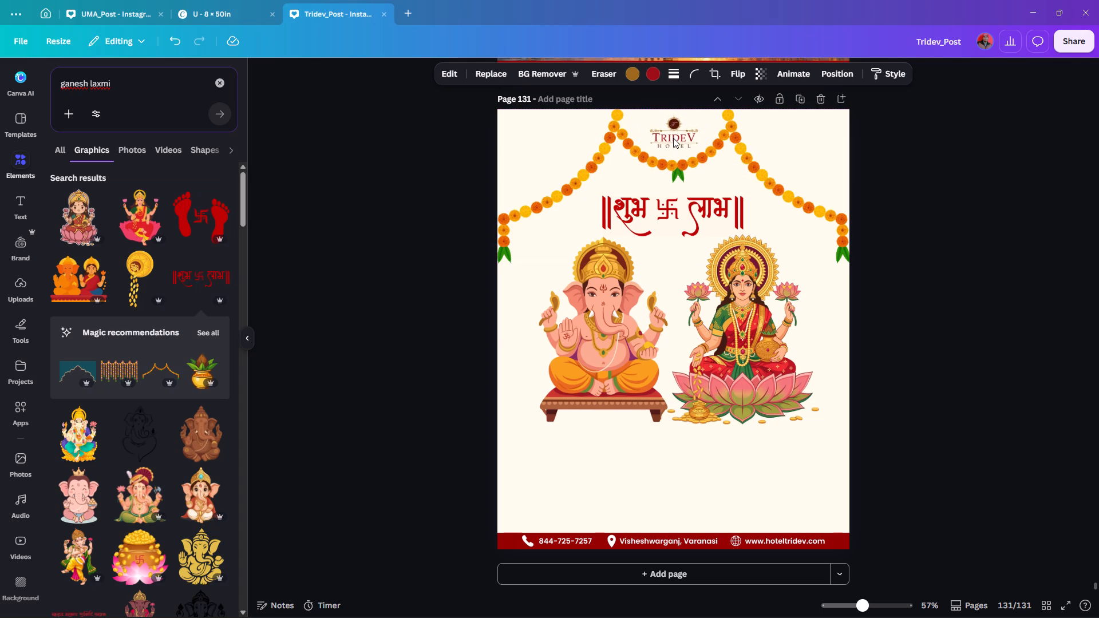
key("Down")
key("Down")
key("Down")
key("Down")
key("Down")
key("Down")
key("Down")
key("Down")
key("Down")
key("Down")
key("Down")
key("Down")
key("Down")
key("Down")
key("Down")
key("Down")
key("Down")
key("Down")
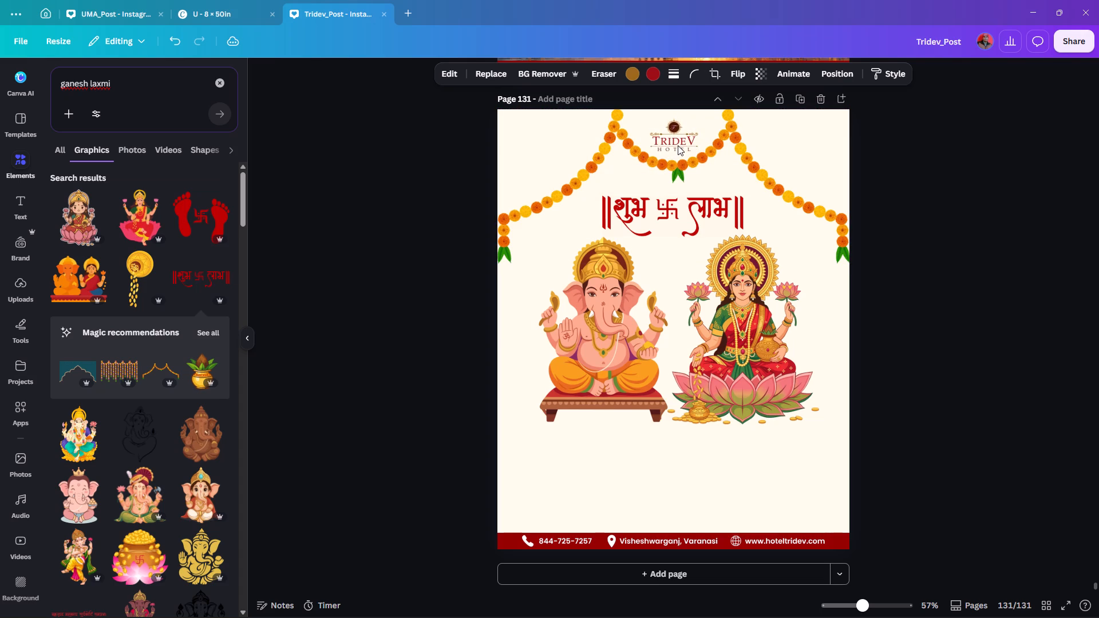
left_click(297, 193)
Enlarge the Tridev Hotel logo a little more and nudge it up to sit clear of the garland's centre loop.
left_click(667, 149)
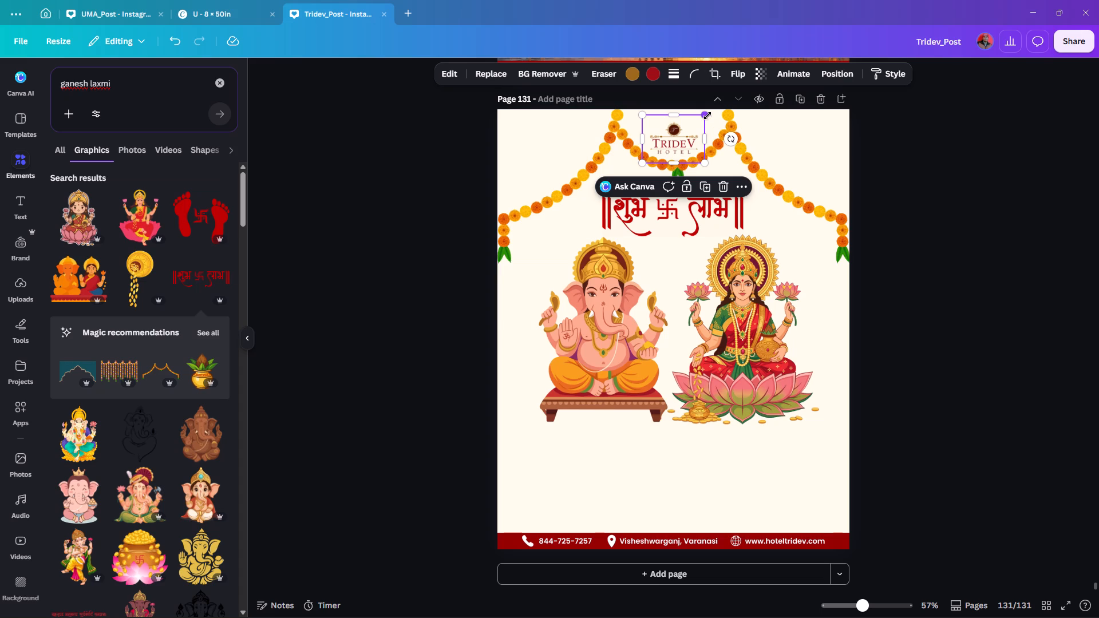
left_click_drag(707, 116, 717, 111, "alt")
key("Up")
key("Up")
key("Up")
key("Up")
key("Up")
key("Up")
key("Up")
key("Up")
key("Up")
key("Up")
key("Up")
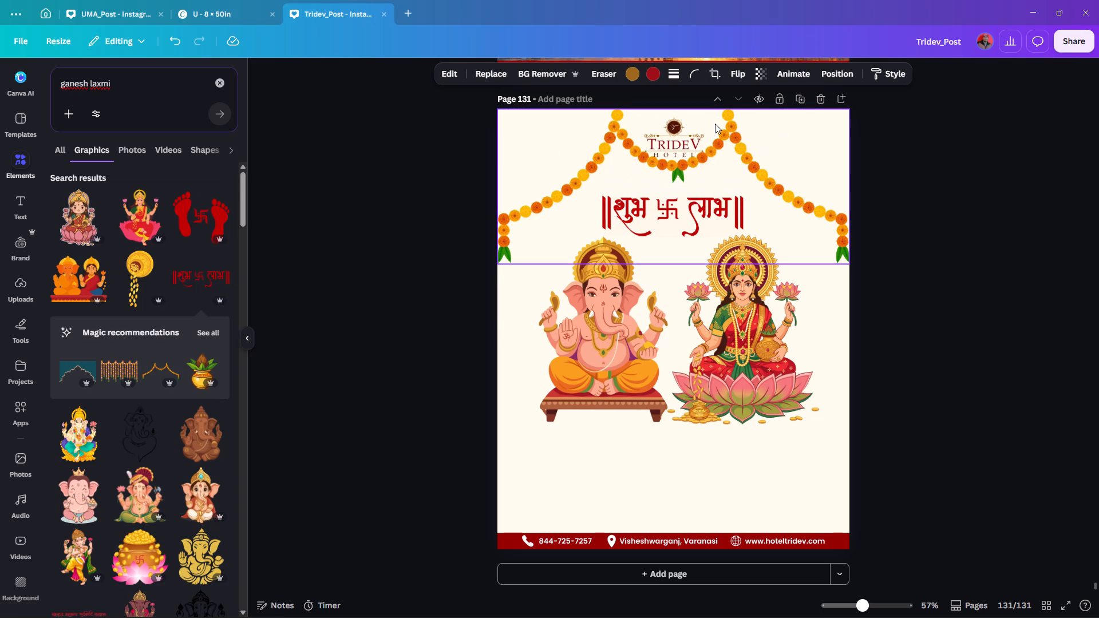
key("Up")
key("Up")
key("Up")
key("Down")
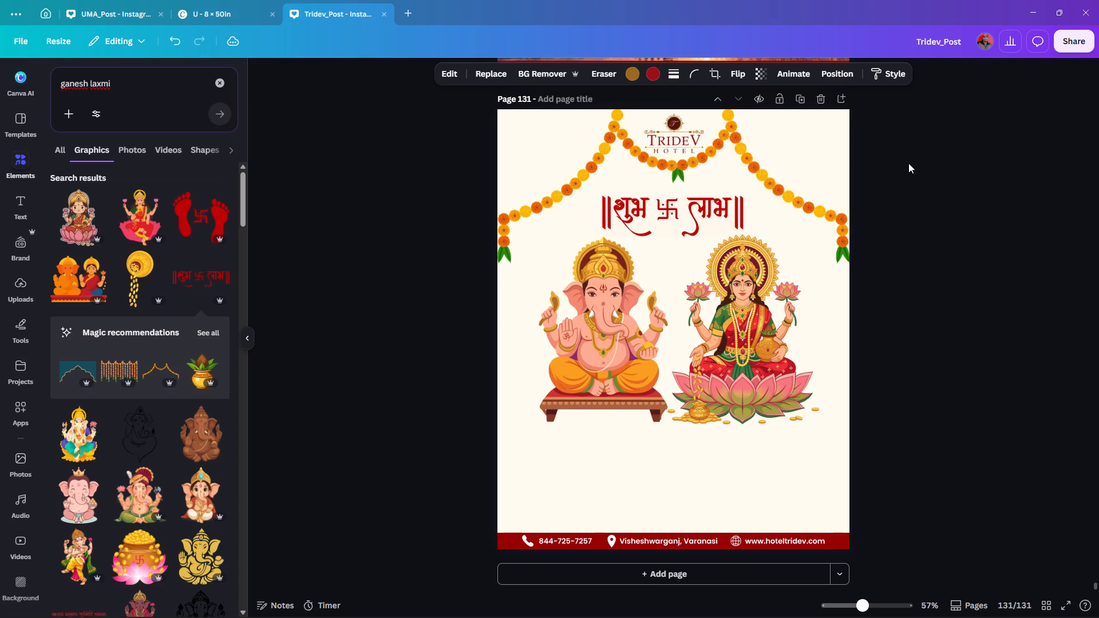
key("Down")
key("Up")
left_click(908, 163)
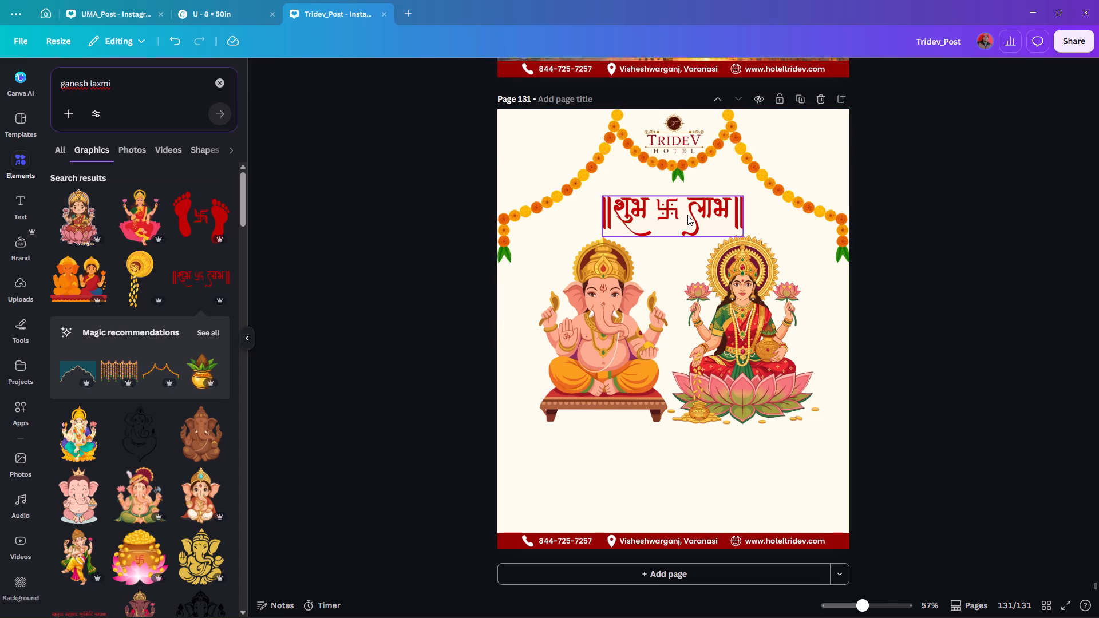
Nudge the शुभ लाभ graphic up, opening a gap above the Ganesh and Laxmi figures.
left_click(687, 215)
key("Up")
key("Up")
key("Up")
key("Up")
key("Up")
key("Up")
key("Up")
key("Up")
key("Up")
key("Up")
key("Up")
key("Up")
key("Up")
key("Up")
key("Up")
key("Up")
key("Up")
key("Up")
key("Up")
key("Up")
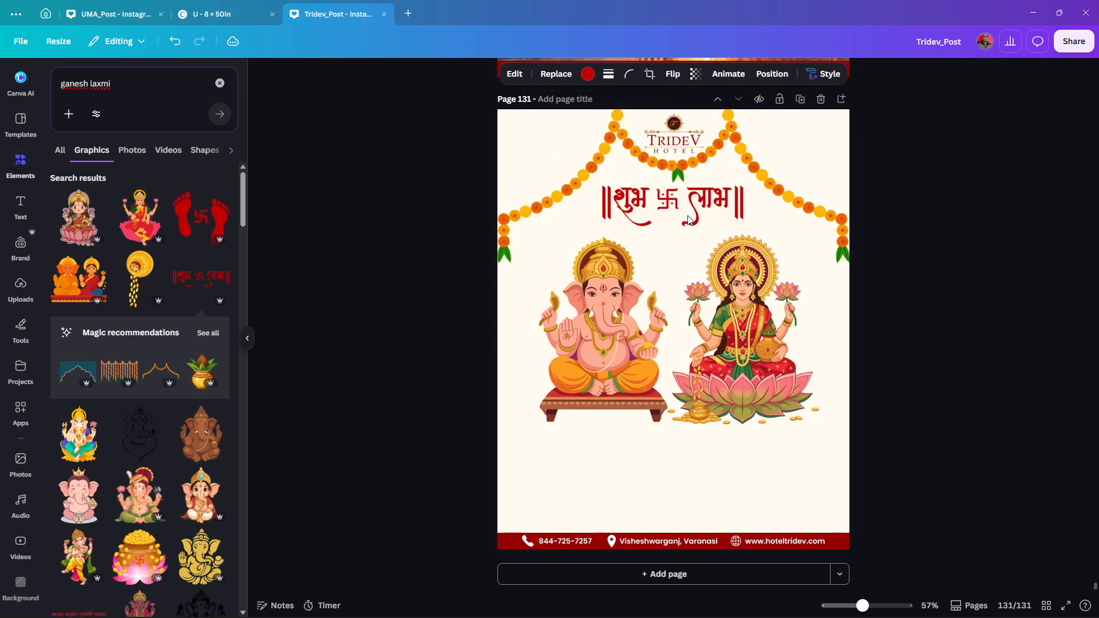
key("Down")
left_click(945, 141)
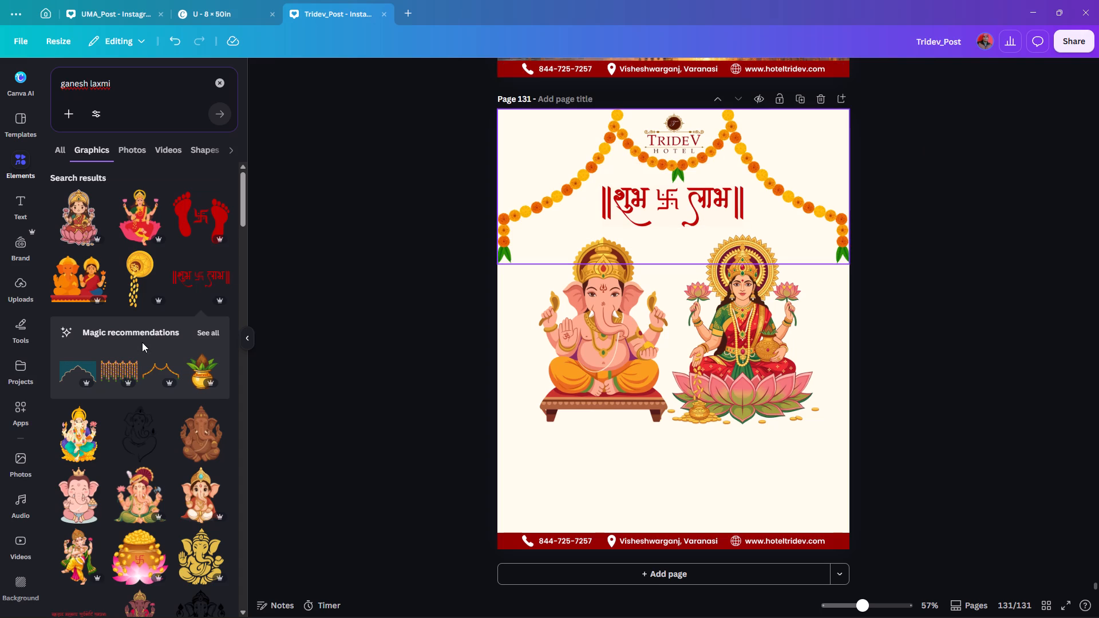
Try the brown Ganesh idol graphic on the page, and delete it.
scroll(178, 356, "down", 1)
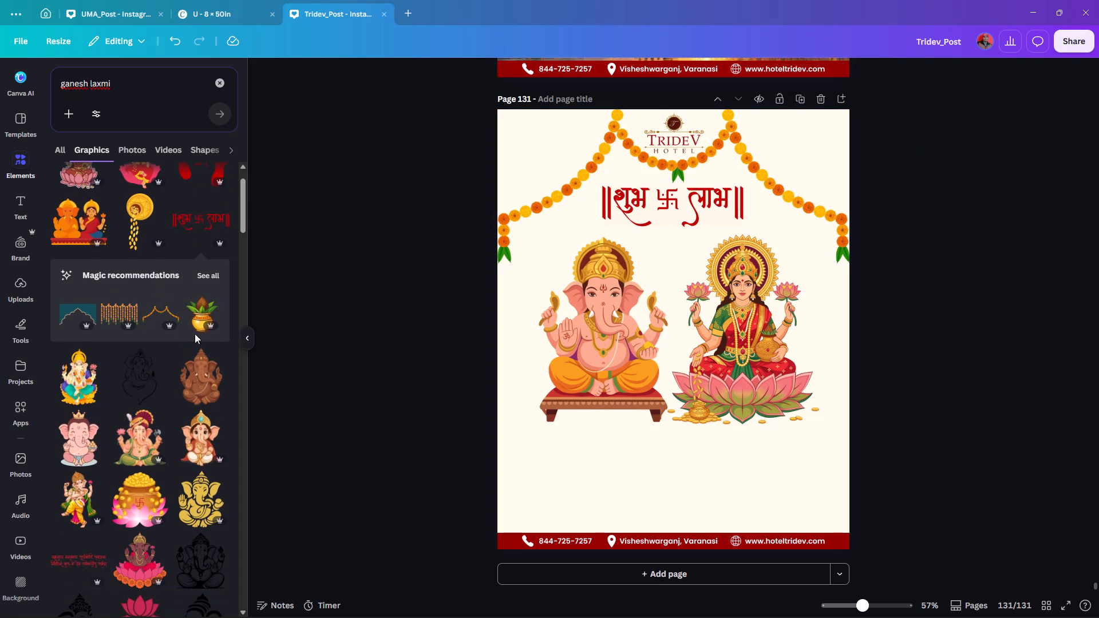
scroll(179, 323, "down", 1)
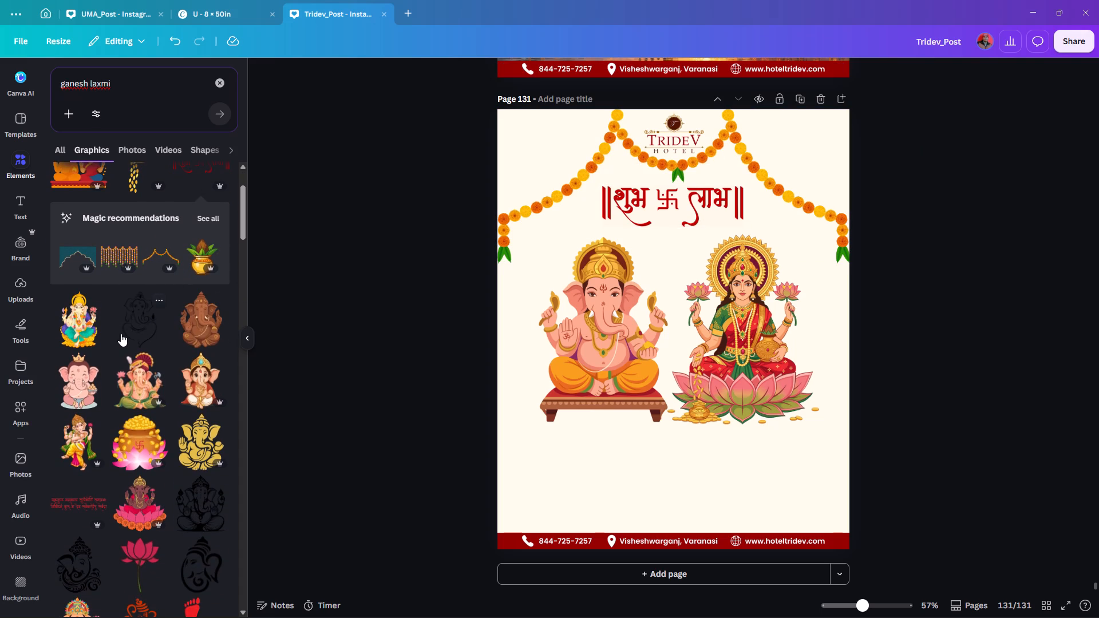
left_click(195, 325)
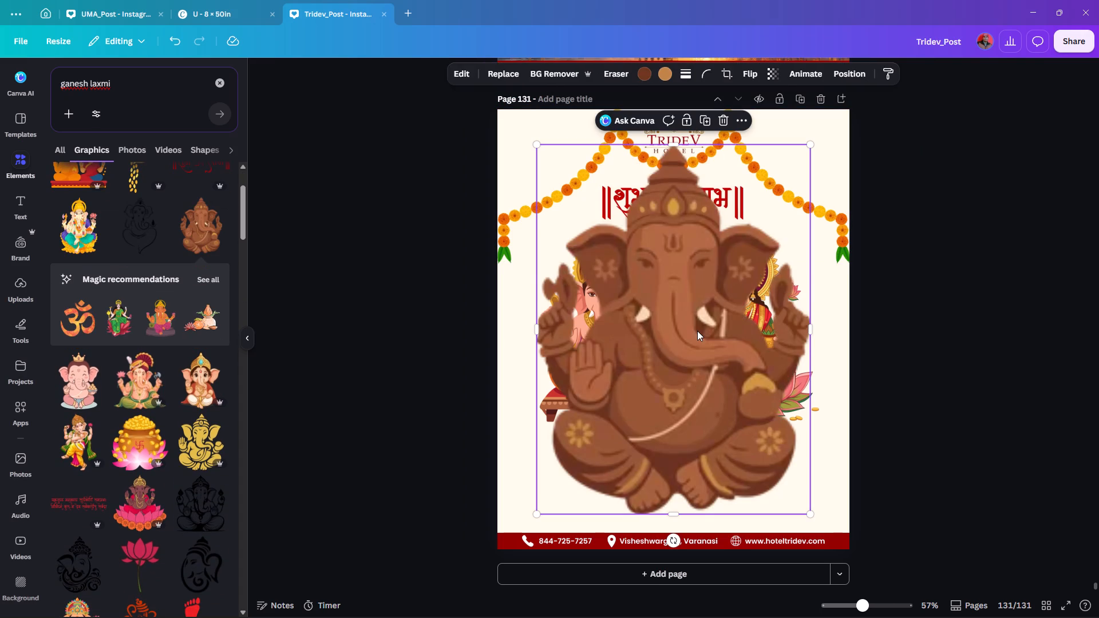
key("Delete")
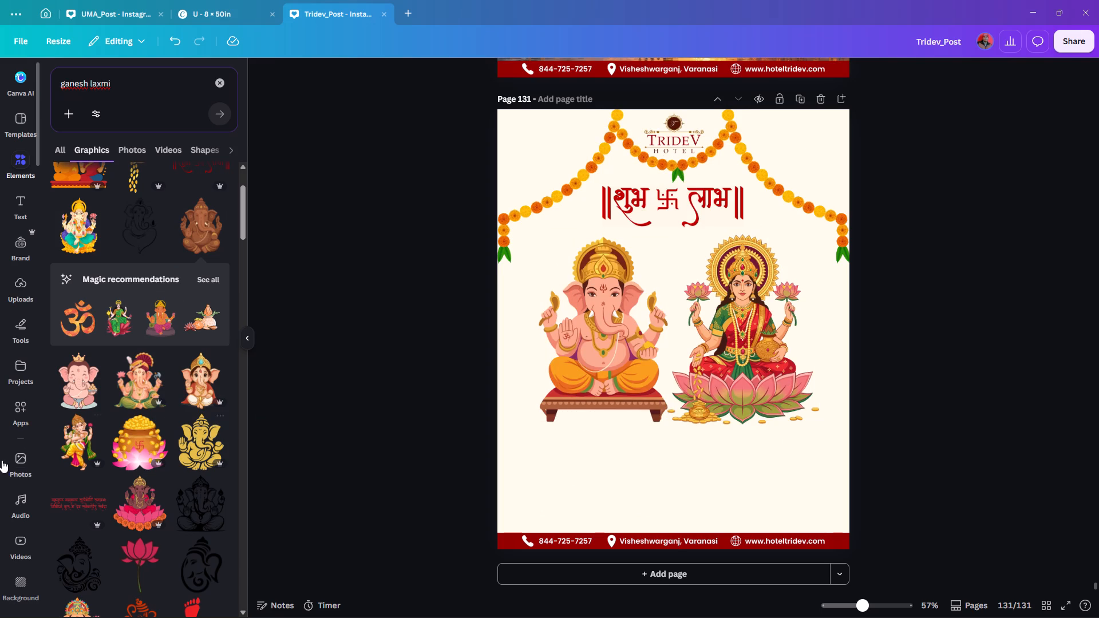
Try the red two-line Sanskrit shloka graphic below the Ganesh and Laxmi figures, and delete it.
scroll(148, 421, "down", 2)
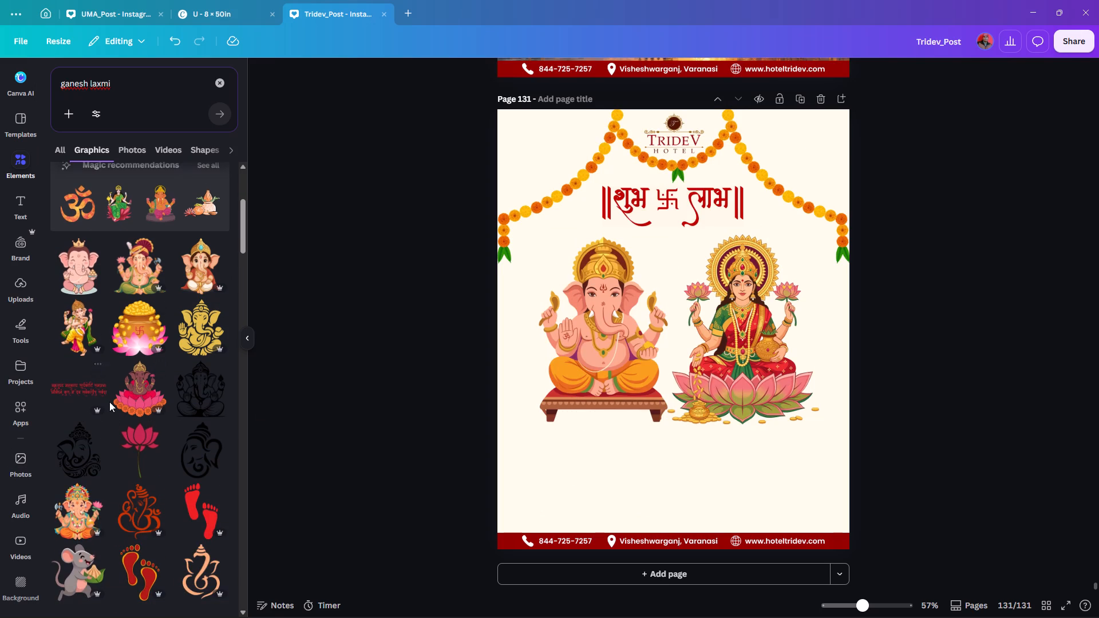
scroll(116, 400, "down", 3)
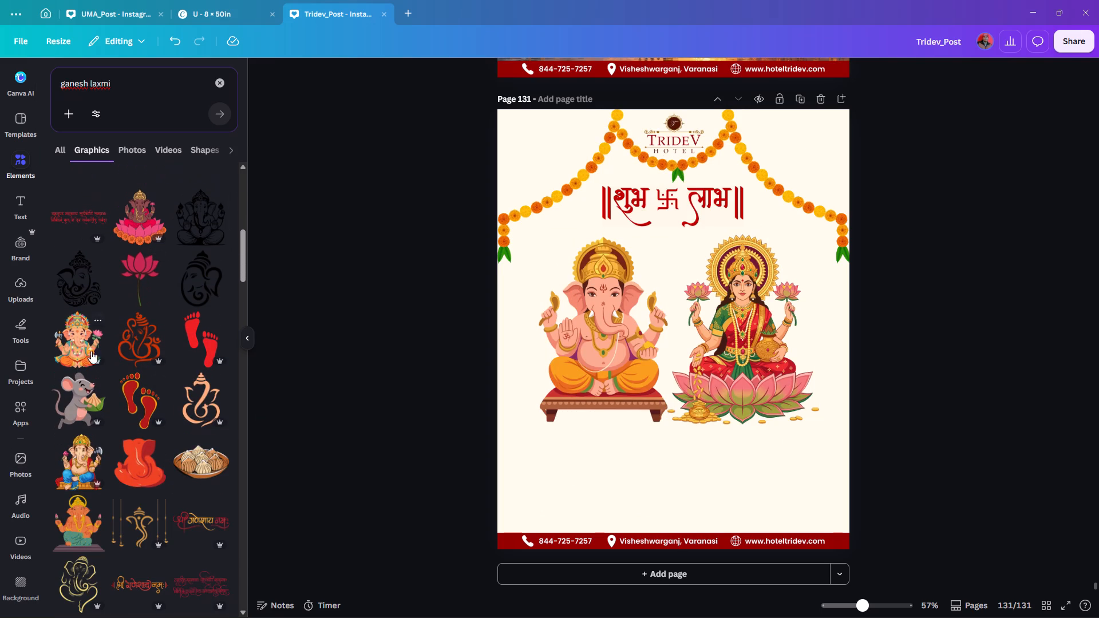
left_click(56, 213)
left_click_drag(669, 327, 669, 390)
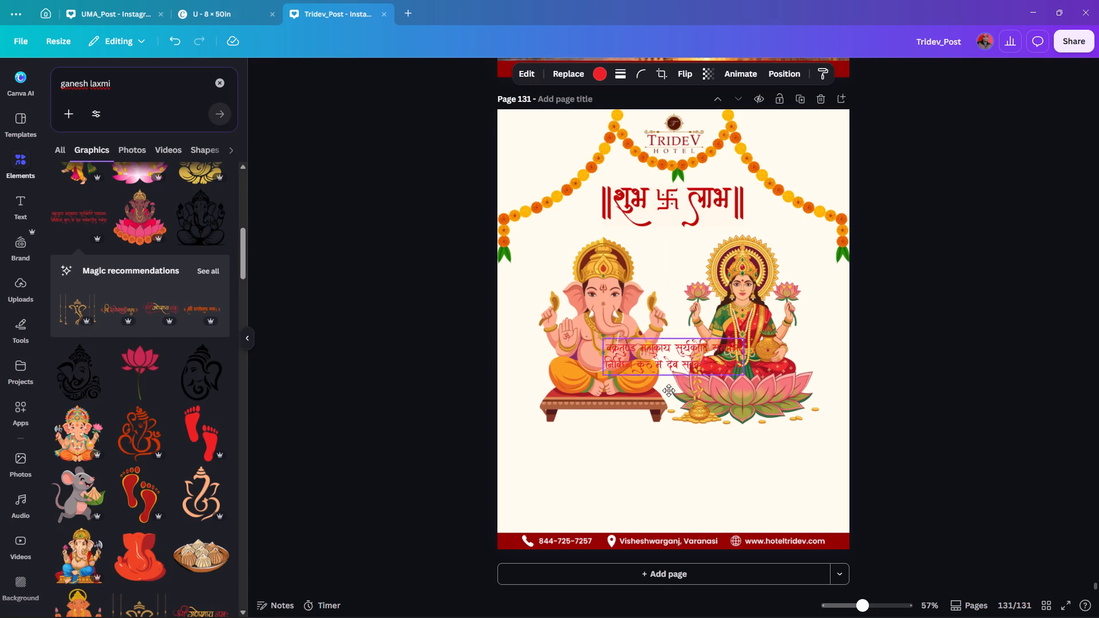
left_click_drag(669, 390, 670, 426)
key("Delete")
Search the graphics for dhanteras.
scroll(90, 375, "down", 5)
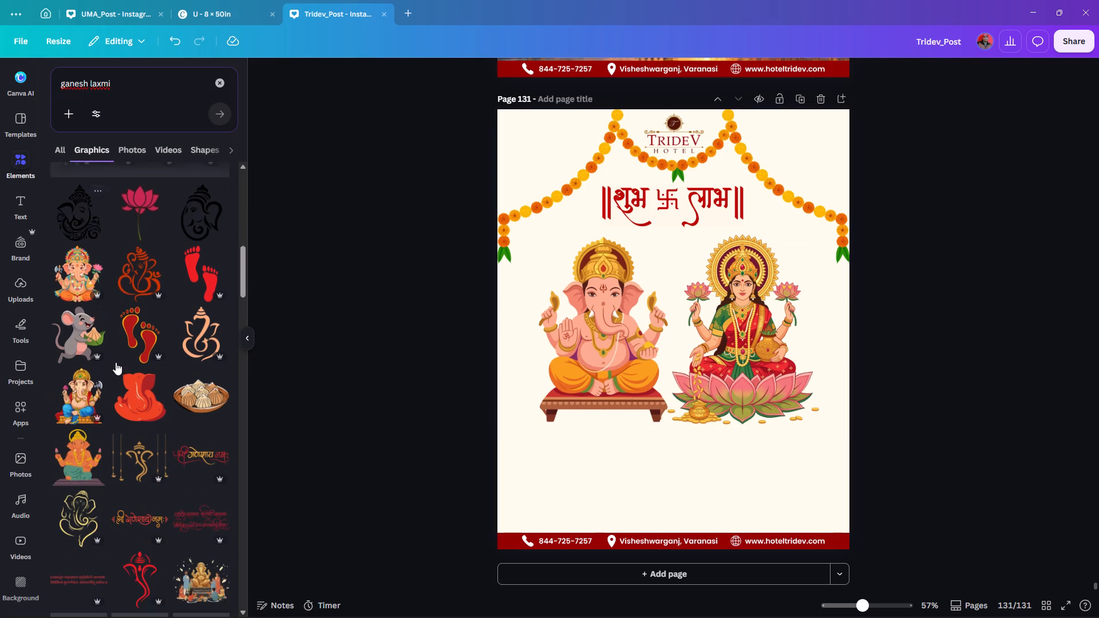
scroll(126, 354, "up", 20)
scroll(126, 354, "up", 6)
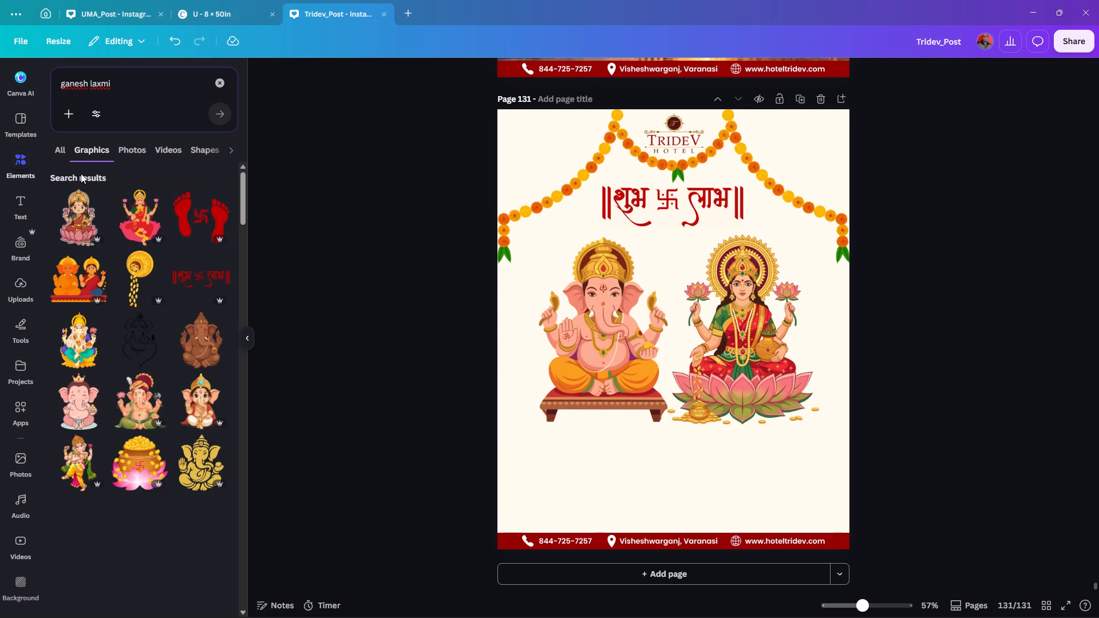
left_click(124, 85)
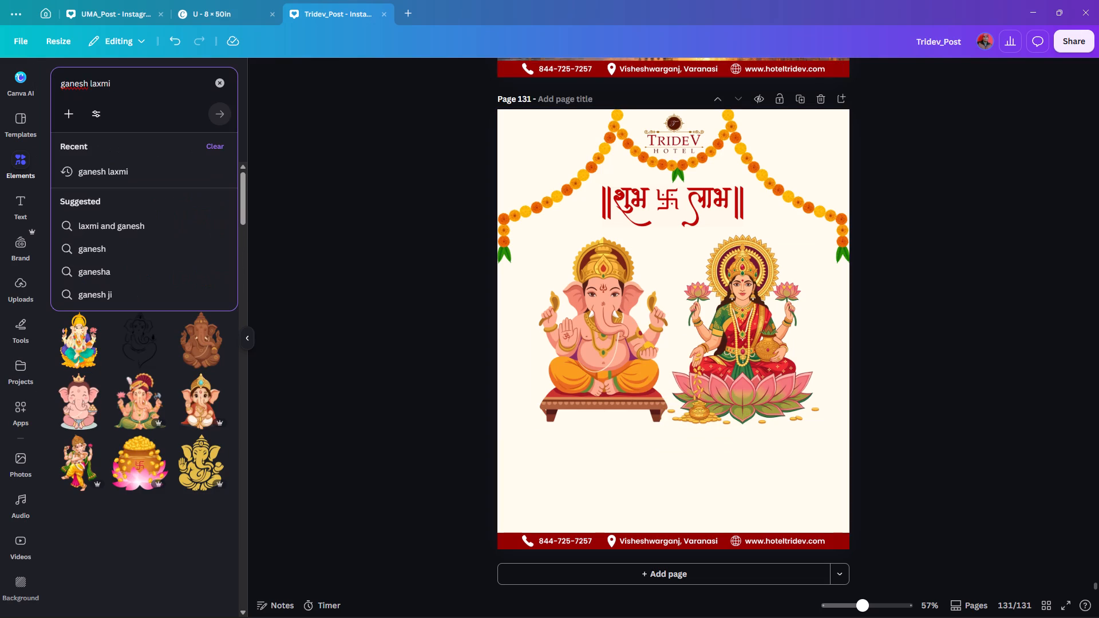
left_click_drag(126, 85, 54, 85)
key("shift+d")
type("han")
left_click(106, 168)
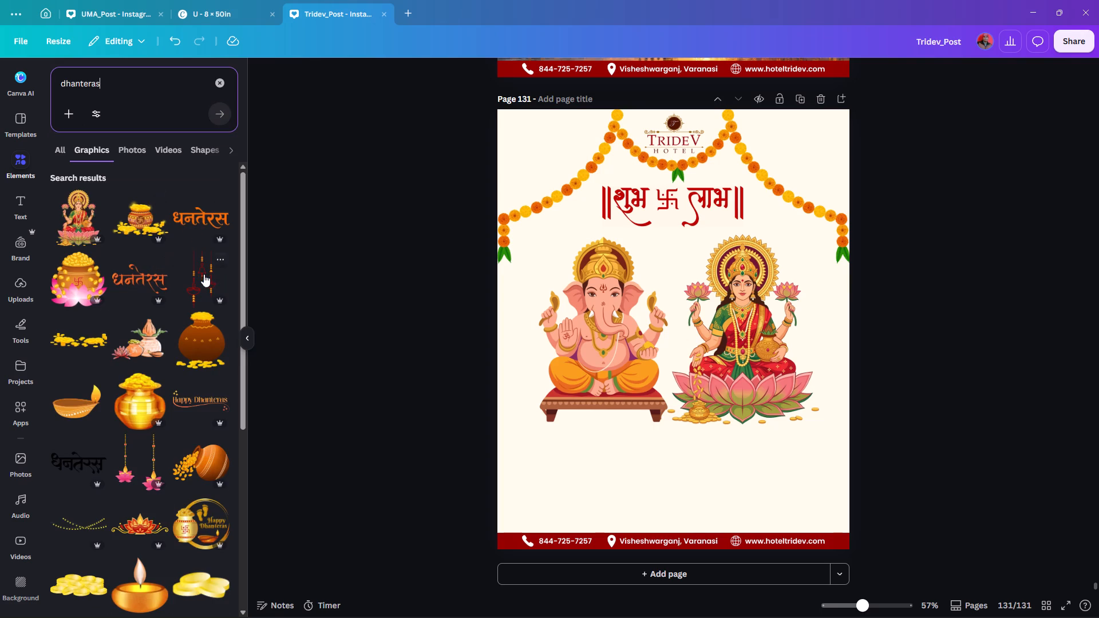
Delete the marigold garland from page 131.
left_click(572, 172)
key("Delete")
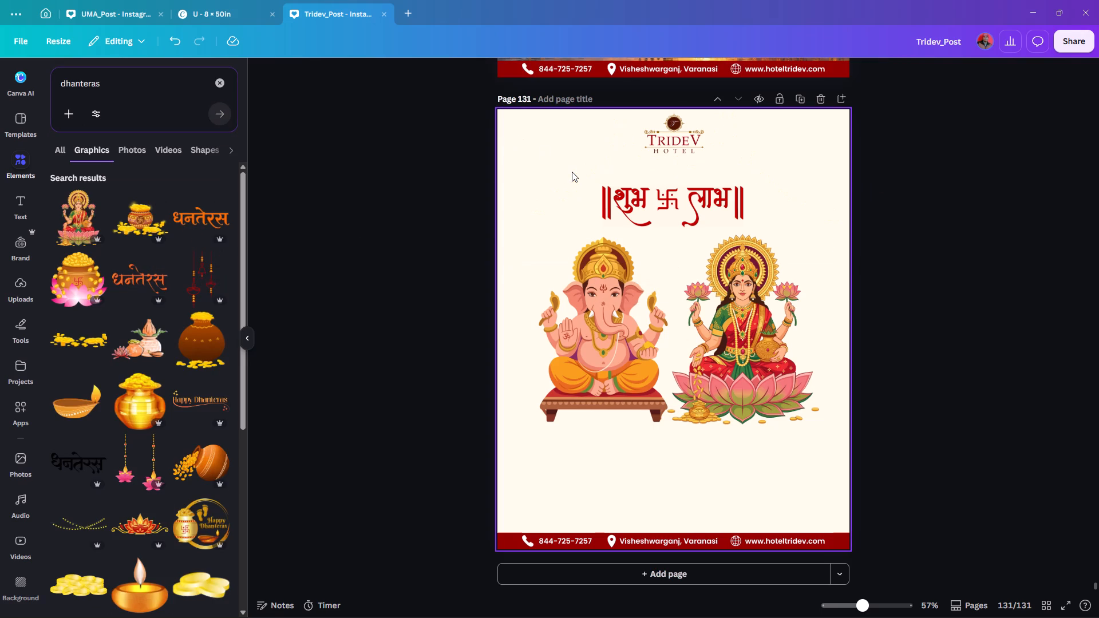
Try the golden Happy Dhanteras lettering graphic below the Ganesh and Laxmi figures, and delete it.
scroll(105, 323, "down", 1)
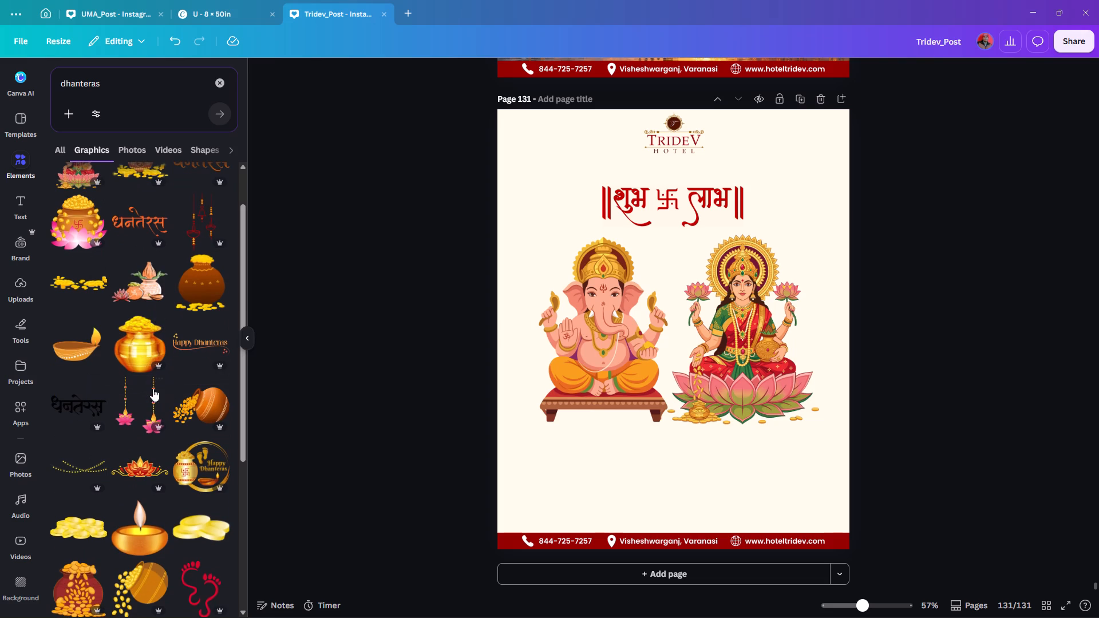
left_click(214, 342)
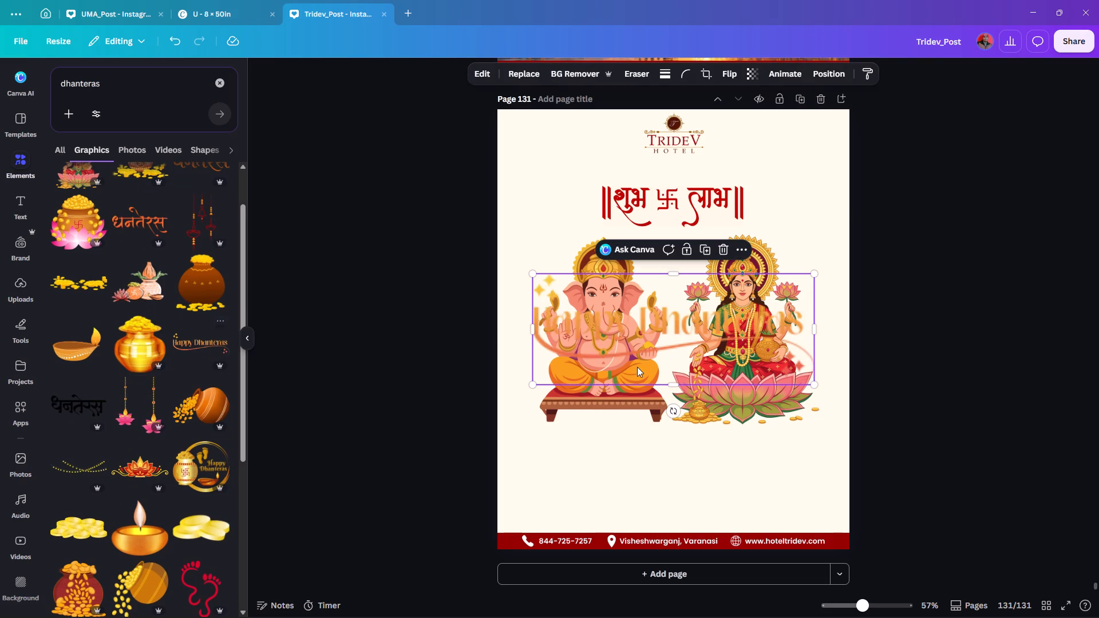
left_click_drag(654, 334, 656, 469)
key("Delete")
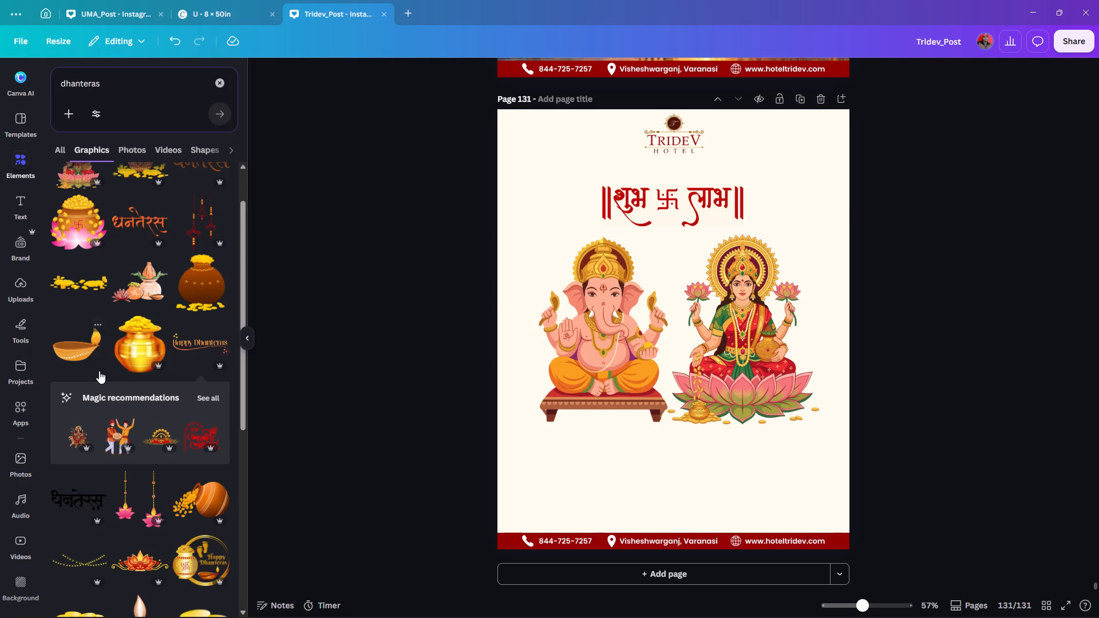
Add the brown arch shape centred on the page and send it backward behind the logo, शुभ लाभ graphic and both figures.
scroll(101, 363, "up", 1)
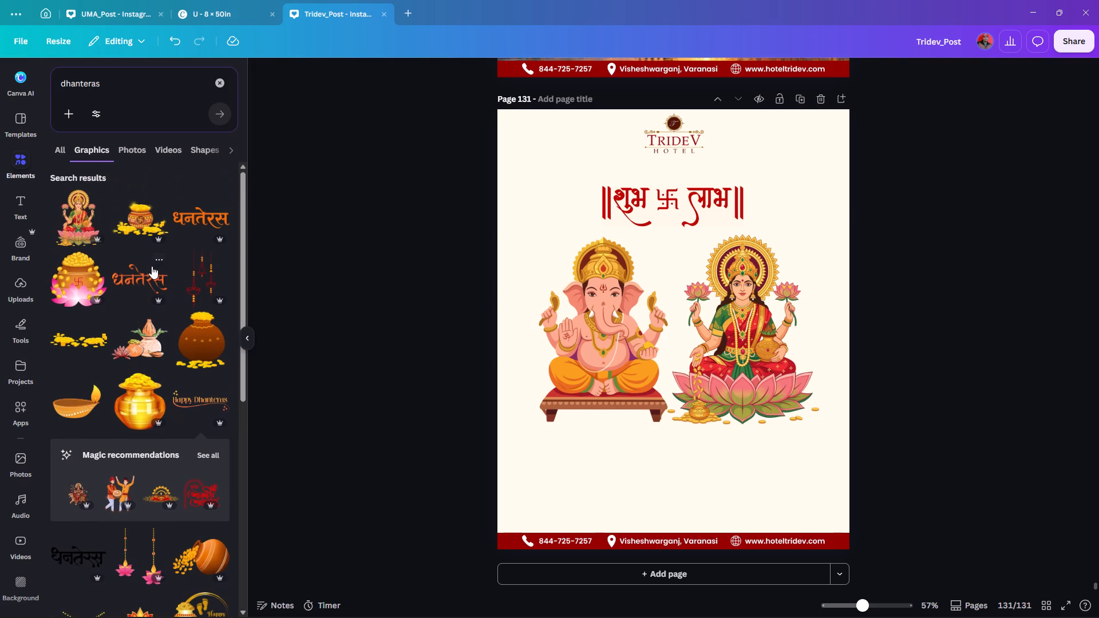
scroll(152, 266, "down", 4)
scroll(90, 335, "down", 2)
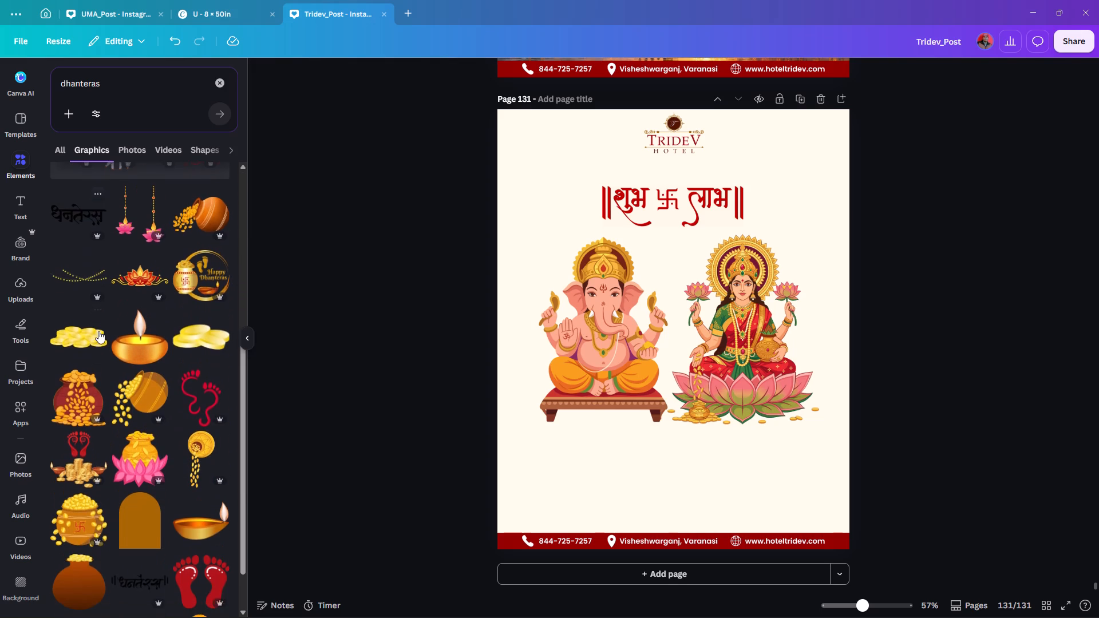
scroll(99, 325, "down", 3)
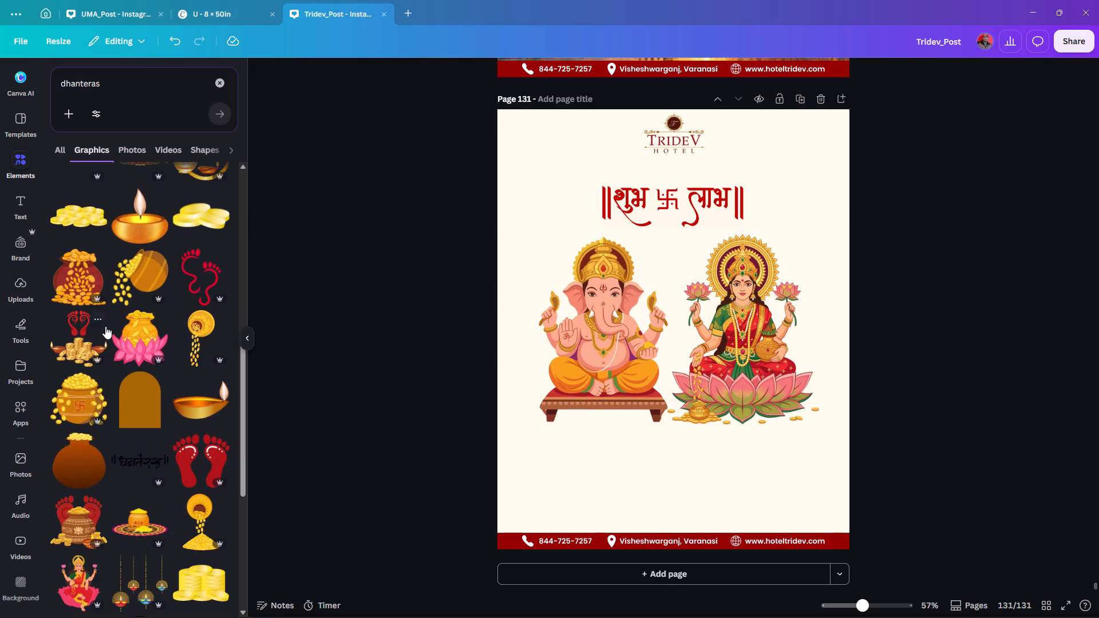
left_click(135, 395)
left_click(659, 339)
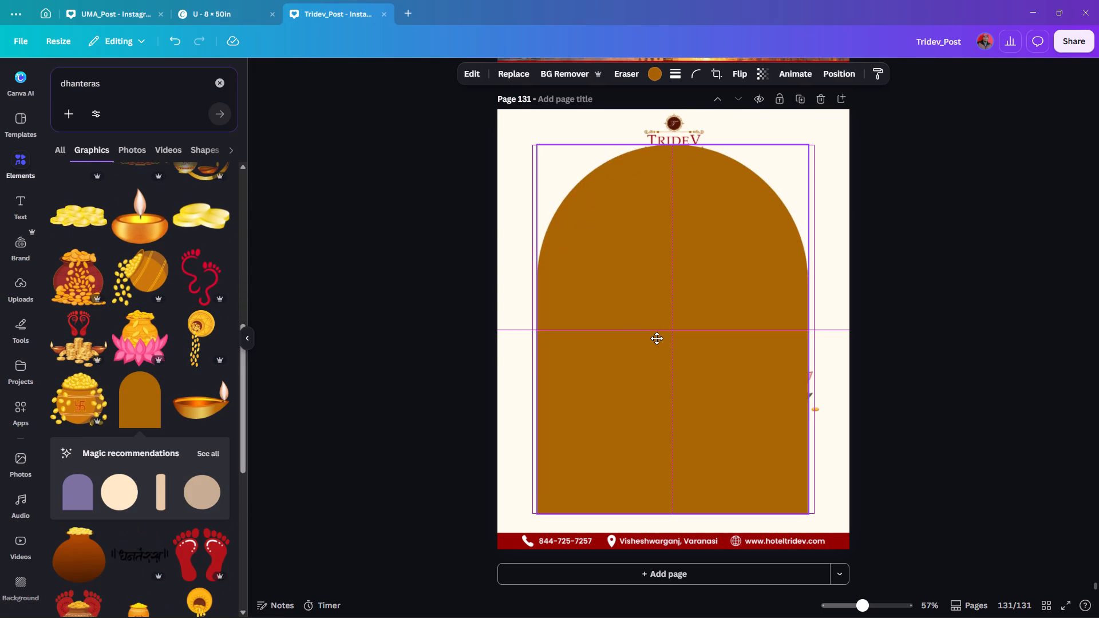
key("ctrl+bracketleft")
key("ctrl+bracketleft")
key("ctrl+bracketleft")
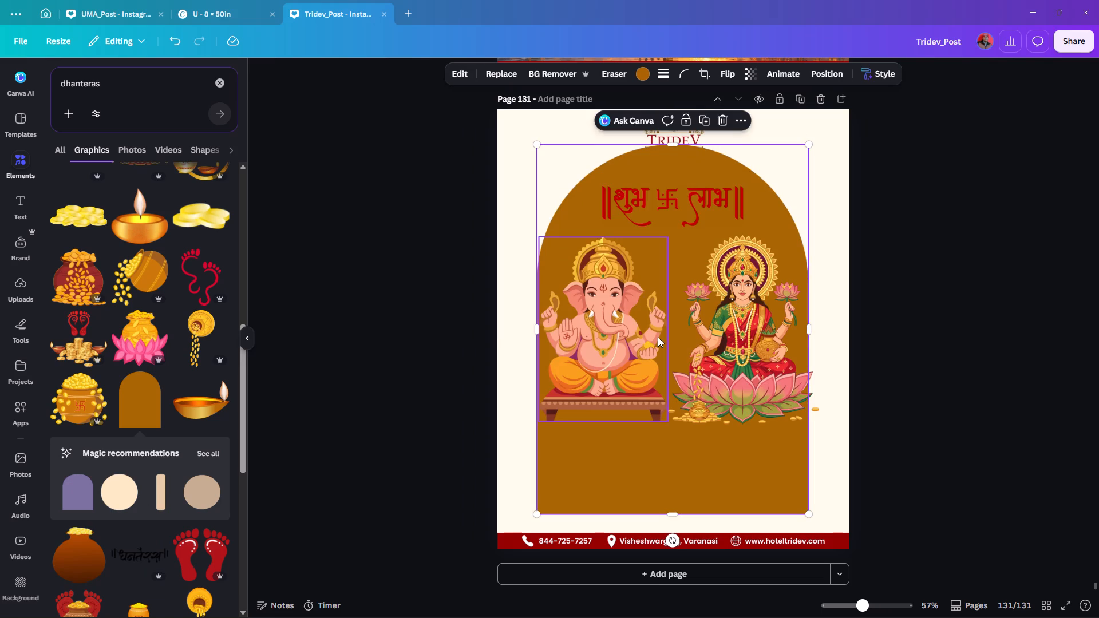
key("ctrl+bracketleft")
key("ctrl+bracketleft")
key("ctrl+bracketleft")
key("ctrl+bracketleft")
key("ctrl+bracketleft")
key("ctrl+bracketleft")
key("ctrl+bracketleft")
key("ctrl+bracketleft")
key("ctrl+bracketleft")
key("ctrl+bracketleft")
key("ctrl+bracketleft")
key("ctrl+bracketleft")
key("ctrl+bracketleft")
key("ctrl+bracketleft")
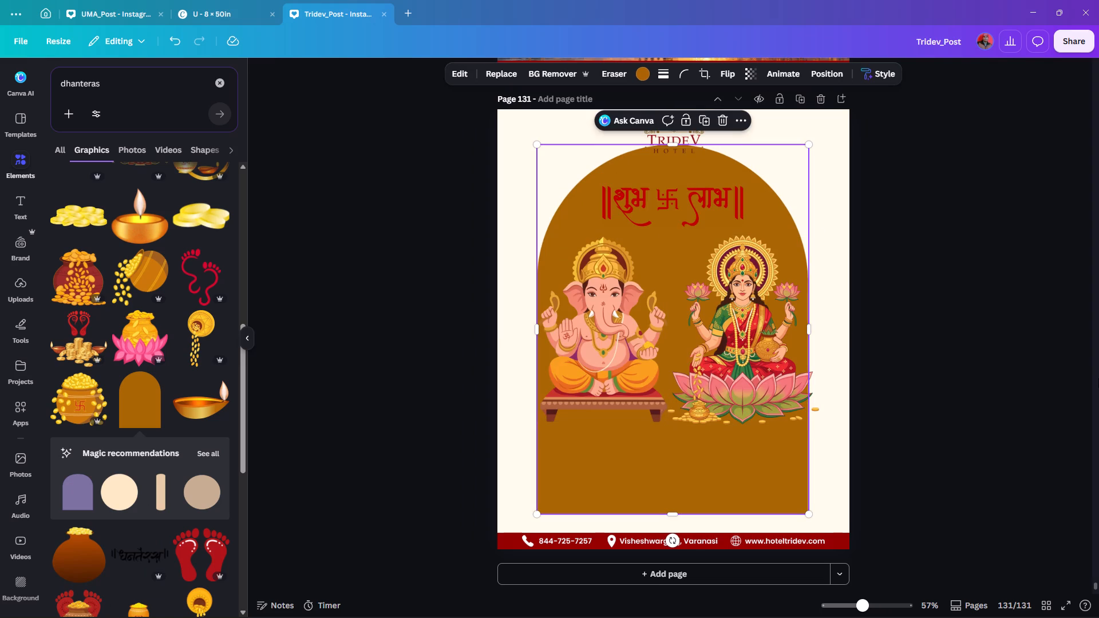
Recolour the arch light peach from the design's colours, after trying tan, golden yellow and brown.
left_click(634, 71)
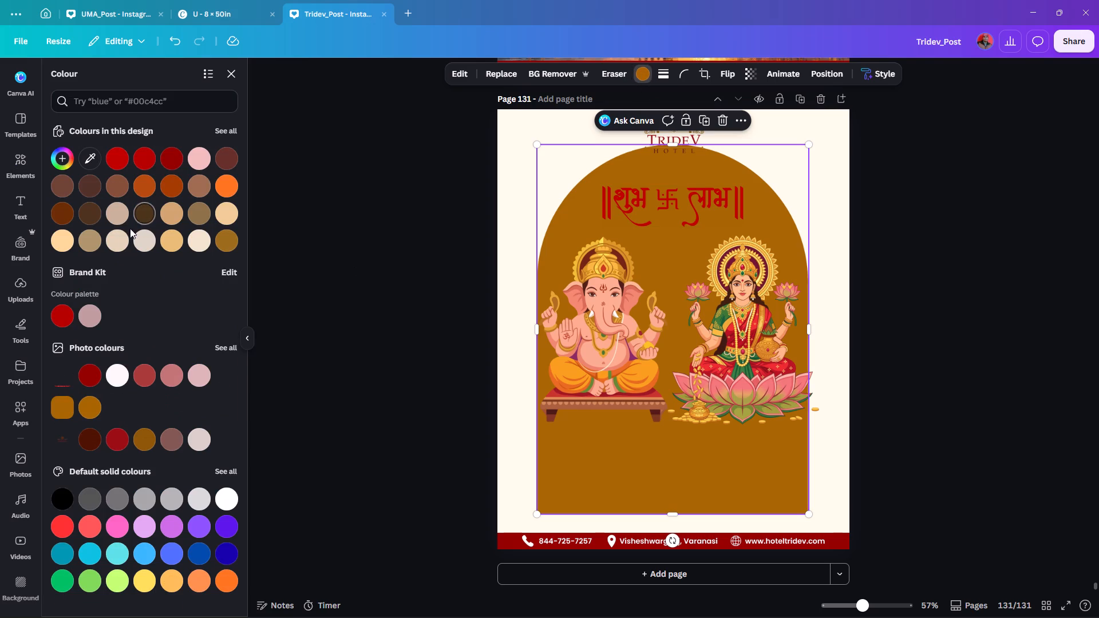
left_click(92, 243)
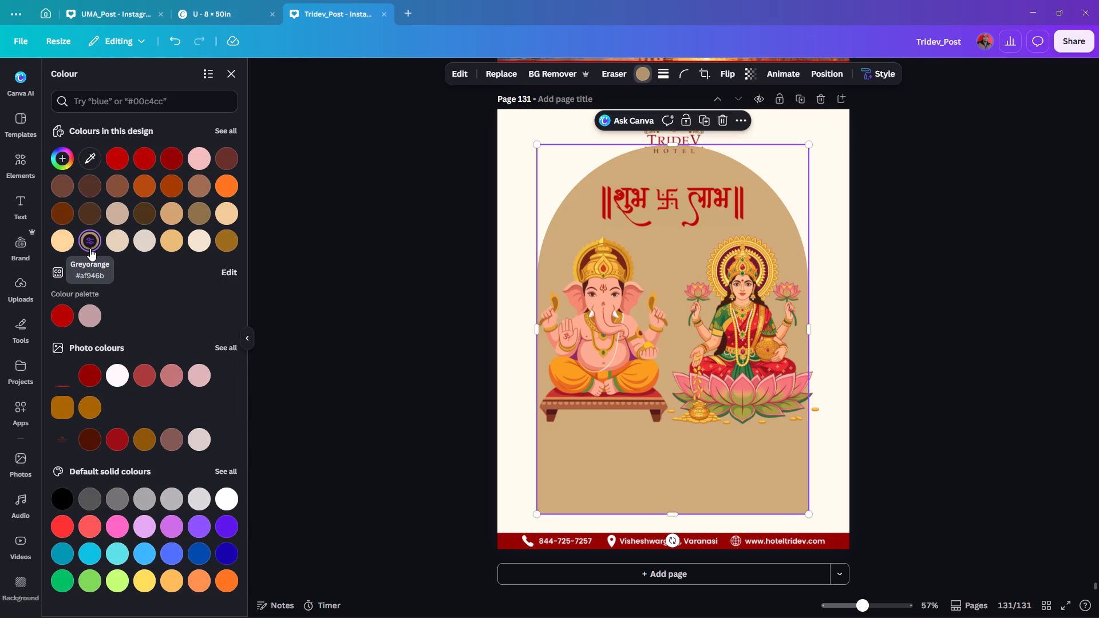
left_click(172, 239)
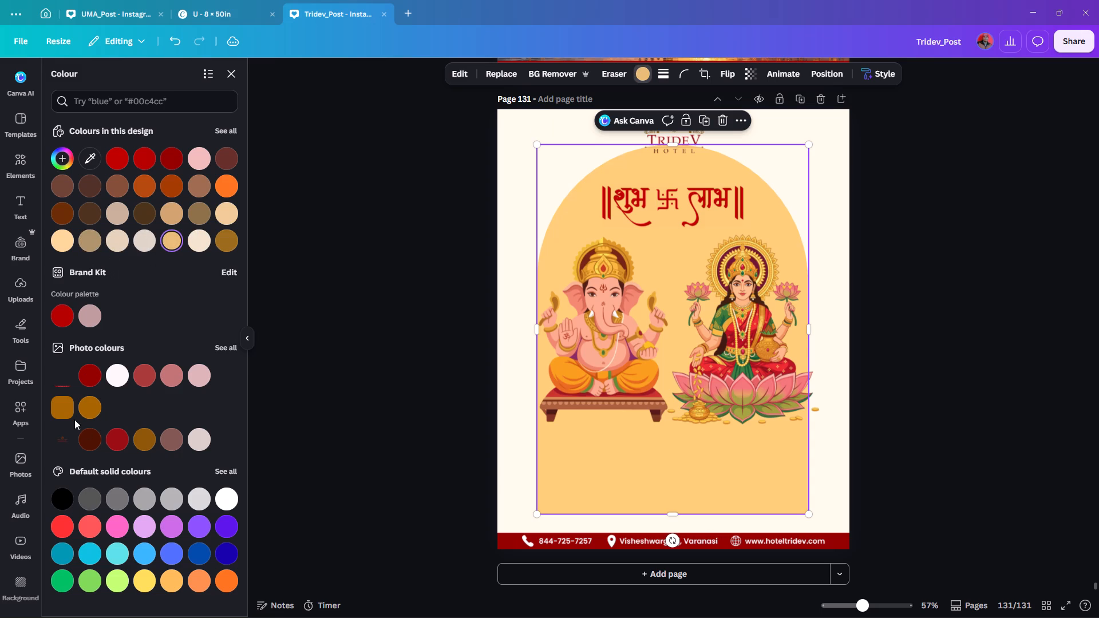
left_click(94, 405)
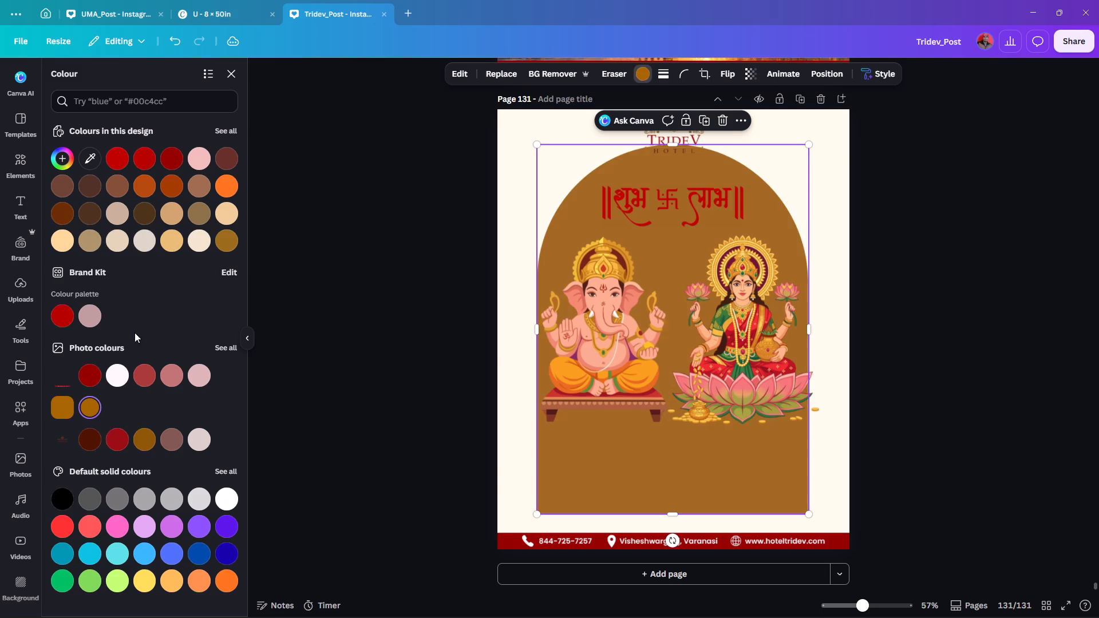
left_click(229, 210)
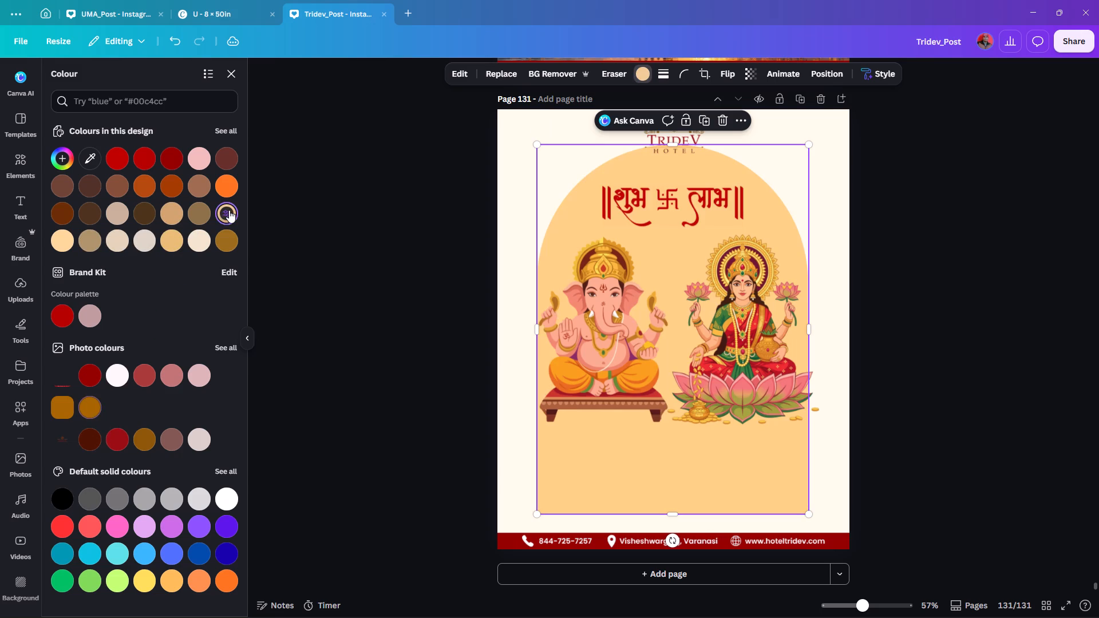
Recolour the arch with the Lightorange beige from the design's colours, after trying the neighbouring ivory shade.
left_click(87, 240)
left_click(52, 239)
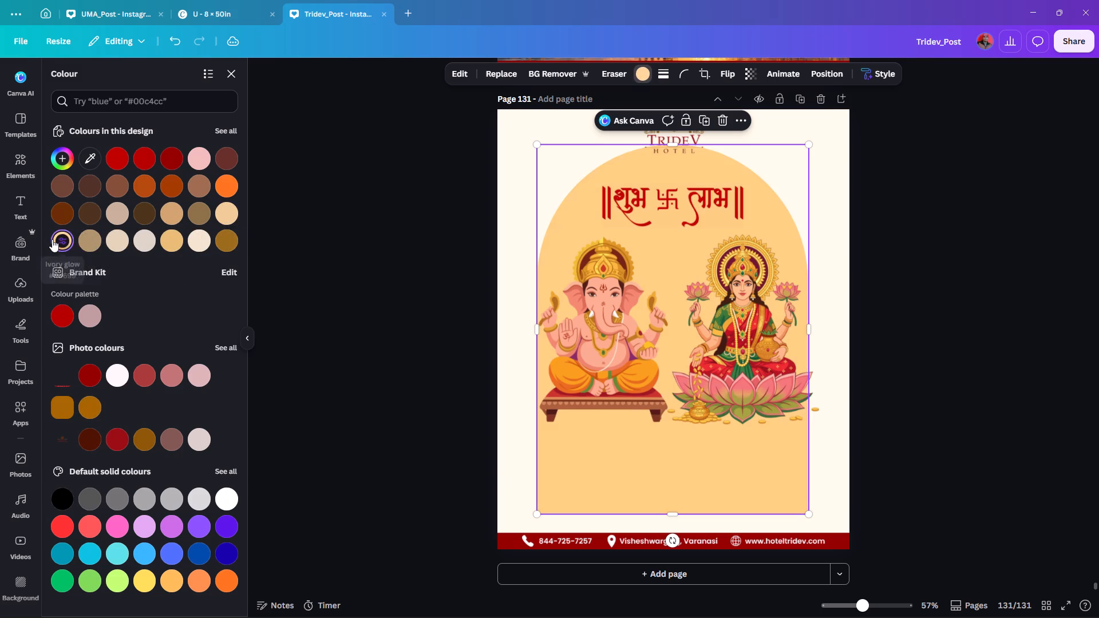
left_click(113, 238)
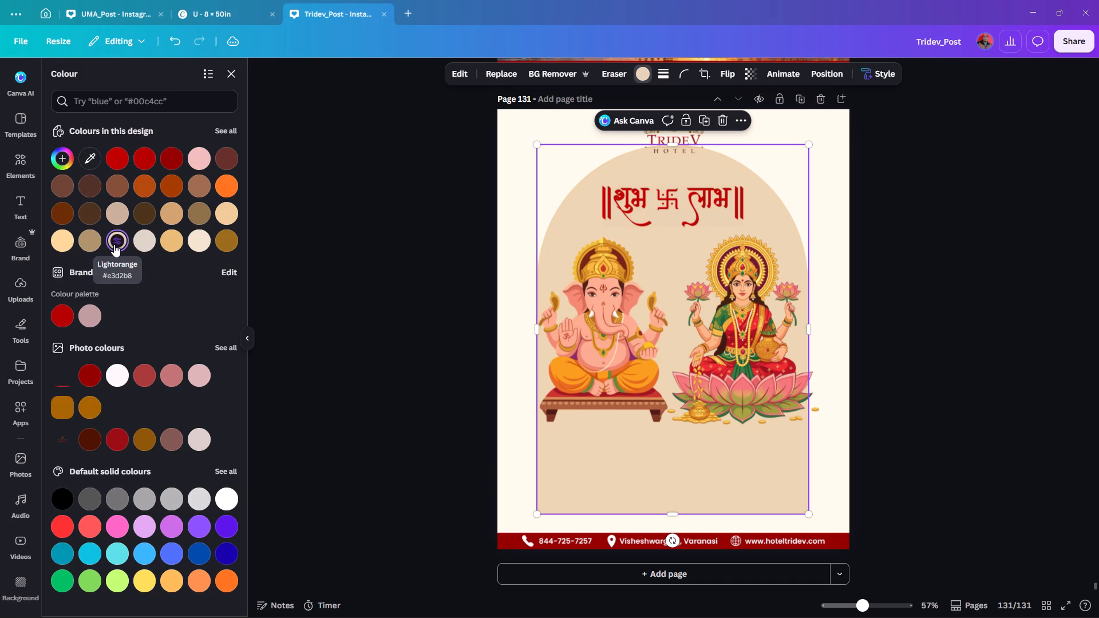
double_click(363, 272)
Enlarge the arch evenly so it reaches from the logo to the footer bar, and send it backward behind the footer.
left_click(647, 466)
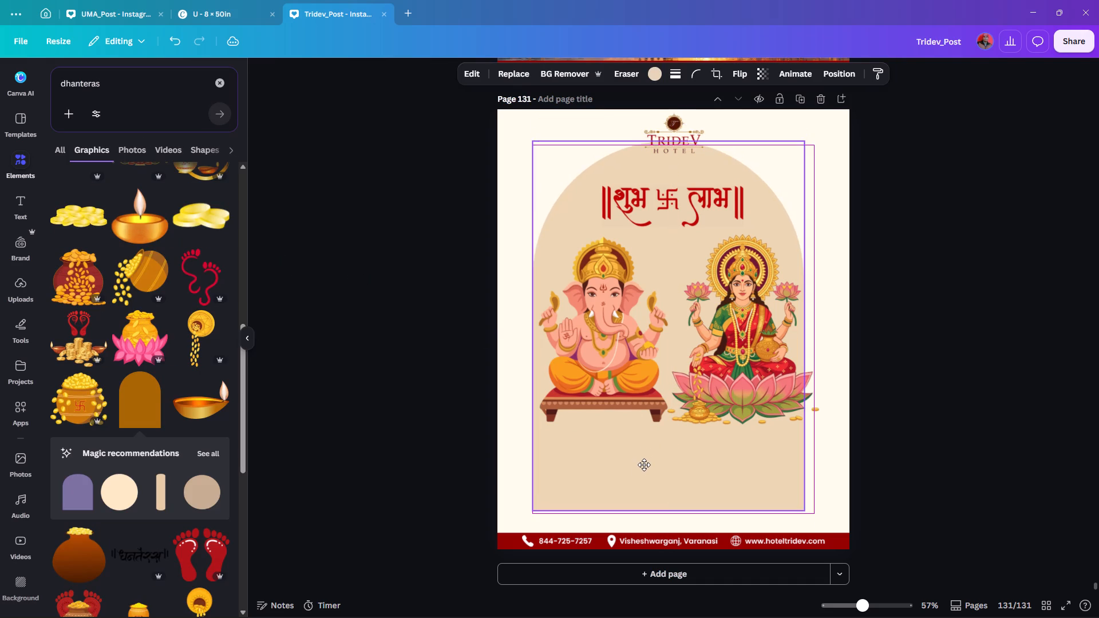
double_click(1006, 340)
left_click(682, 492)
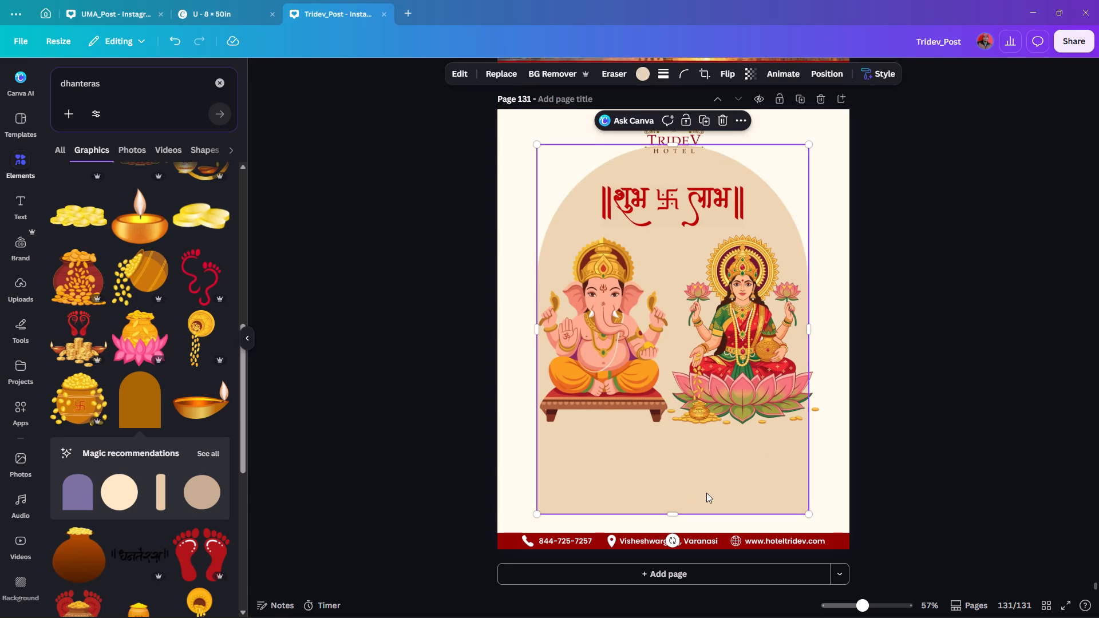
left_click_drag(812, 515, 826, 537, "alt")
double_click(945, 417)
left_click(729, 470)
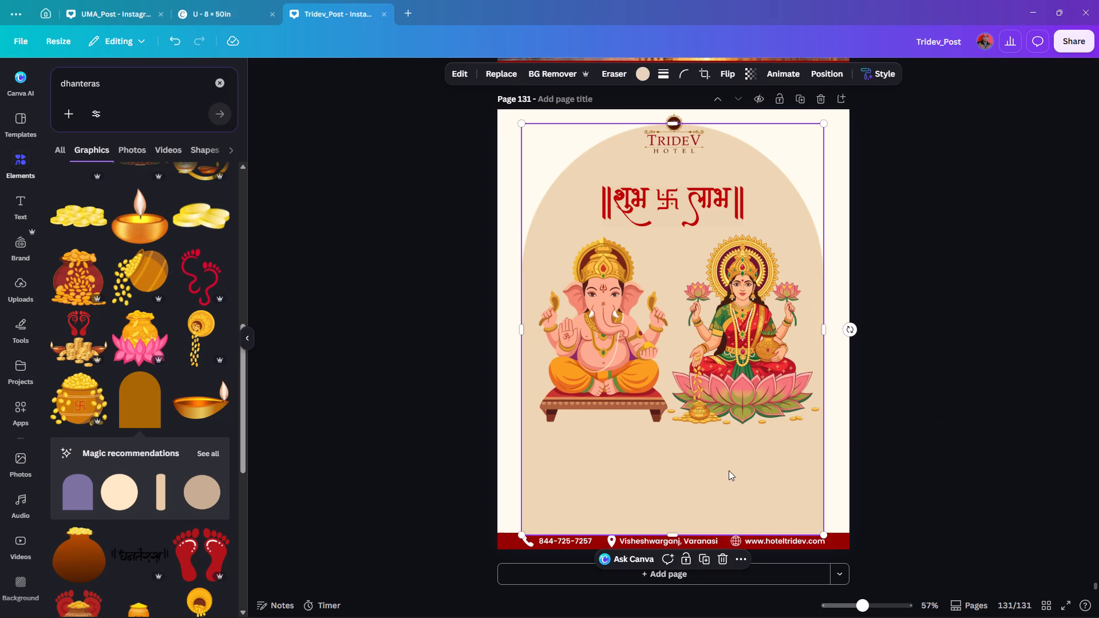
key("ctrl+bracketleft")
key("ctrl+bracketleft")
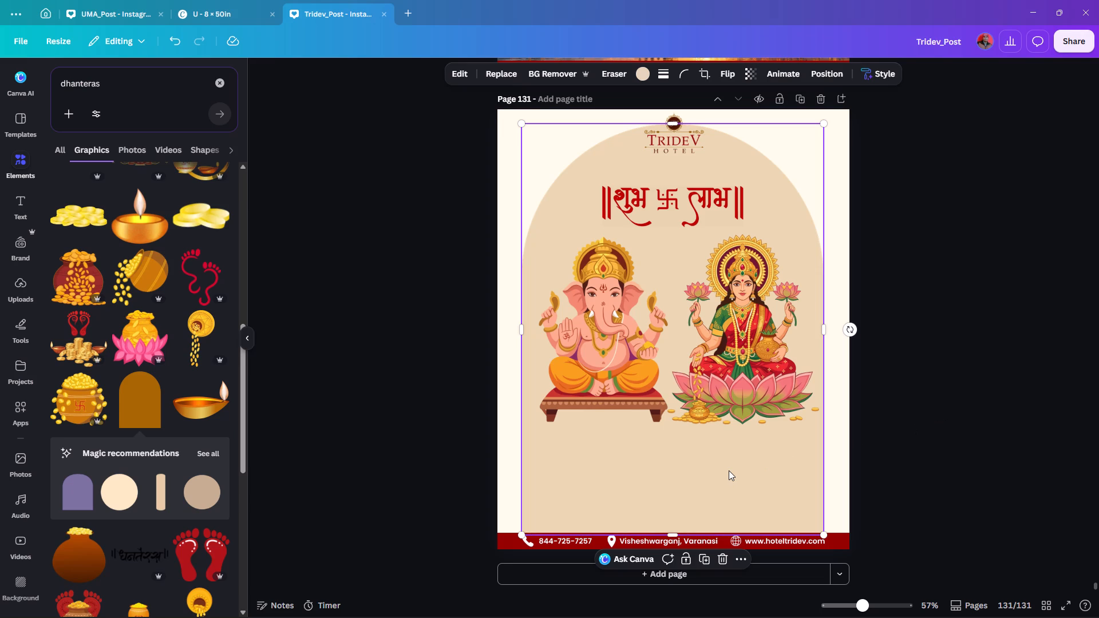
left_click(895, 384)
Move the Tridev Hotel logo down inside the top of the arch, near the page's centre line.
left_click_drag(667, 140, 667, 150)
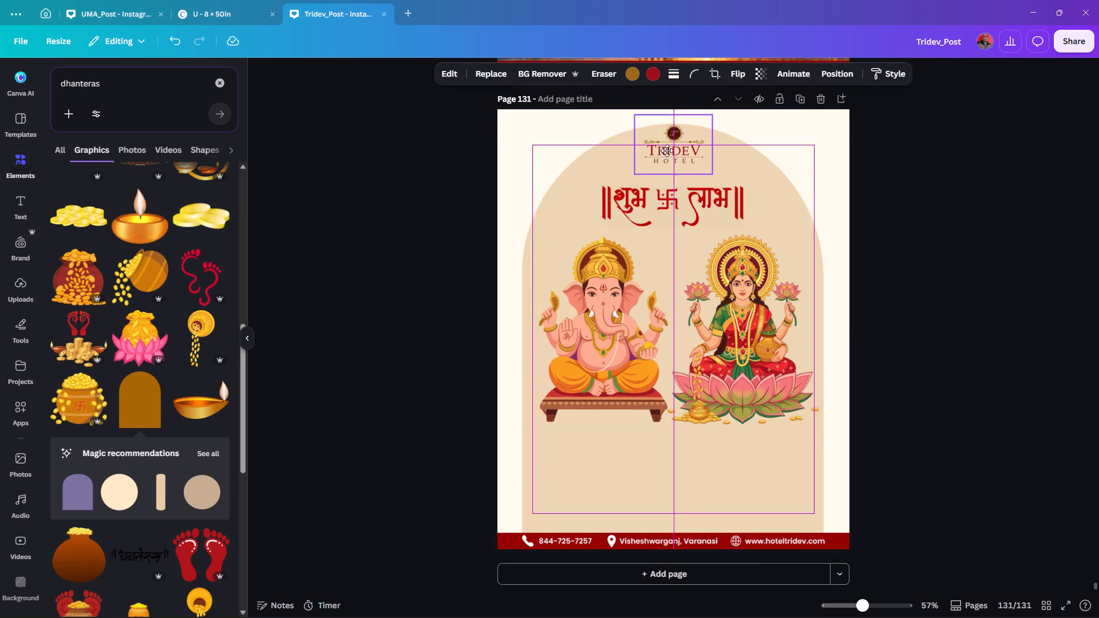
left_click_drag(667, 150, 667, 151)
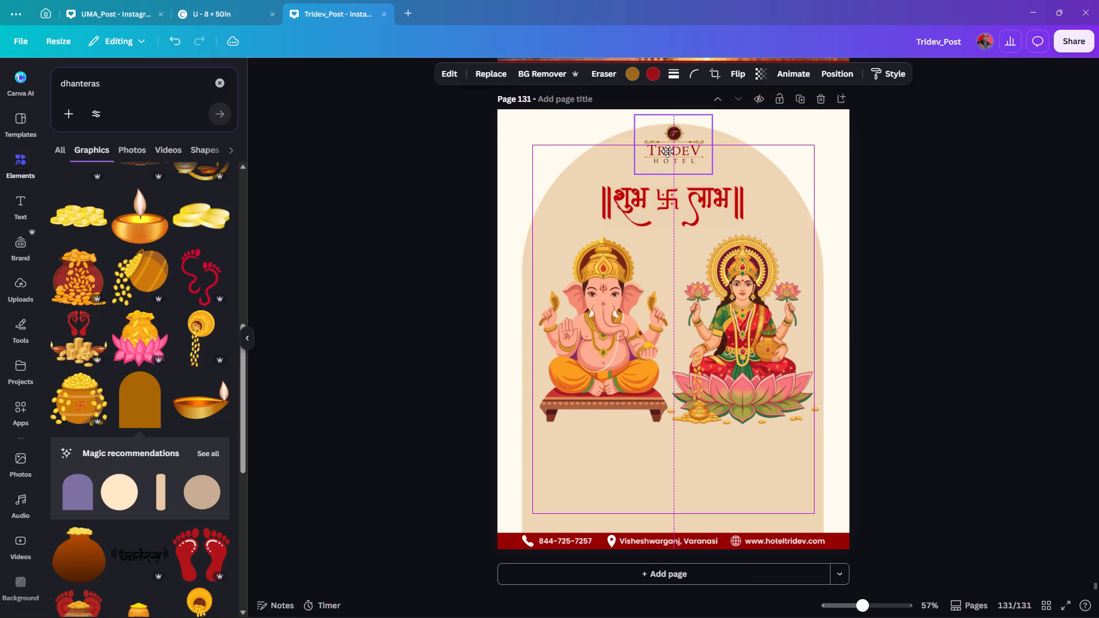
left_click_drag(667, 151, 671, 150)
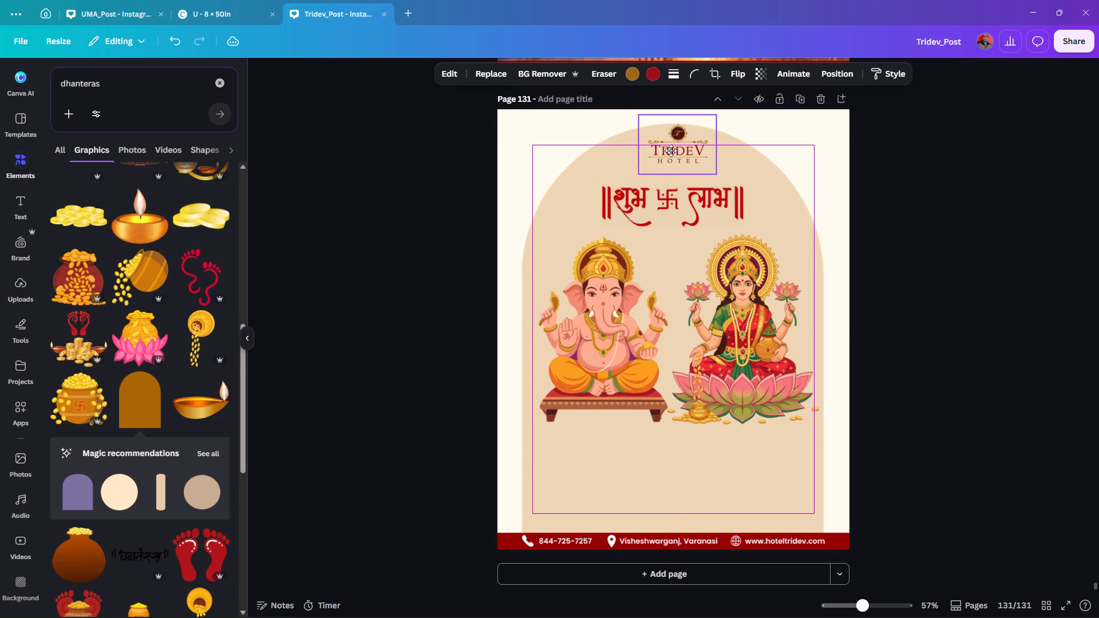
left_click_drag(671, 150, 666, 150)
double_click(909, 182)
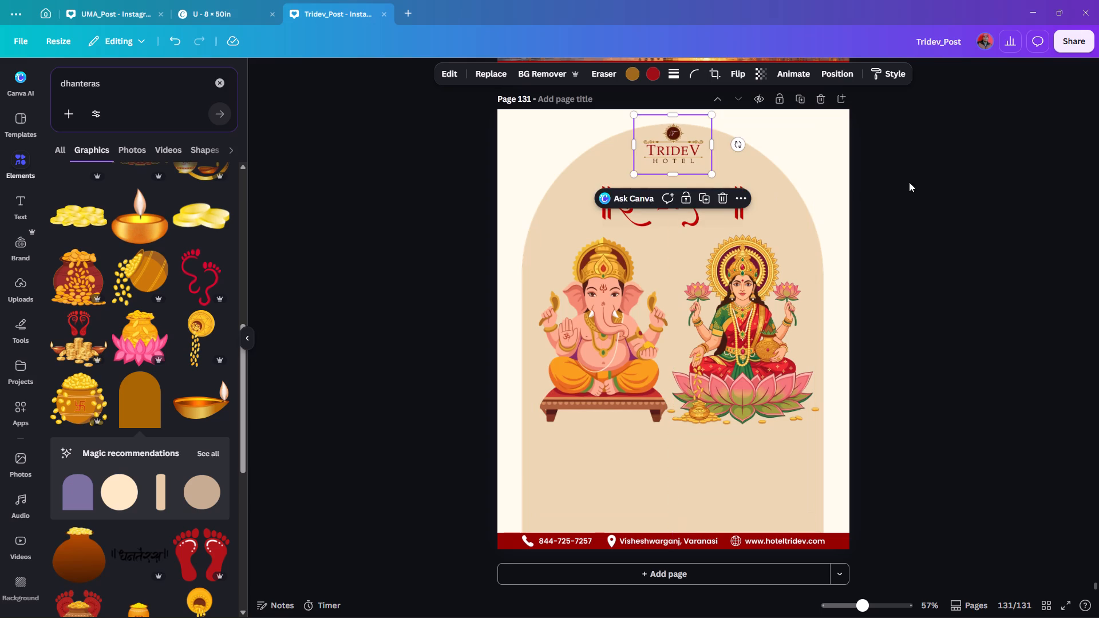
Nudge the शुभ लाभ graphic up slightly, closer to the Tridev Hotel logo.
left_click(686, 198)
key("Up")
key("Up")
key("Up")
key("Up")
key("Up")
key("Up")
key("Up")
key("Up")
key("Up")
key("Up")
key("Up")
key("Up")
key("Up")
key("Up")
key("Up")
key("Up")
key("Up")
key("Up")
key("Up")
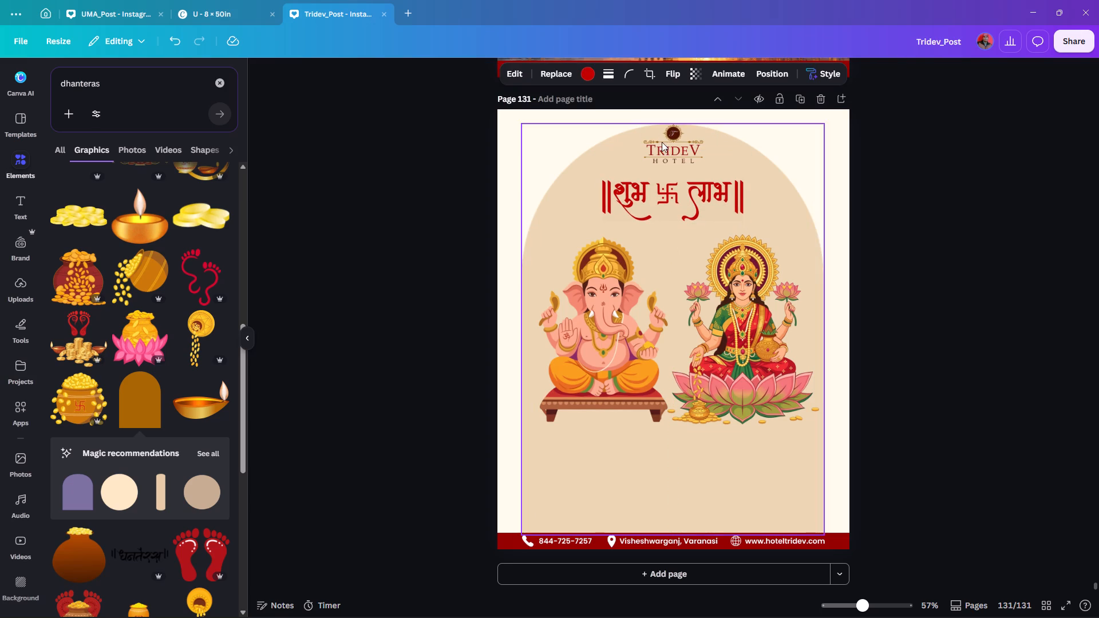
Nudge the Tridev Hotel logo down slightly so it sits just above the शुभ लाभ graphic.
left_click(670, 140)
key("Down")
key("Down")
key("Down")
key("Down")
key("Down")
key("Down")
key("Down")
key("Down")
key("Down")
key("Down")
key("Down")
key("Down")
key("Down")
key("Down")
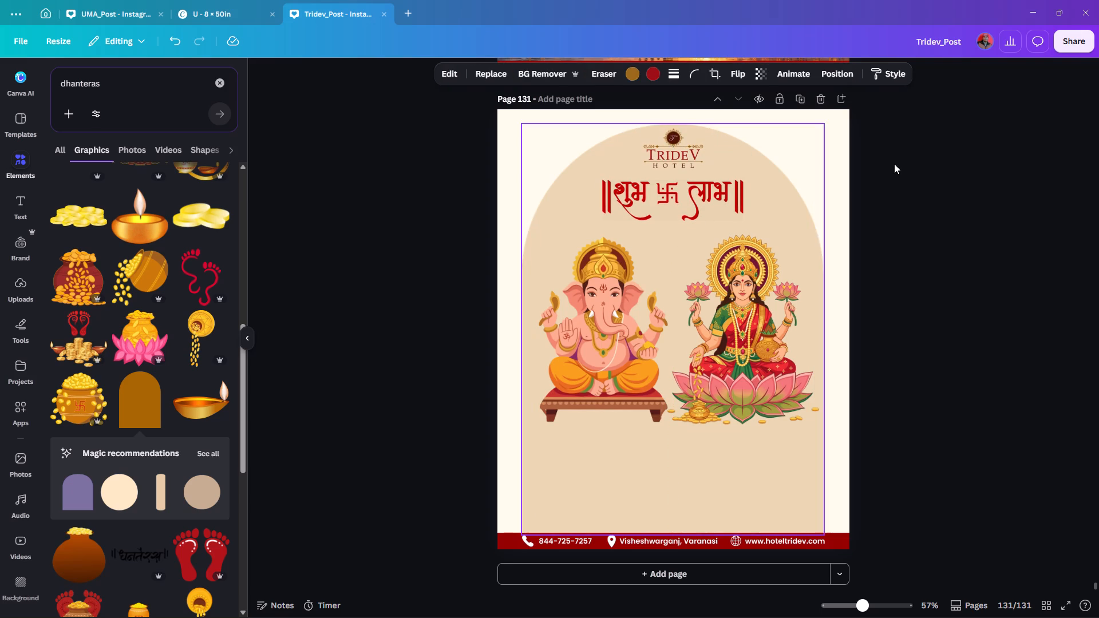
double_click(895, 164)
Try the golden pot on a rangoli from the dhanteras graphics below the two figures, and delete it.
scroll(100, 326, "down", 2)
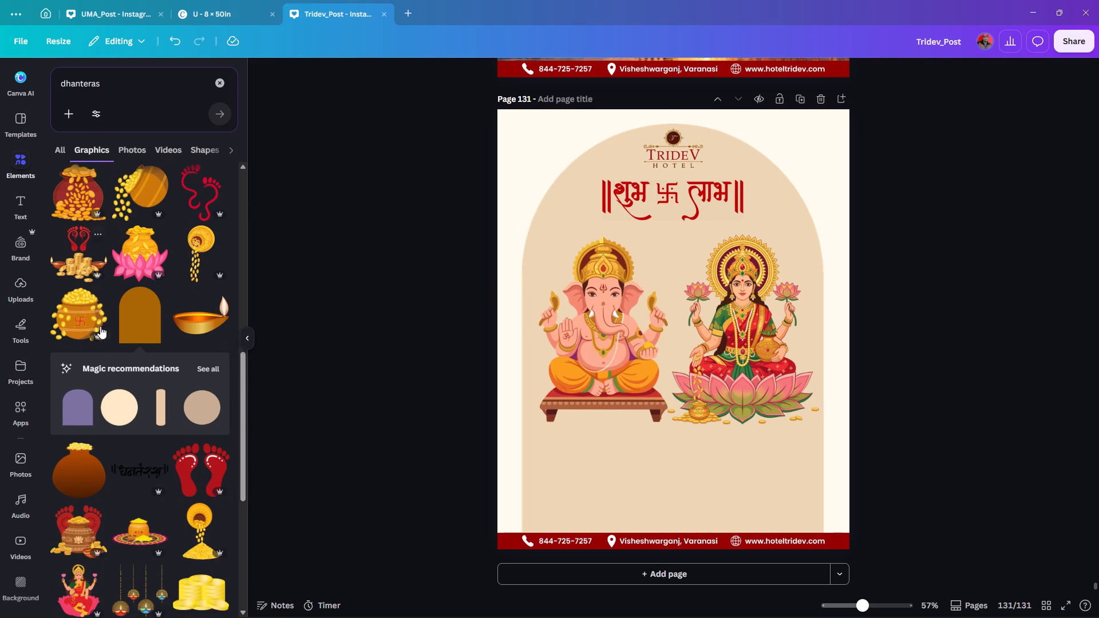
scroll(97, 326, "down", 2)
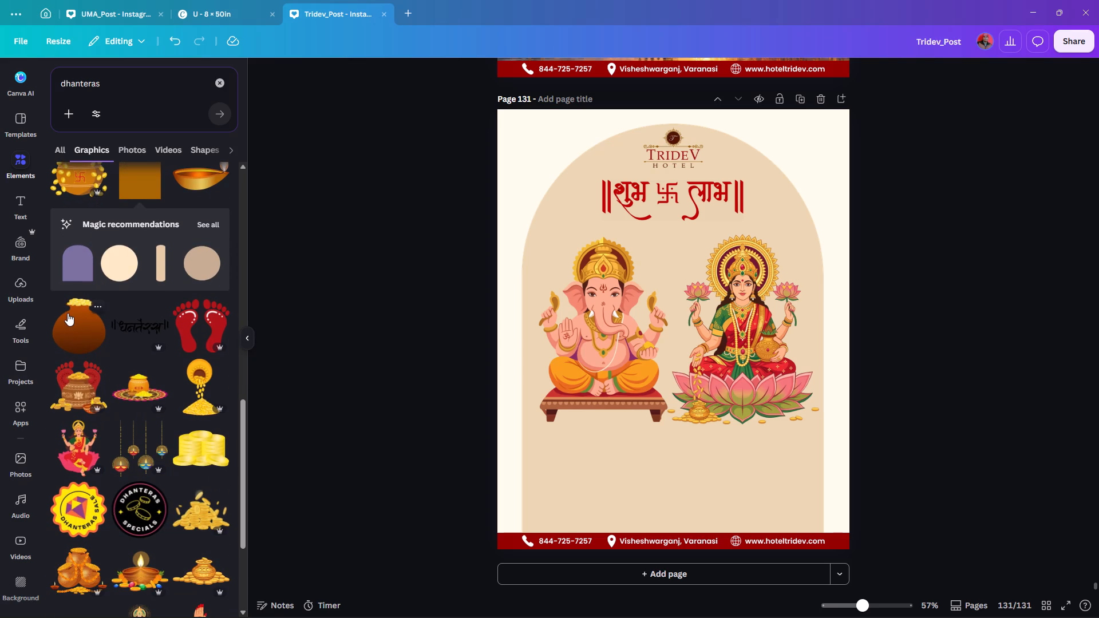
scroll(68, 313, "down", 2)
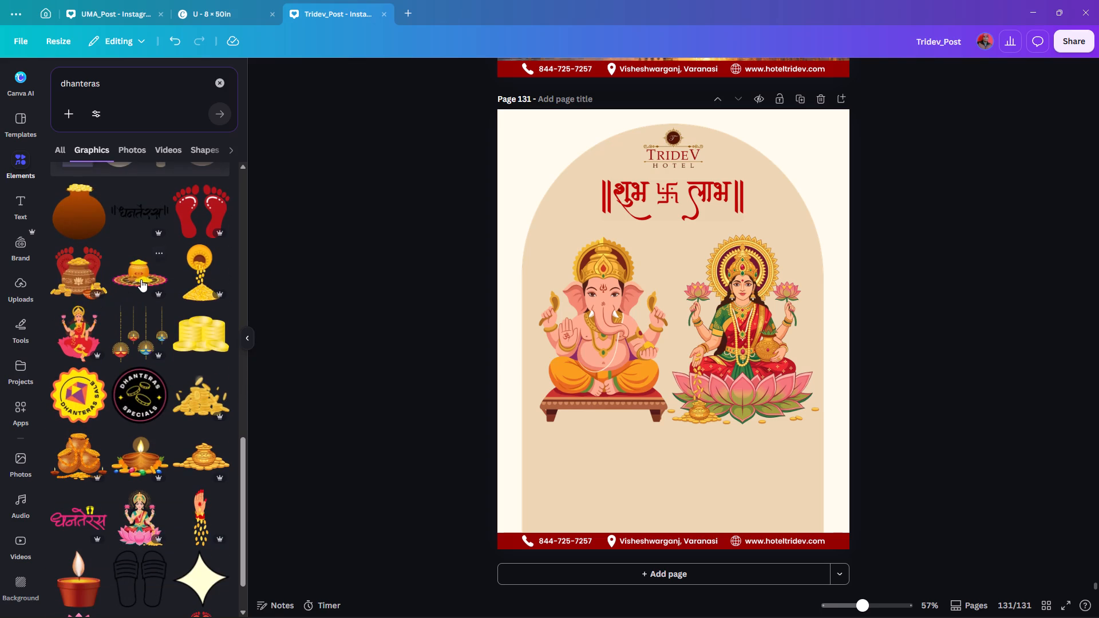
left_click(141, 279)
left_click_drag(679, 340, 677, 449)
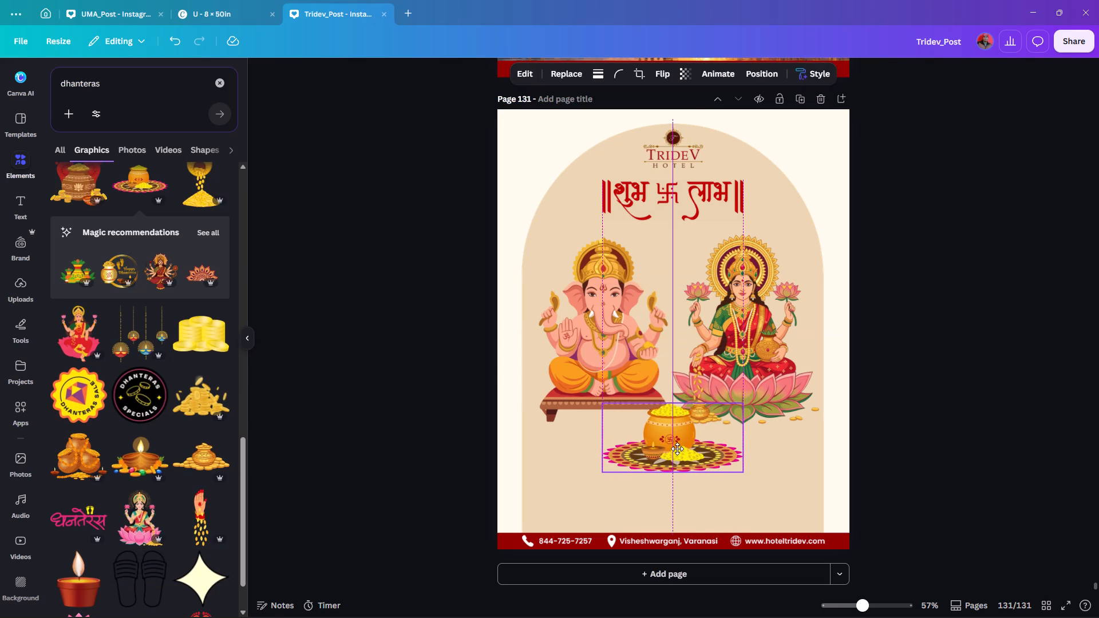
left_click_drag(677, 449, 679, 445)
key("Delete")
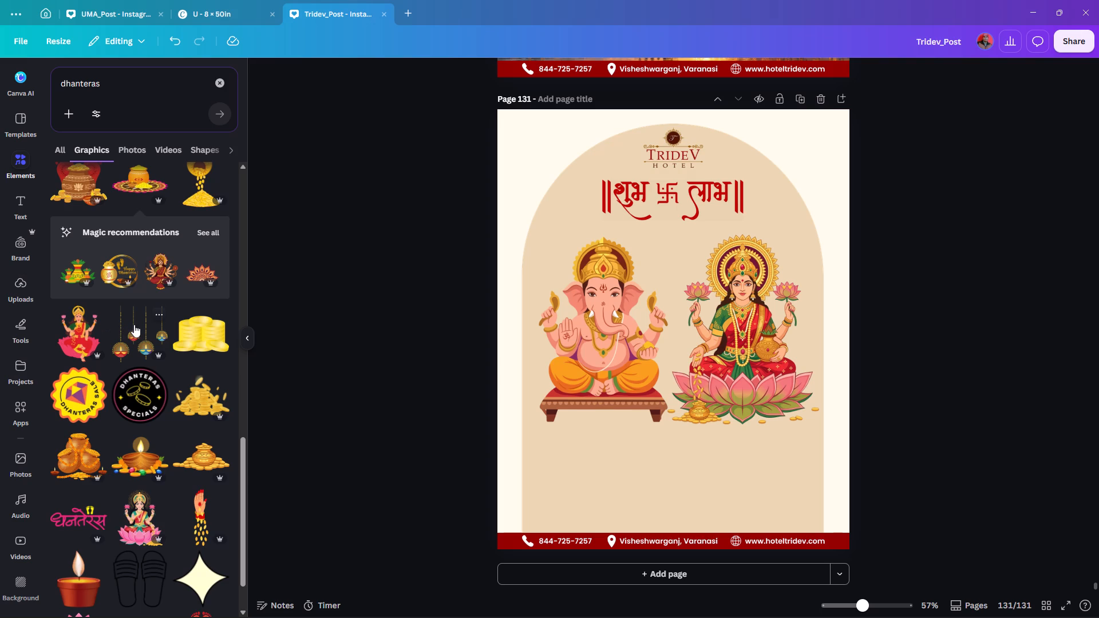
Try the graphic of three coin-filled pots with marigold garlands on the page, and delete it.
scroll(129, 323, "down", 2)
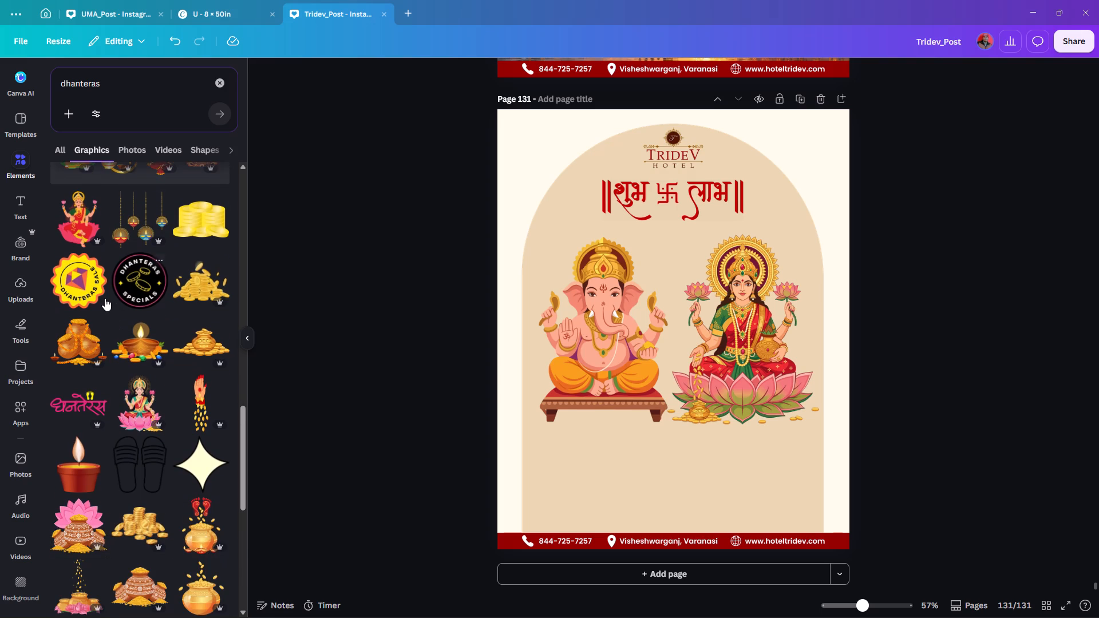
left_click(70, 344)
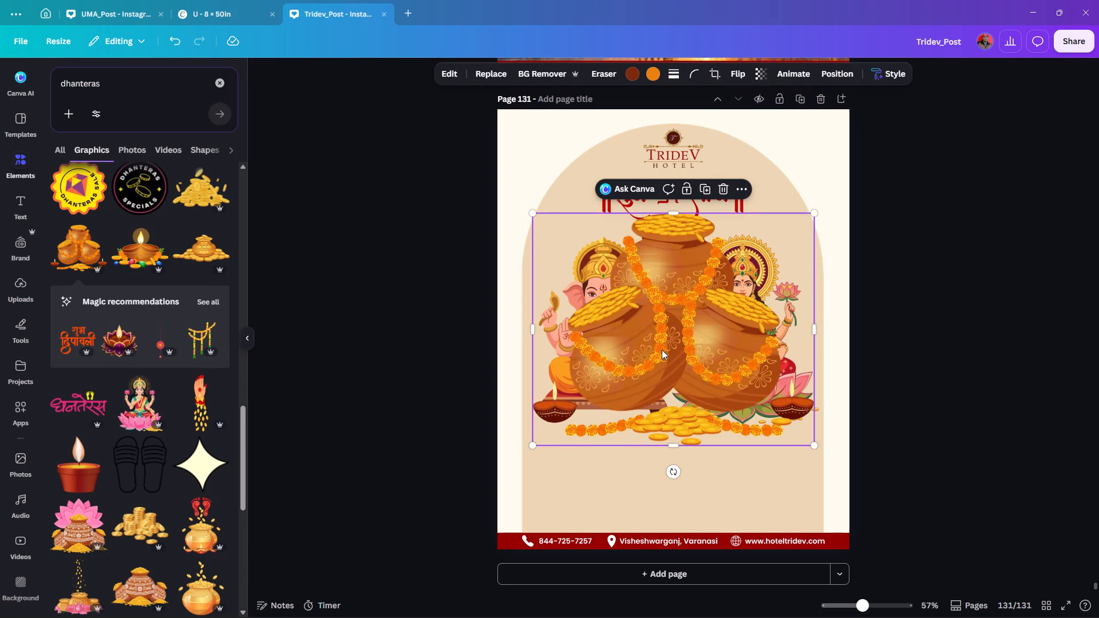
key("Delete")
Add the white-patterned clay pots with gold coins, shrink the graphic and place it between the bases of Ganesh and Laxmi.
scroll(98, 424, "down", 2)
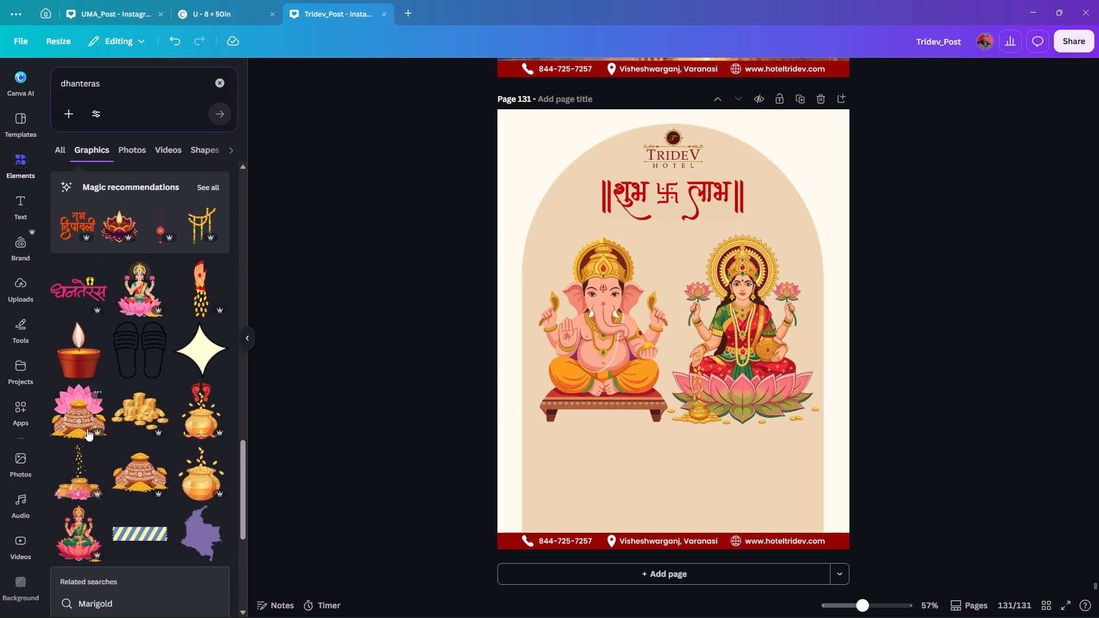
left_click(140, 477)
left_click_drag(702, 324, 703, 355)
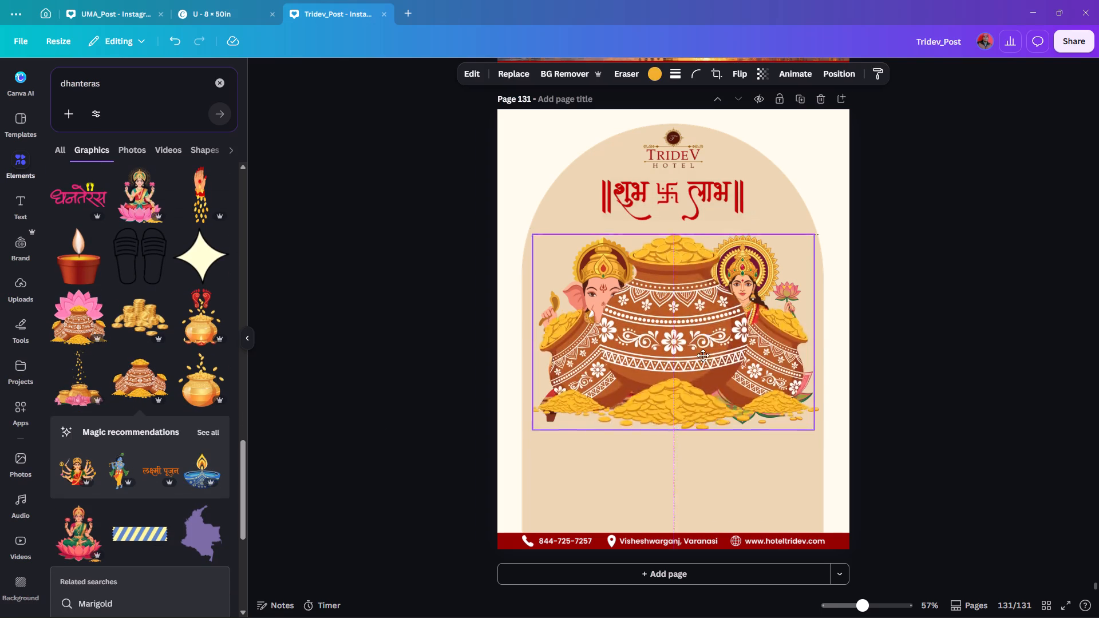
left_click_drag(703, 355, 703, 388)
left_click_drag(813, 296, 812, 298, "alt")
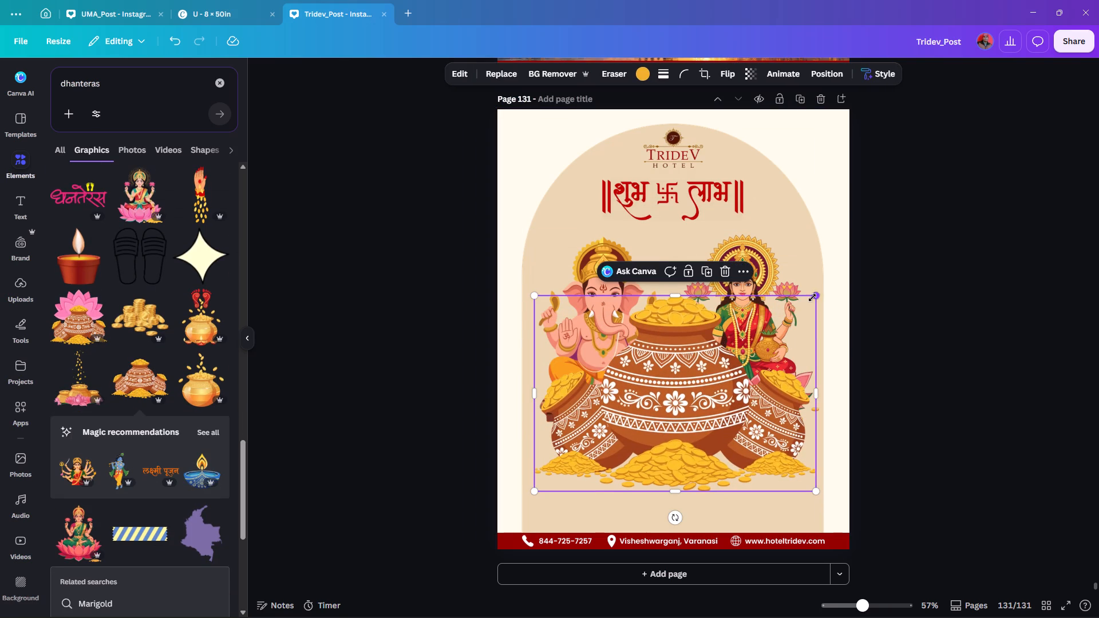
left_click_drag(812, 298, 722, 369, "alt")
left_click_drag(665, 382, 665, 391)
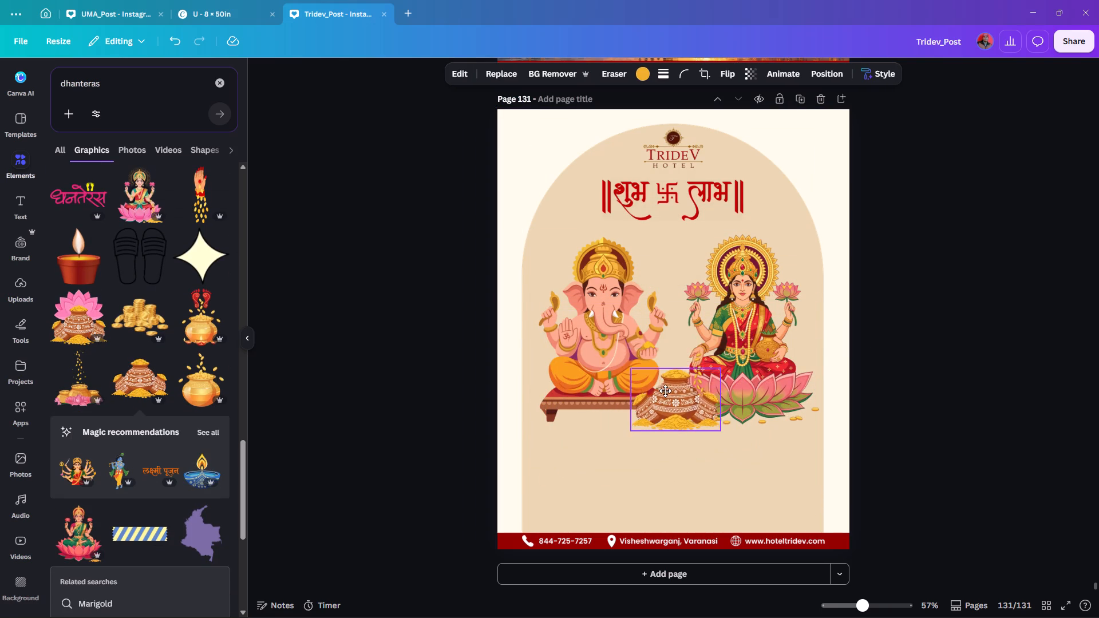
left_click_drag(665, 391, 665, 393)
Shrink the clay pots graphic further between the two figures.
left_click(721, 374, "alt")
left_click(649, 418)
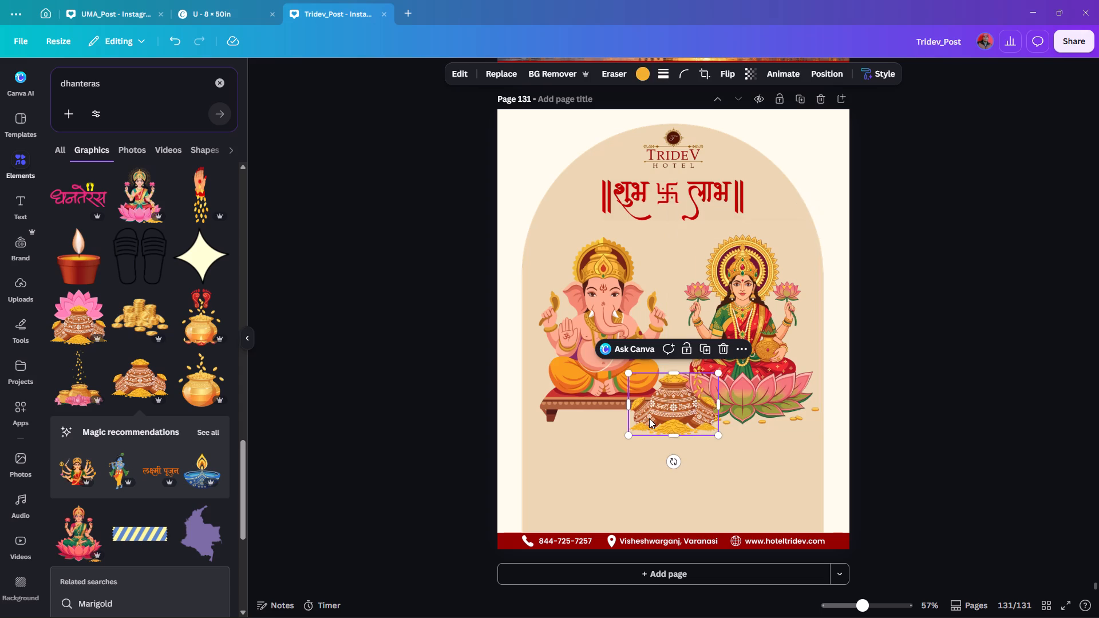
left_click_drag(717, 374, 707, 383, "alt")
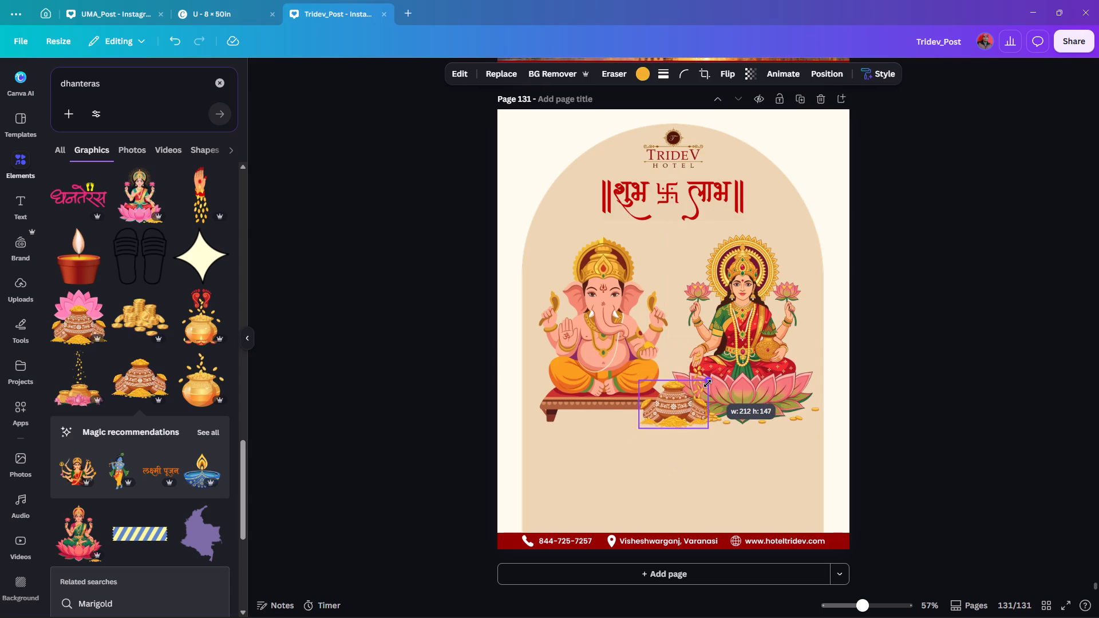
left_click_drag(707, 383, 713, 379, "alt")
left_click(671, 406)
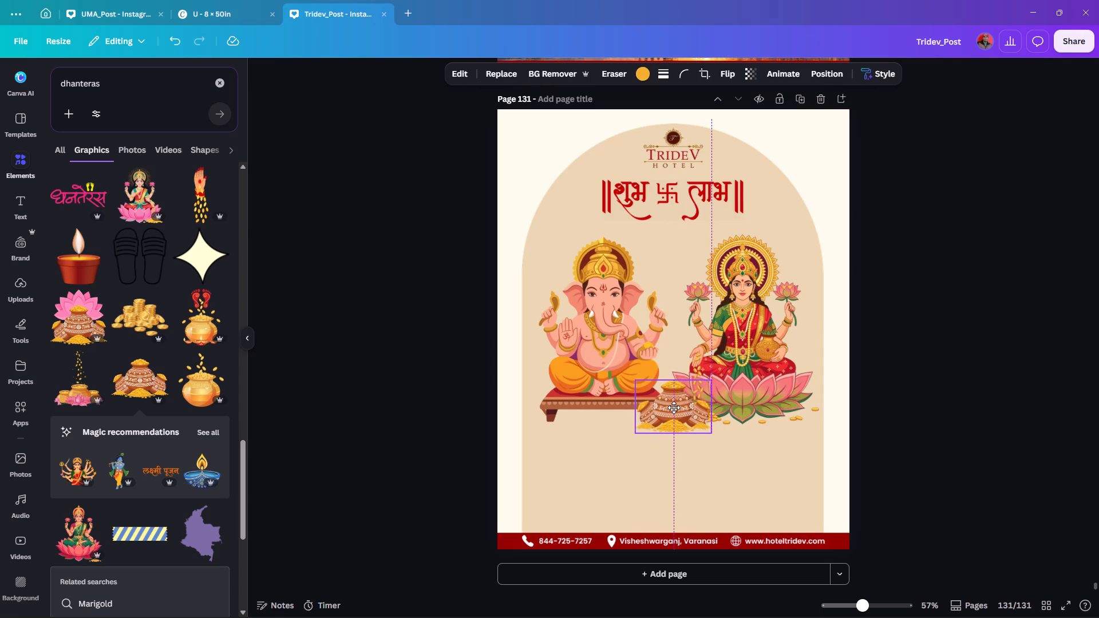
left_click_drag(711, 379, 708, 383, "alt")
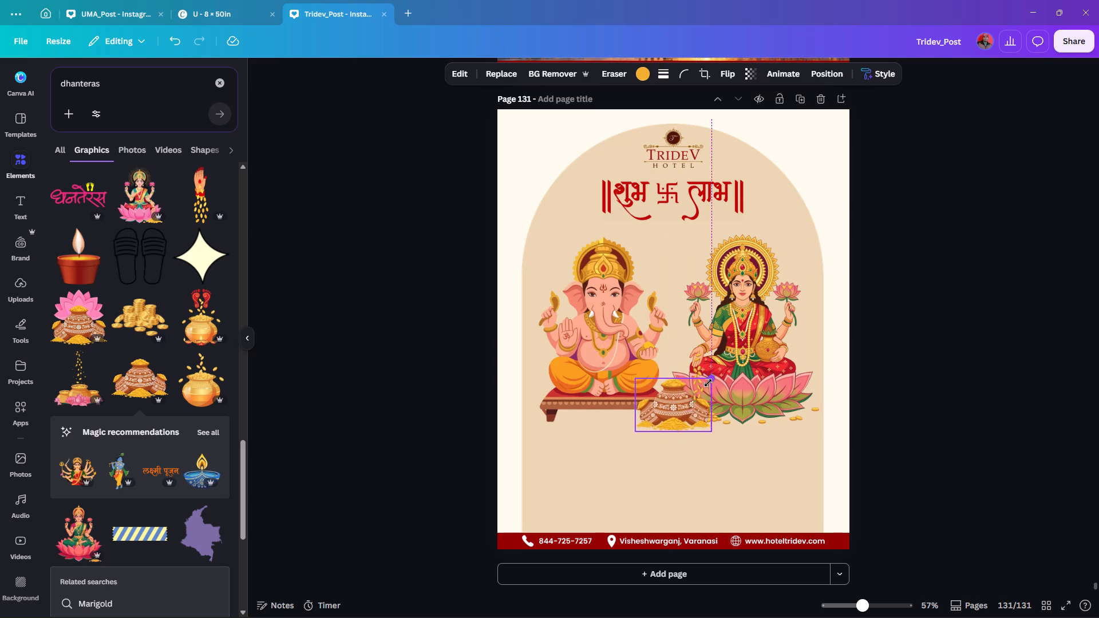
left_click_drag(708, 383, 707, 385, "alt")
Position the clay pots graphic beneath the coins falling from Laxmi's hand, covering the small gold pot, and fine-tune its placement.
left_click_drag(671, 410, 675, 413)
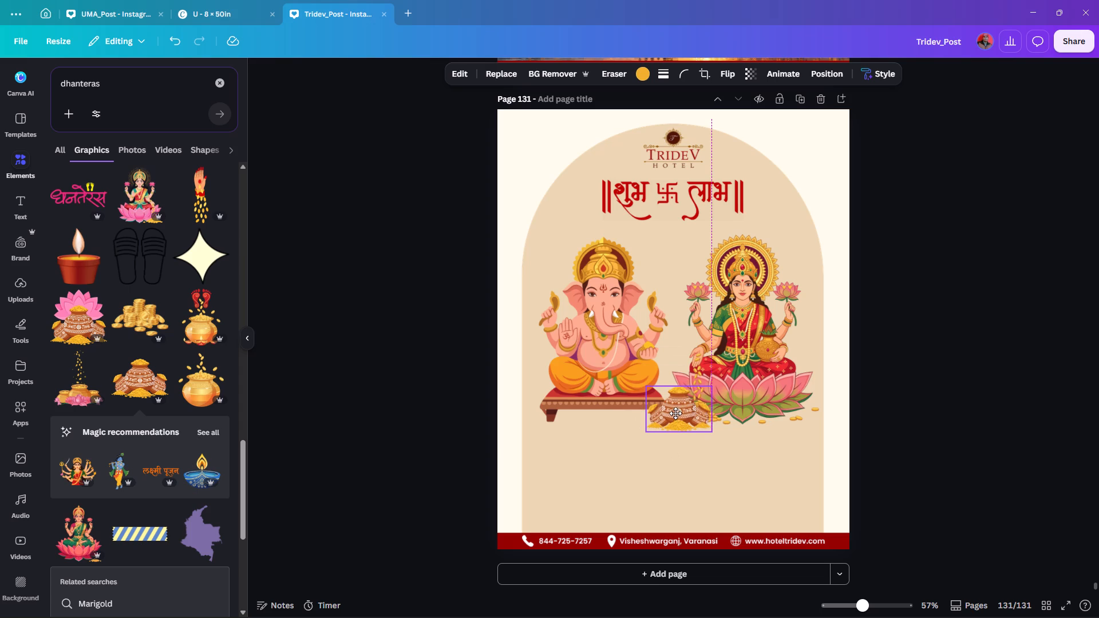
left_click_drag(675, 413, 687, 420)
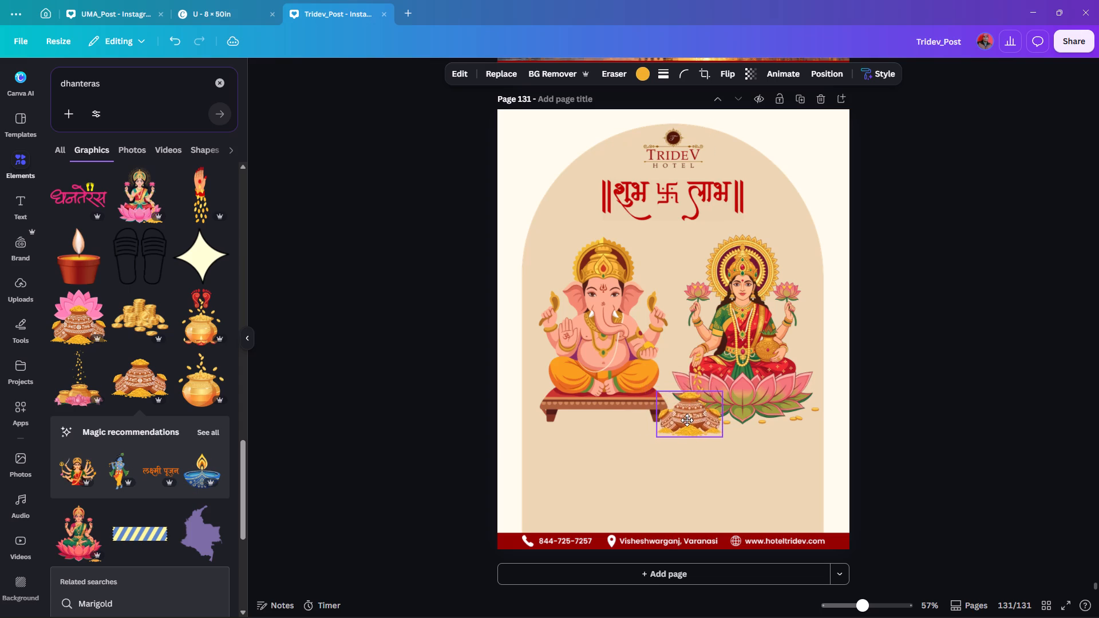
left_click_drag(687, 420, 695, 426)
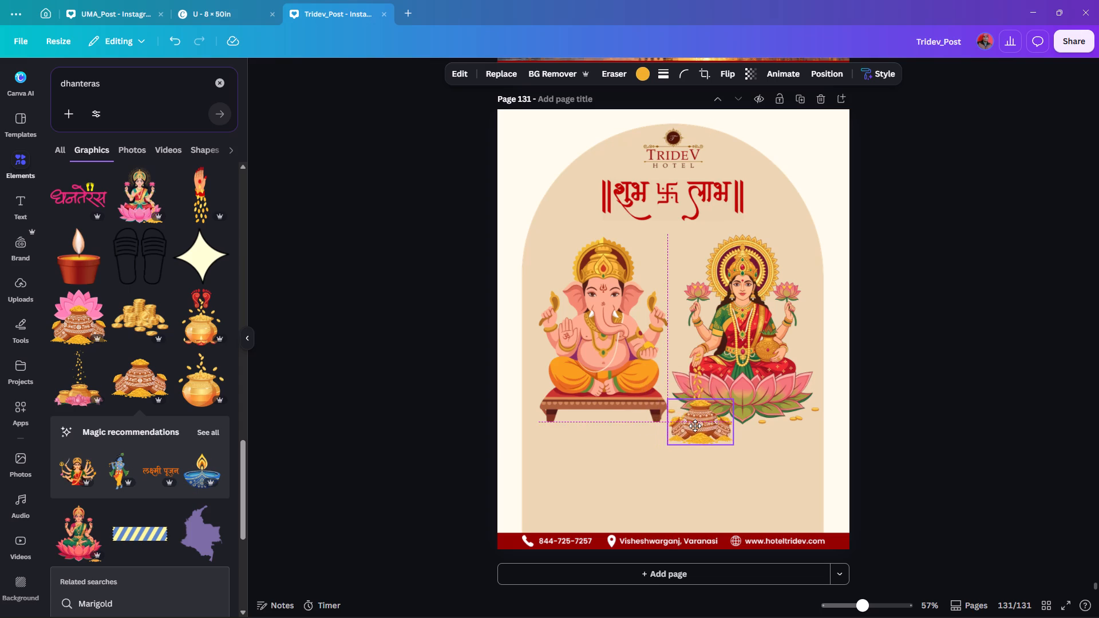
left_click_drag(695, 426, 694, 425)
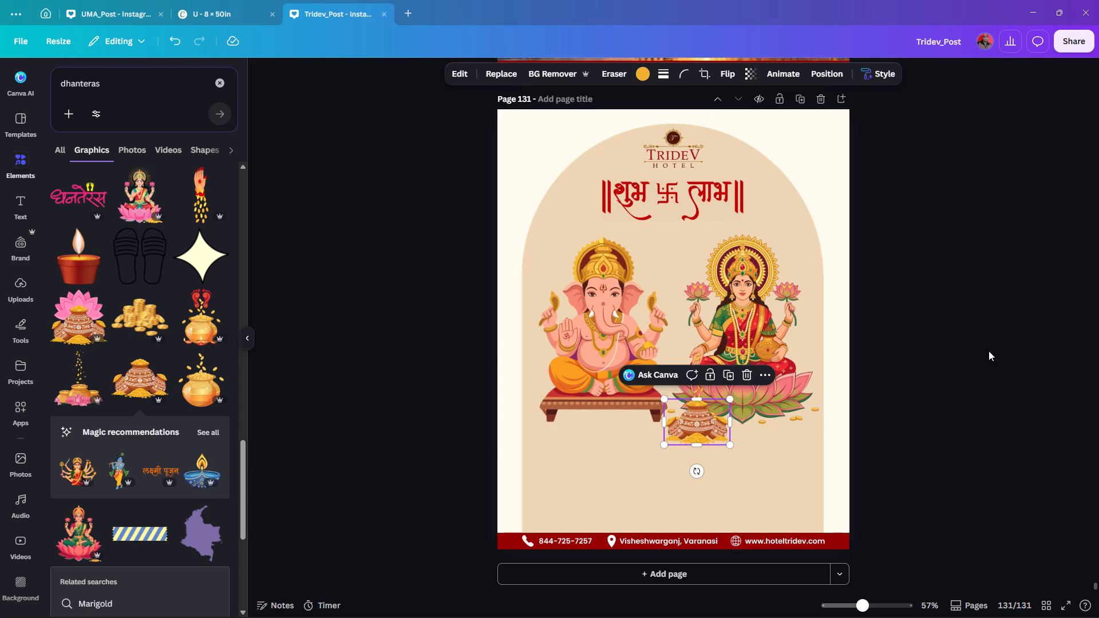
key("Down")
key("Down")
key("Down")
key("Down")
key("Down")
key("Right")
key("Right")
key("Right")
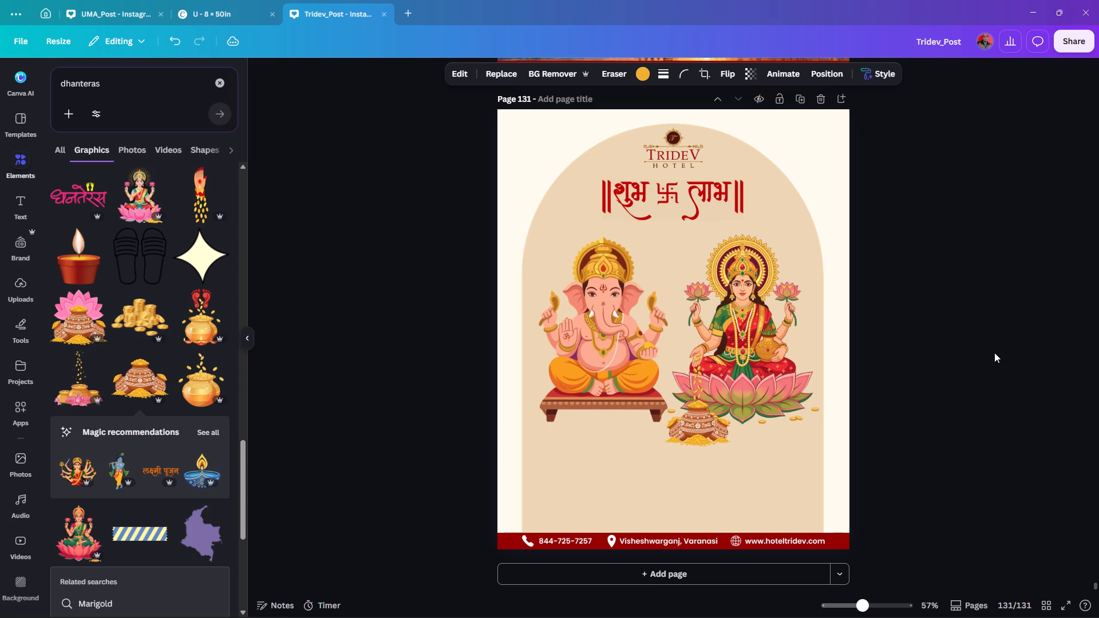
key("Right")
key("Right")
key("Right")
key("Right")
key("Up")
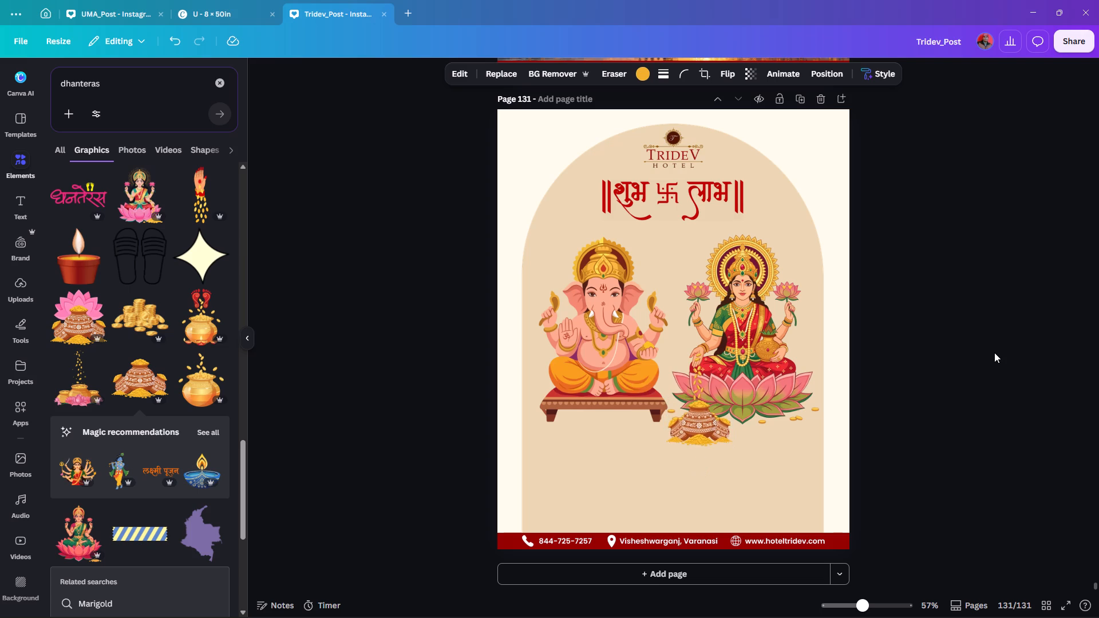
key("Left")
key("Left")
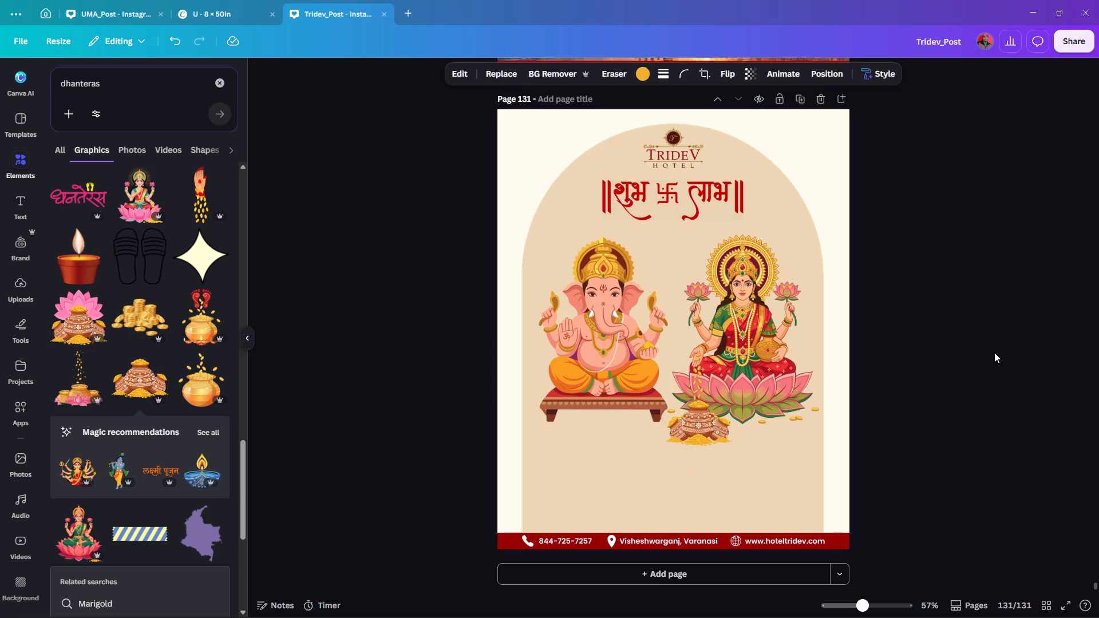
key("Up")
key("Up")
key("Right")
key("Right")
key("Right")
key("Right")
key("Right")
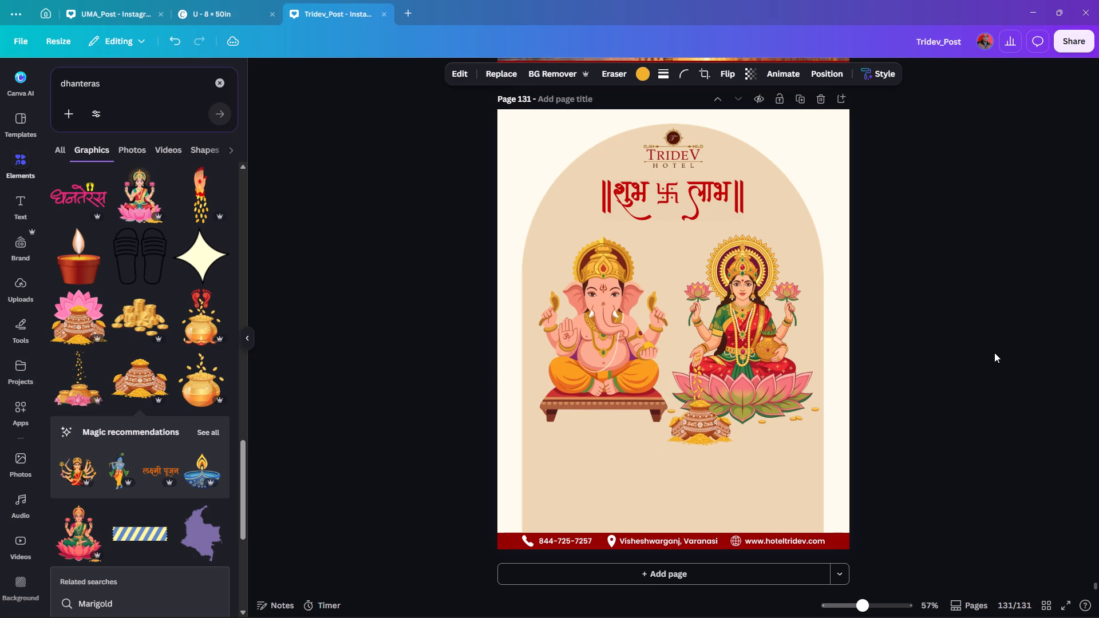
Nudge the clay pots graphic slightly to the left and up beneath the coins falling from Laxmi's hand.
key("Left")
key("Left")
key("Left")
key("Left")
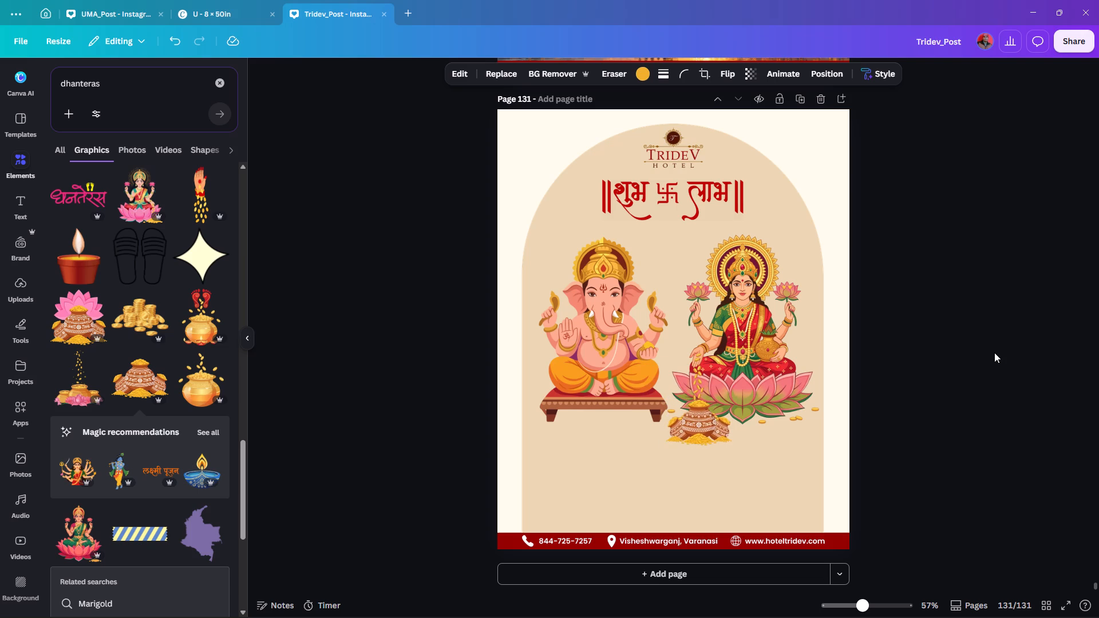
key("Up")
left_click(977, 365)
Enlarge the clay pots graphic slightly between the bases of Ganesh and Laxmi.
left_click(702, 422)
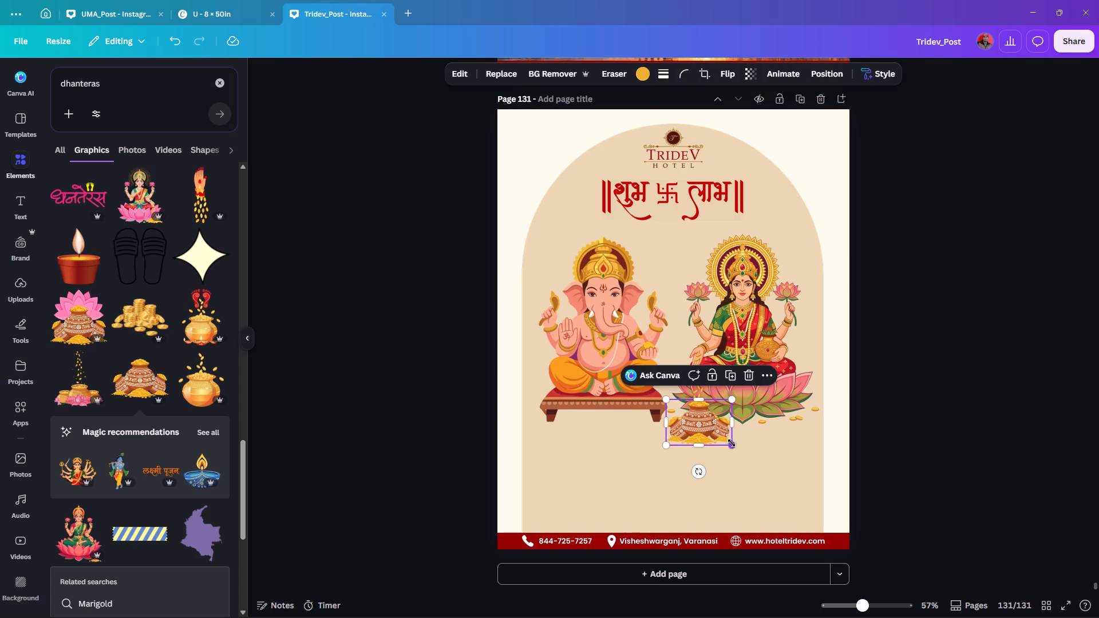
left_click(734, 446, "alt")
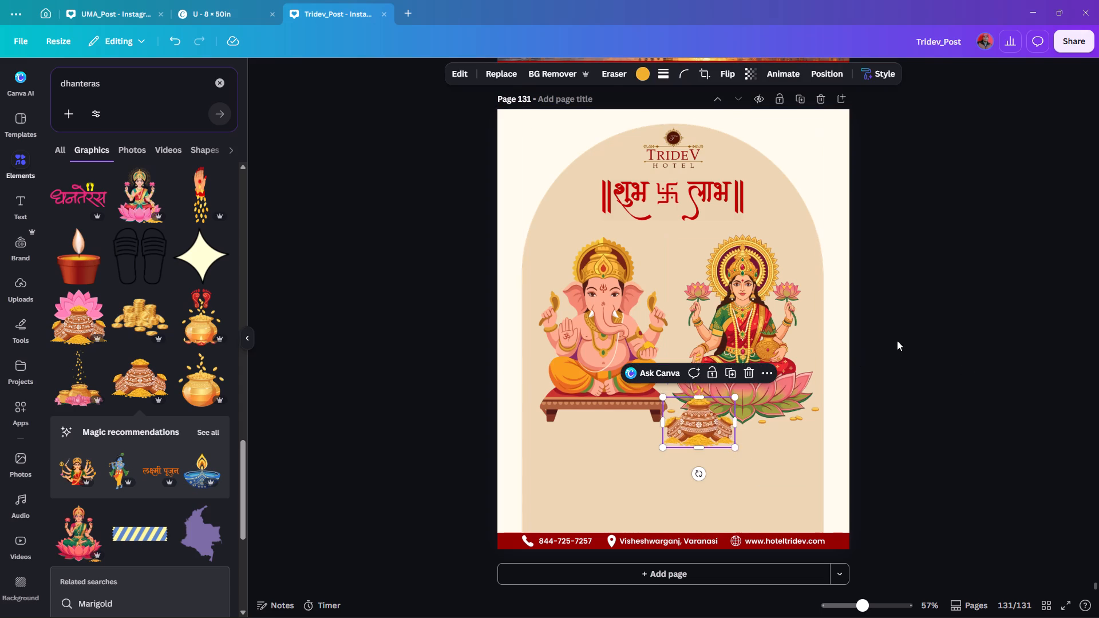
left_click(940, 332)
Fine-tune the enlarged clay pots graphic's vertical position, raising it so the coins from Laxmi's hand fall into the top pot.
left_click(699, 421)
key("Down")
key("Down")
key("Down")
key("Down")
key("Down")
key("Down")
key("Down")
key("Down")
key("Down")
key("Down")
key("Down")
key("Down")
key("Down")
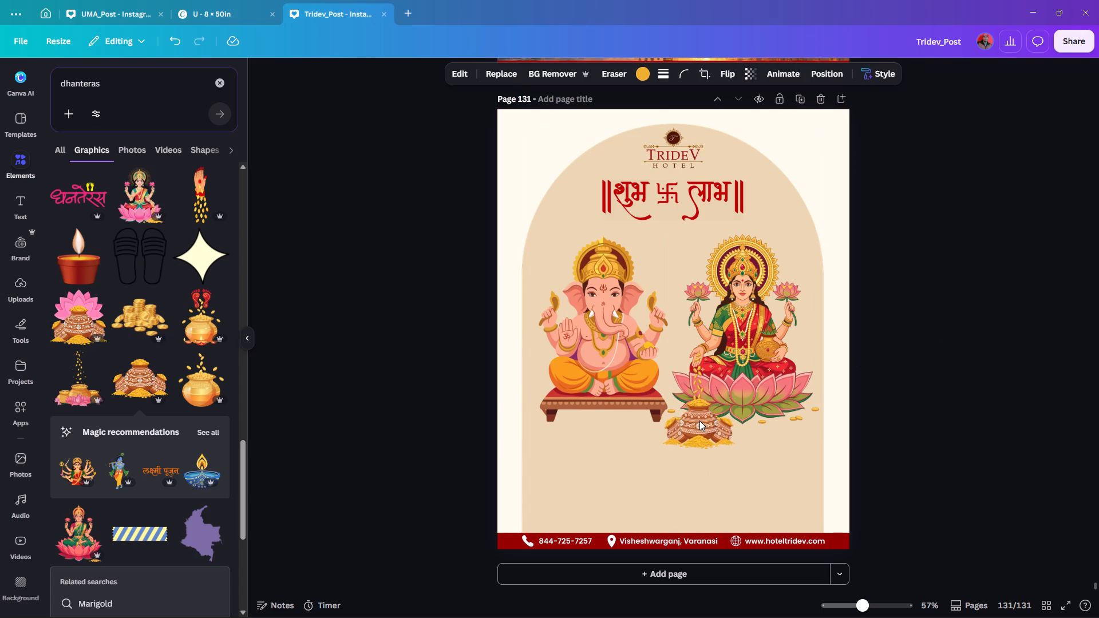
key("Up")
key("Up")
key("Up")
key("Up")
key("Up")
key("Up")
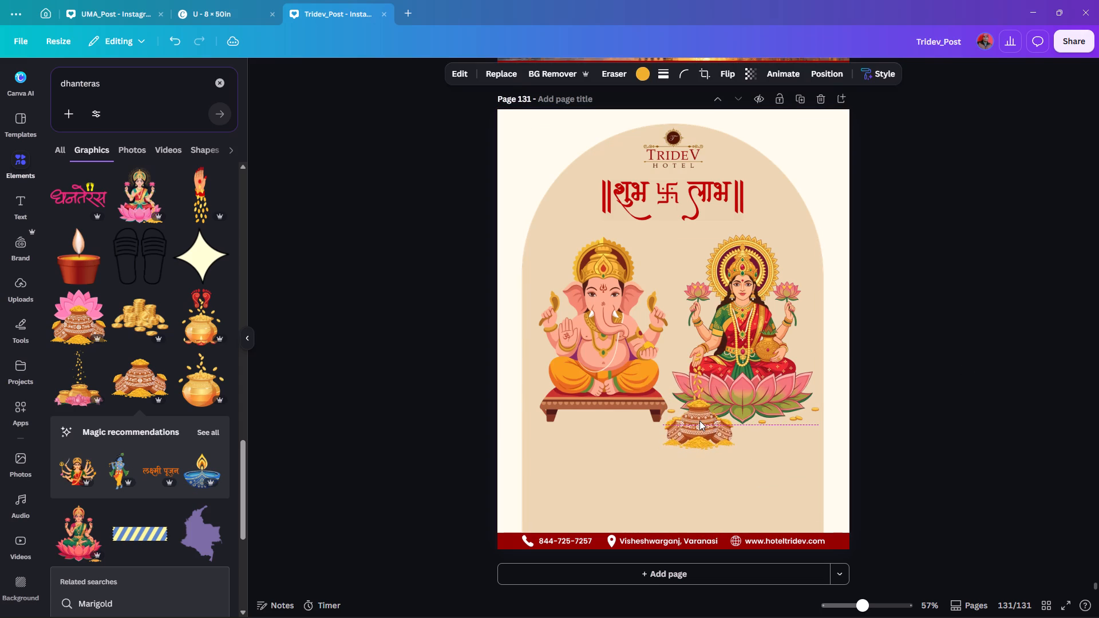
key("Up")
key("Up")
key("Up")
key("Up")
key("Up")
key("Up")
key("Up")
key("Up")
key("Up")
key("Up")
key("Up")
key("Up")
key("Up")
key("Up")
key("Up")
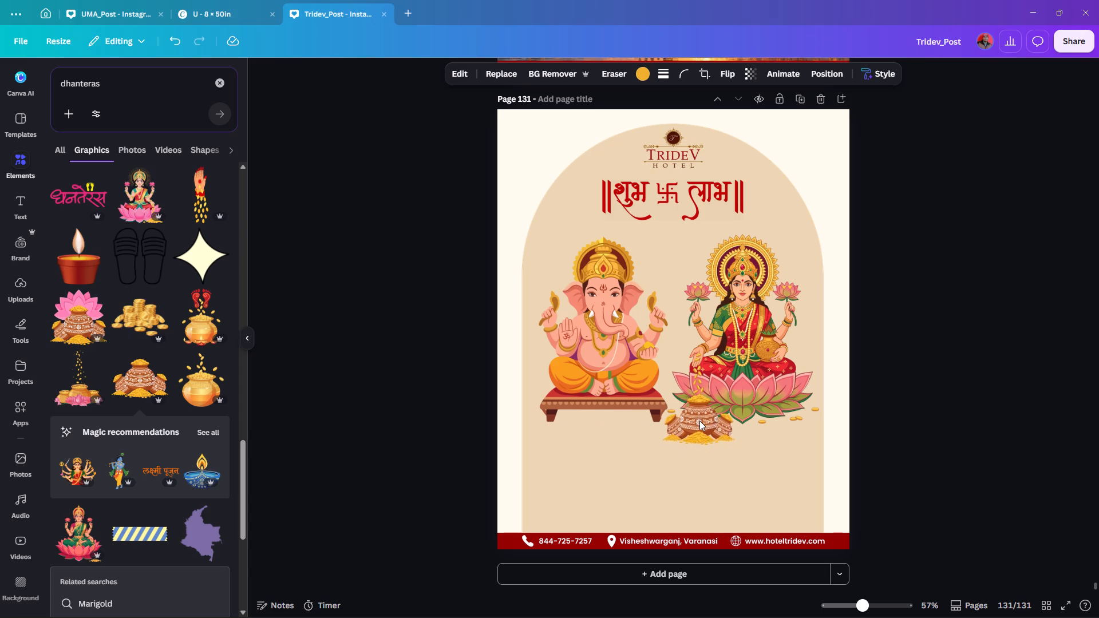
key("Up")
key("Up")
key("Up")
key("Up")
left_click(979, 334)
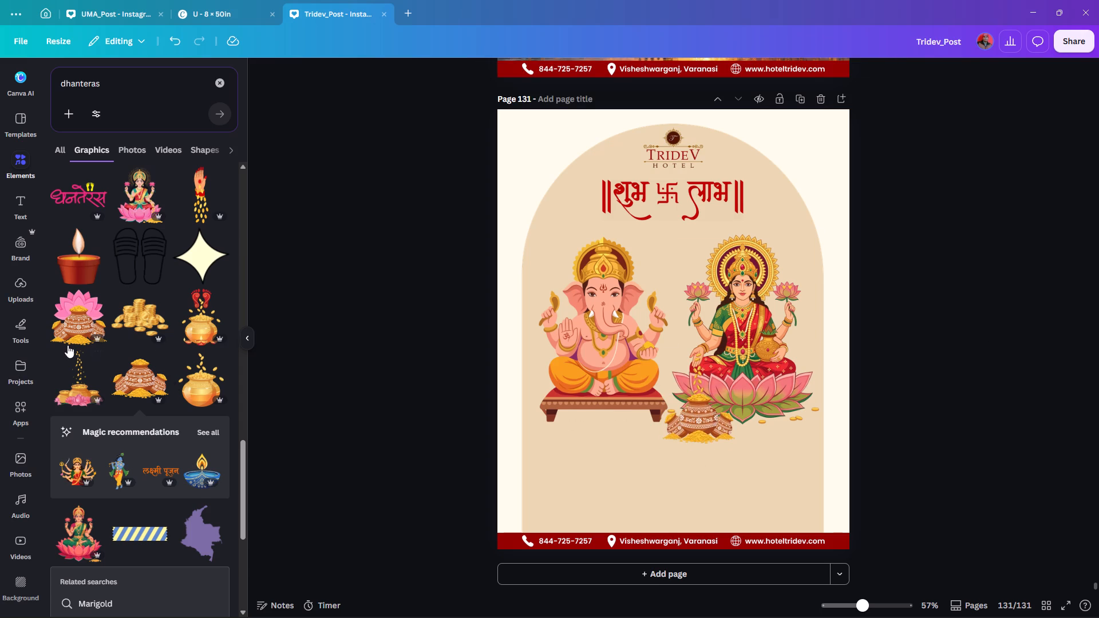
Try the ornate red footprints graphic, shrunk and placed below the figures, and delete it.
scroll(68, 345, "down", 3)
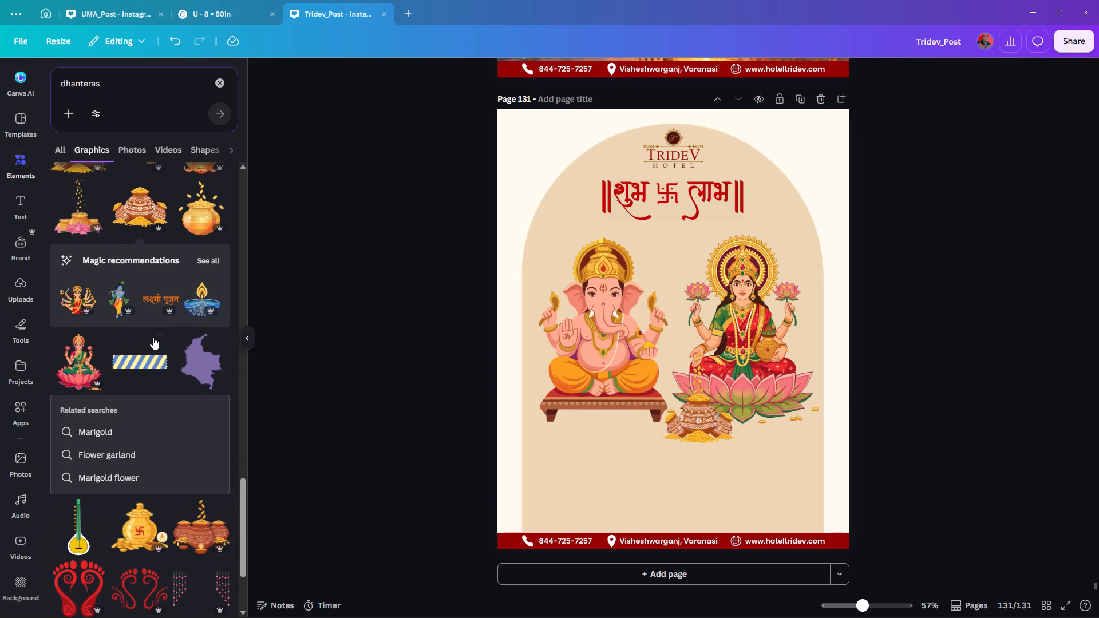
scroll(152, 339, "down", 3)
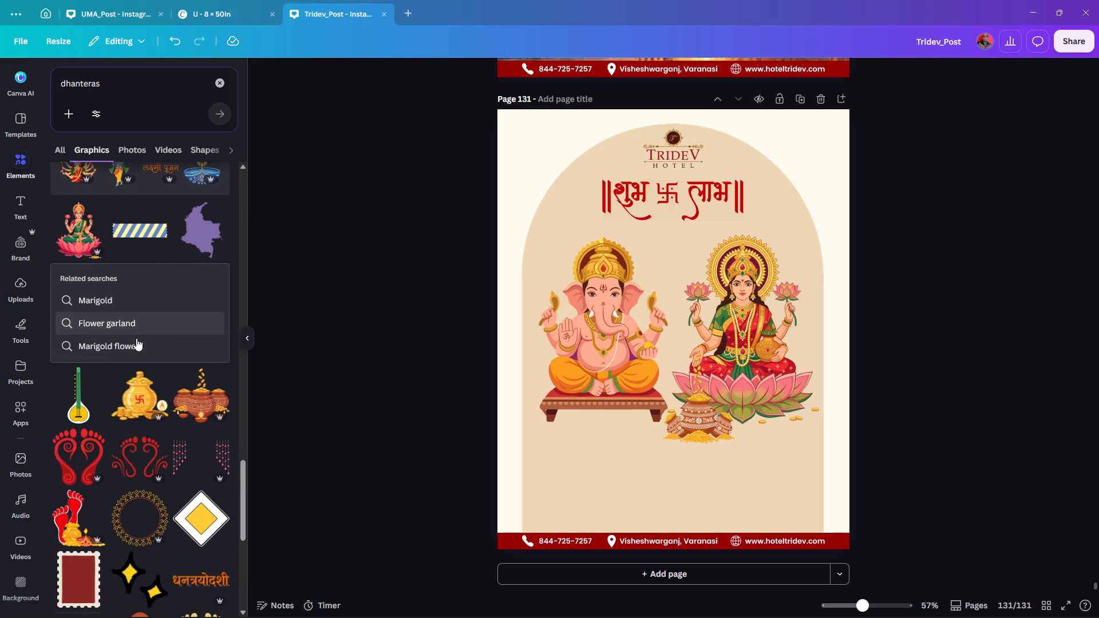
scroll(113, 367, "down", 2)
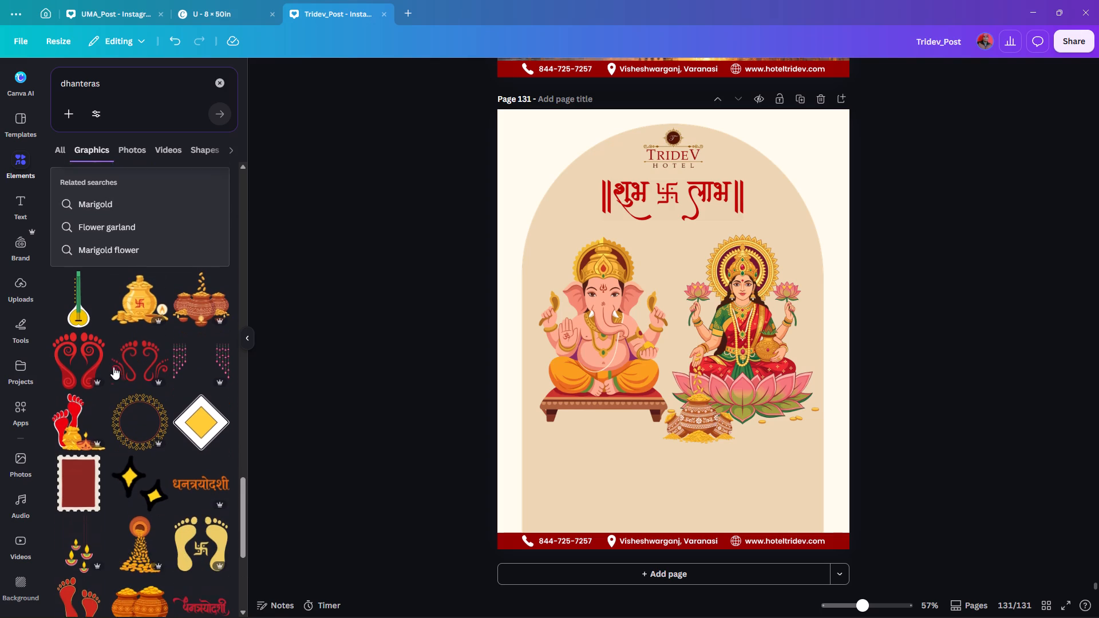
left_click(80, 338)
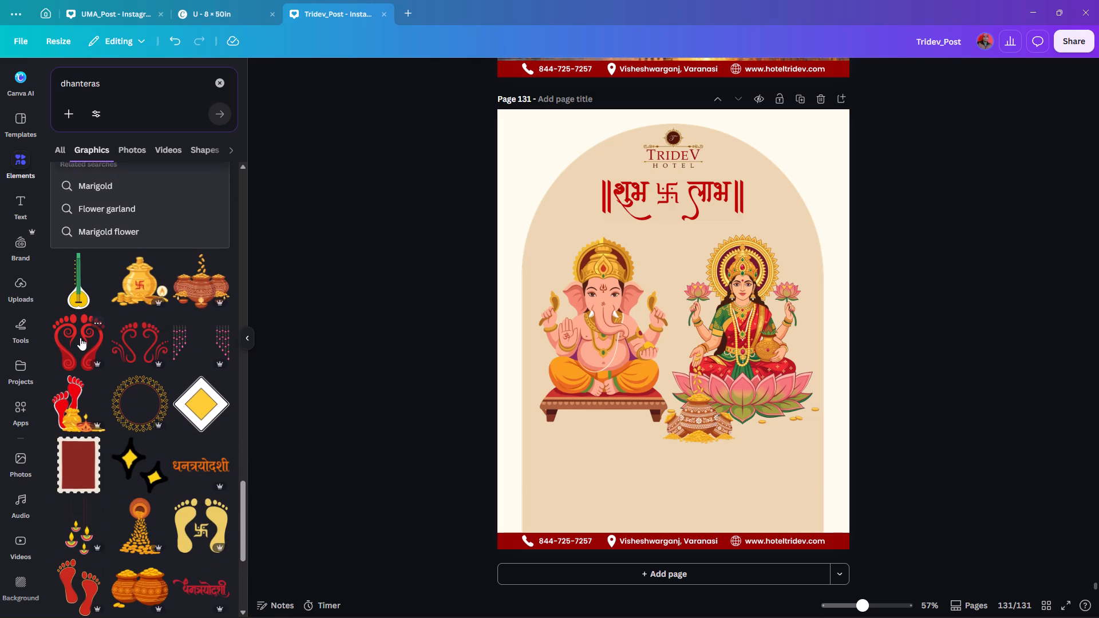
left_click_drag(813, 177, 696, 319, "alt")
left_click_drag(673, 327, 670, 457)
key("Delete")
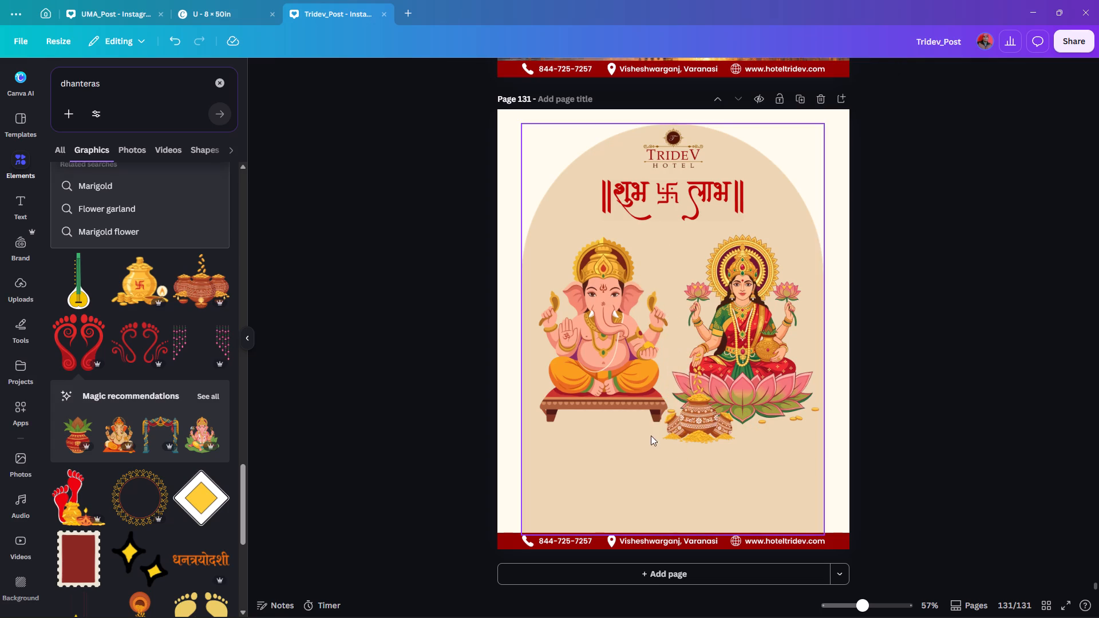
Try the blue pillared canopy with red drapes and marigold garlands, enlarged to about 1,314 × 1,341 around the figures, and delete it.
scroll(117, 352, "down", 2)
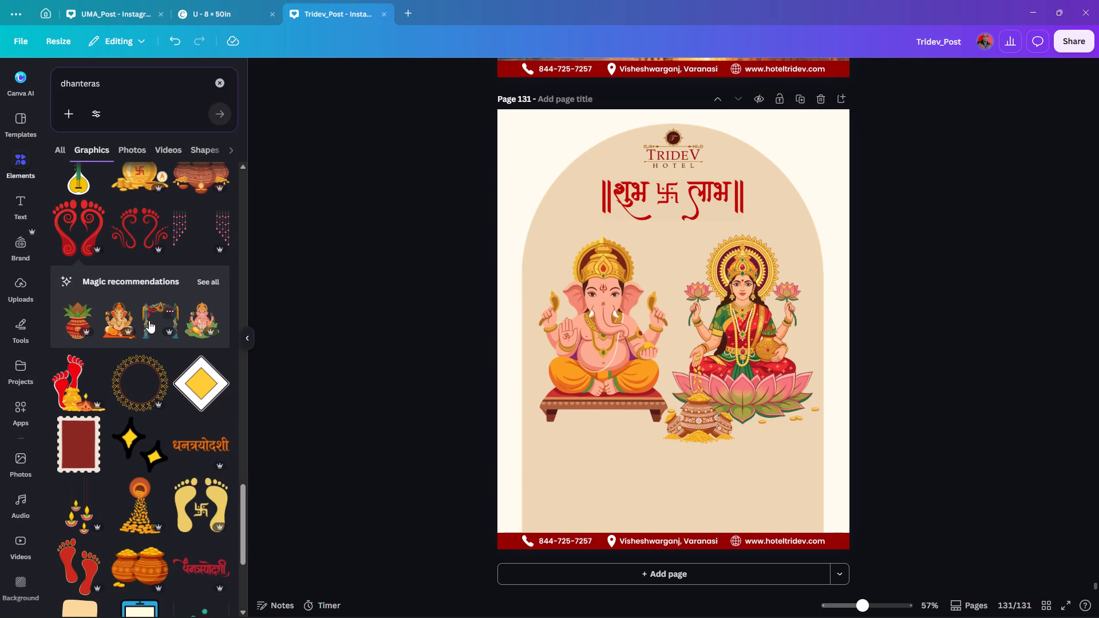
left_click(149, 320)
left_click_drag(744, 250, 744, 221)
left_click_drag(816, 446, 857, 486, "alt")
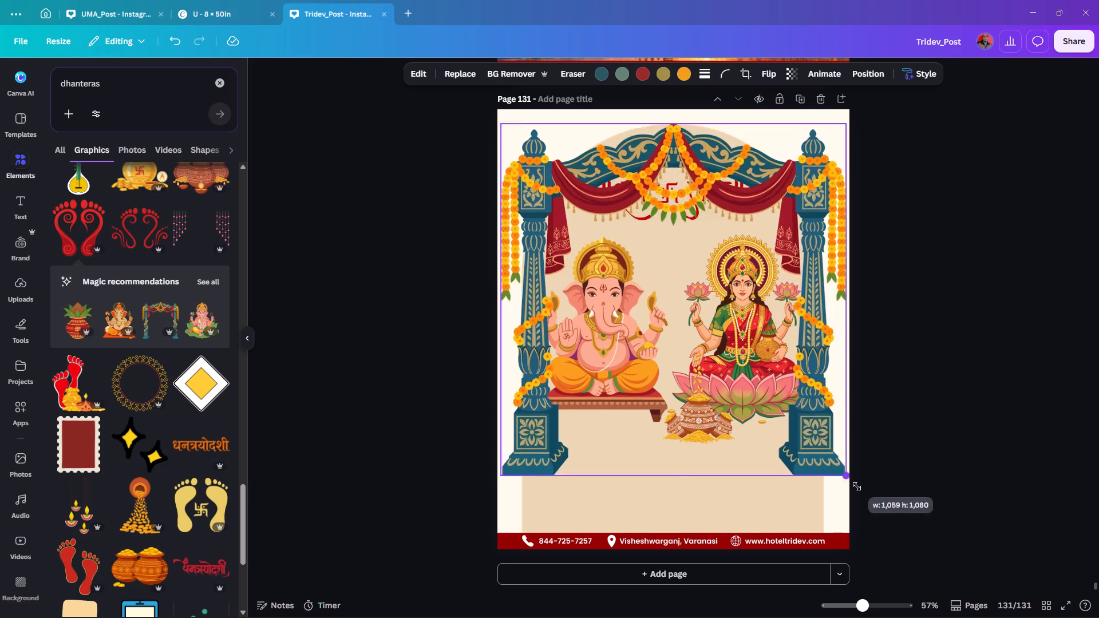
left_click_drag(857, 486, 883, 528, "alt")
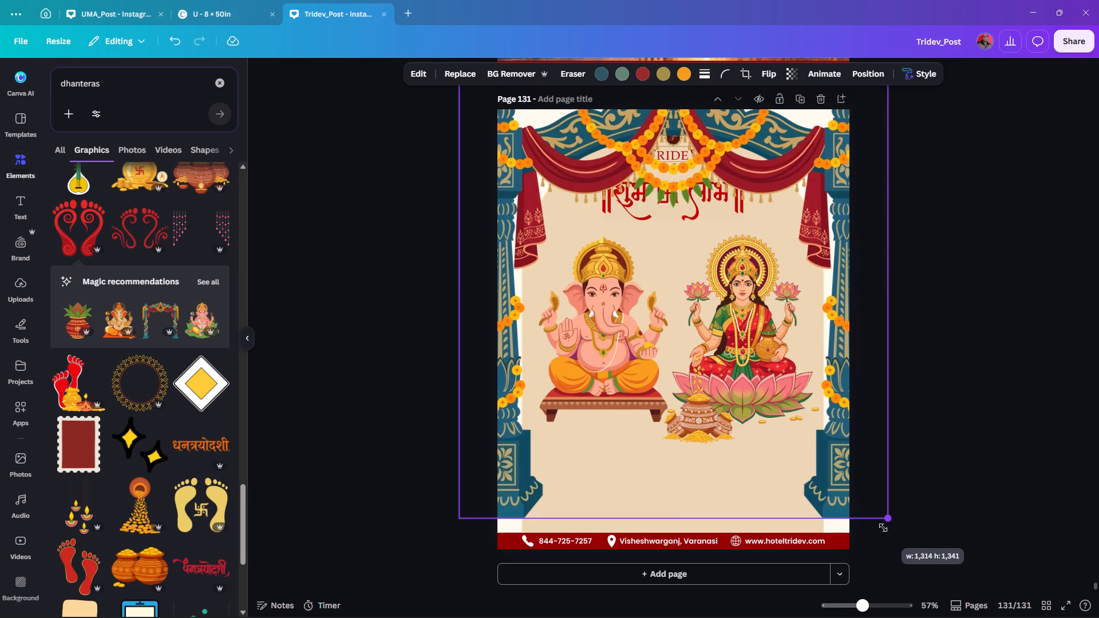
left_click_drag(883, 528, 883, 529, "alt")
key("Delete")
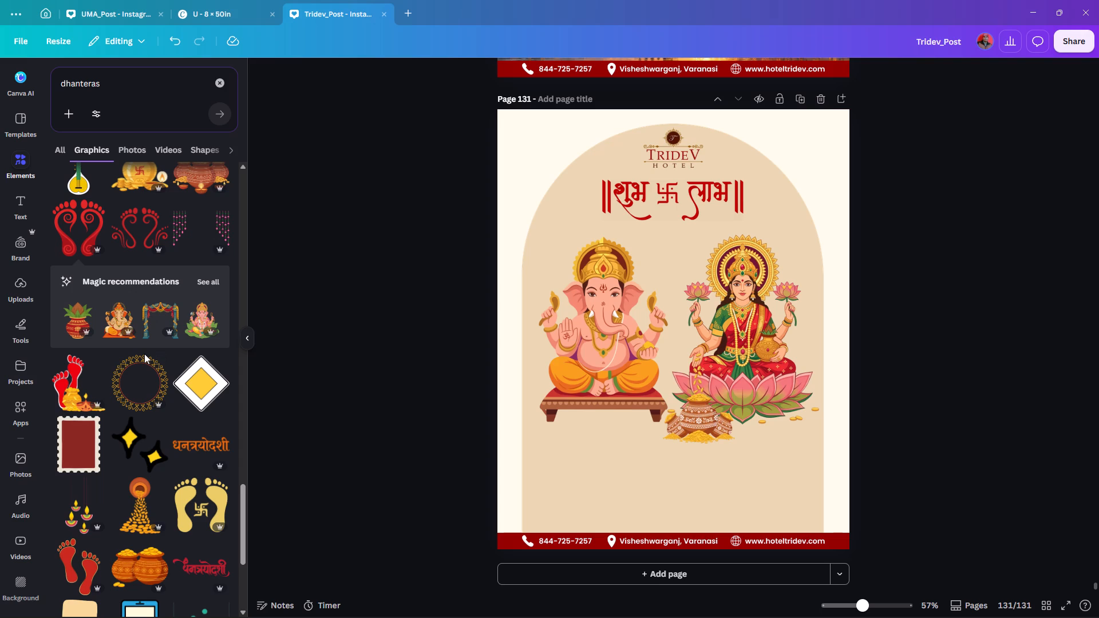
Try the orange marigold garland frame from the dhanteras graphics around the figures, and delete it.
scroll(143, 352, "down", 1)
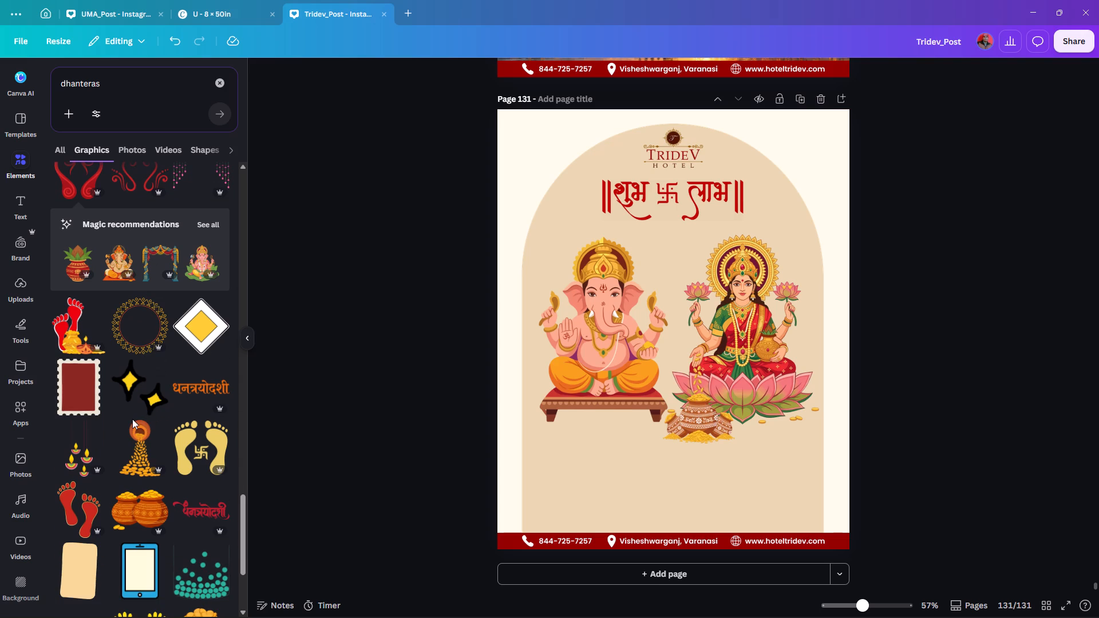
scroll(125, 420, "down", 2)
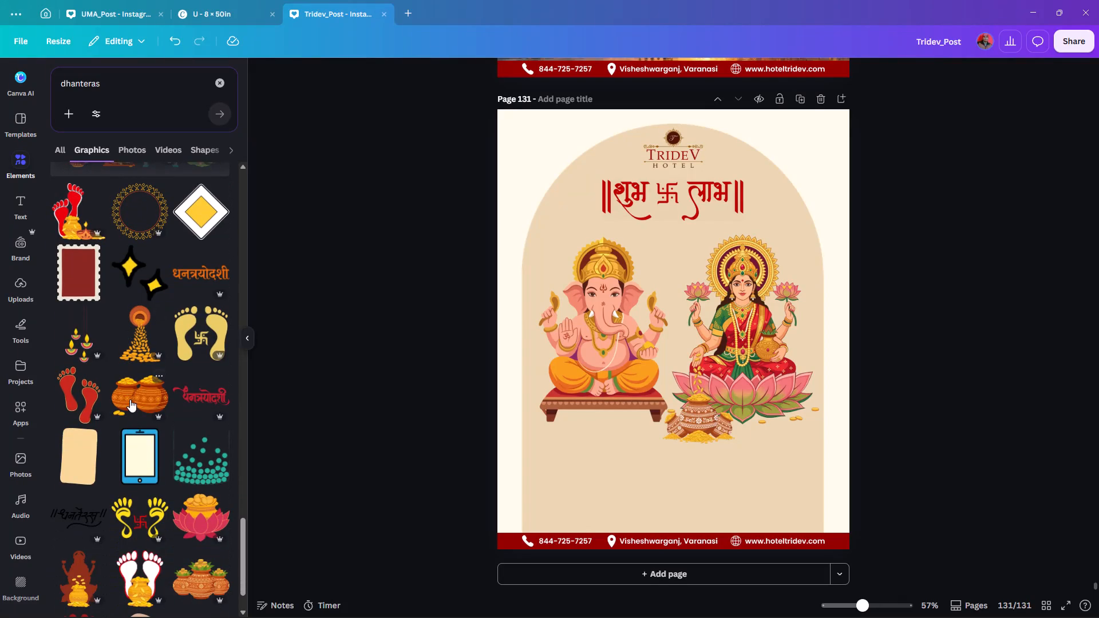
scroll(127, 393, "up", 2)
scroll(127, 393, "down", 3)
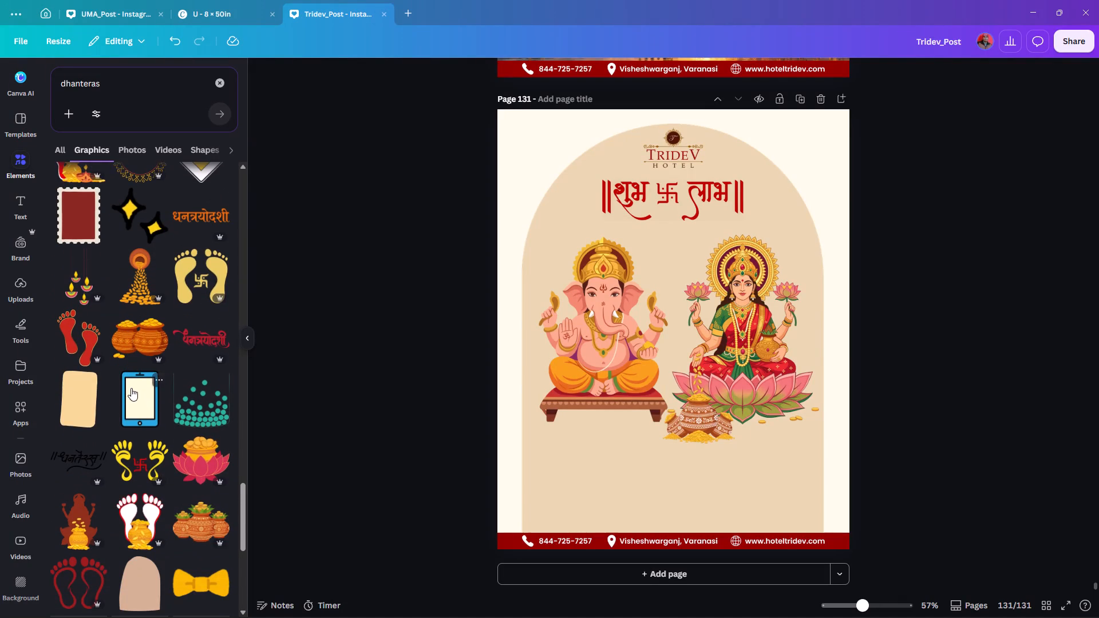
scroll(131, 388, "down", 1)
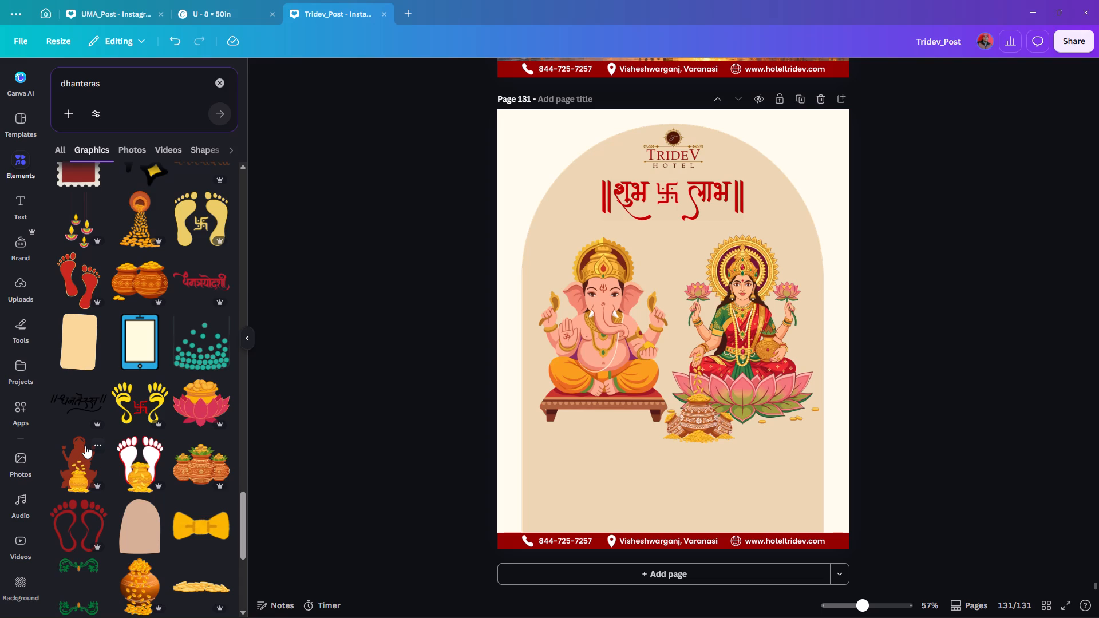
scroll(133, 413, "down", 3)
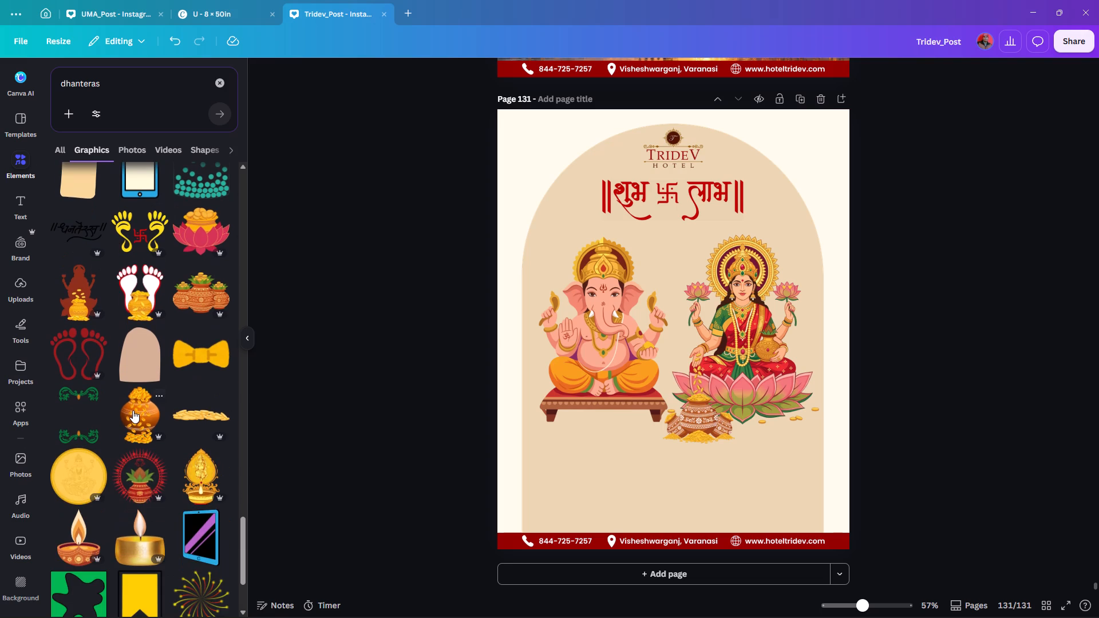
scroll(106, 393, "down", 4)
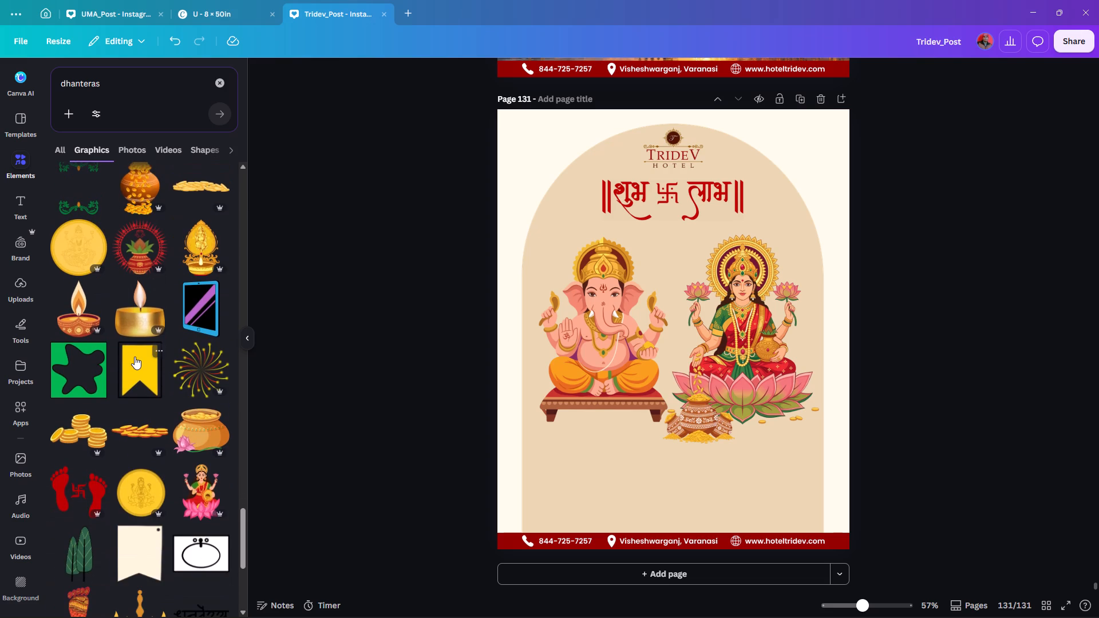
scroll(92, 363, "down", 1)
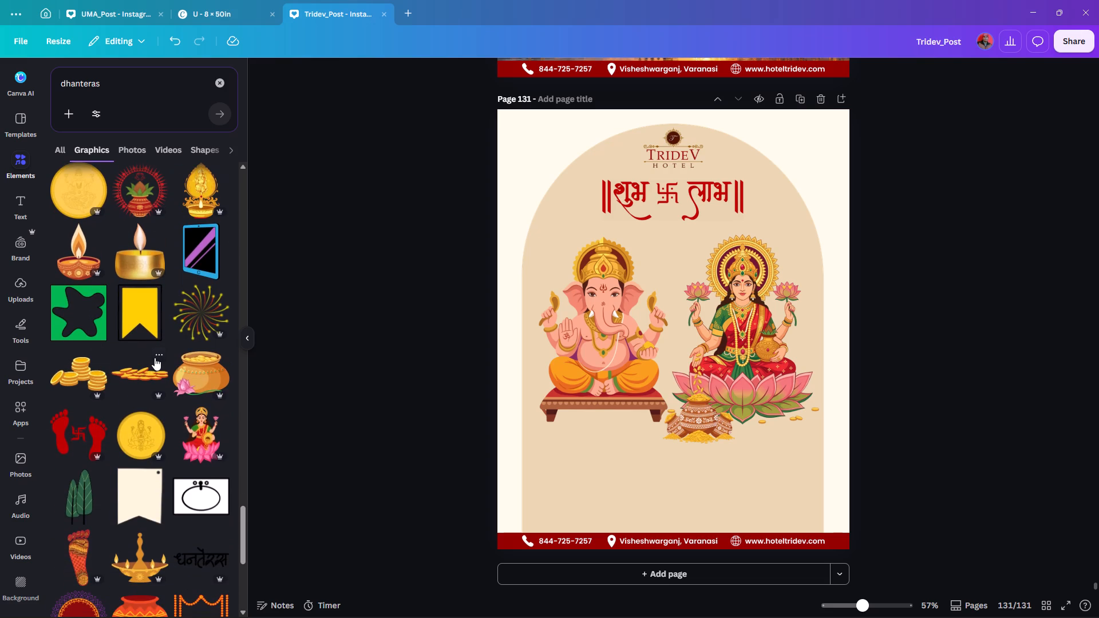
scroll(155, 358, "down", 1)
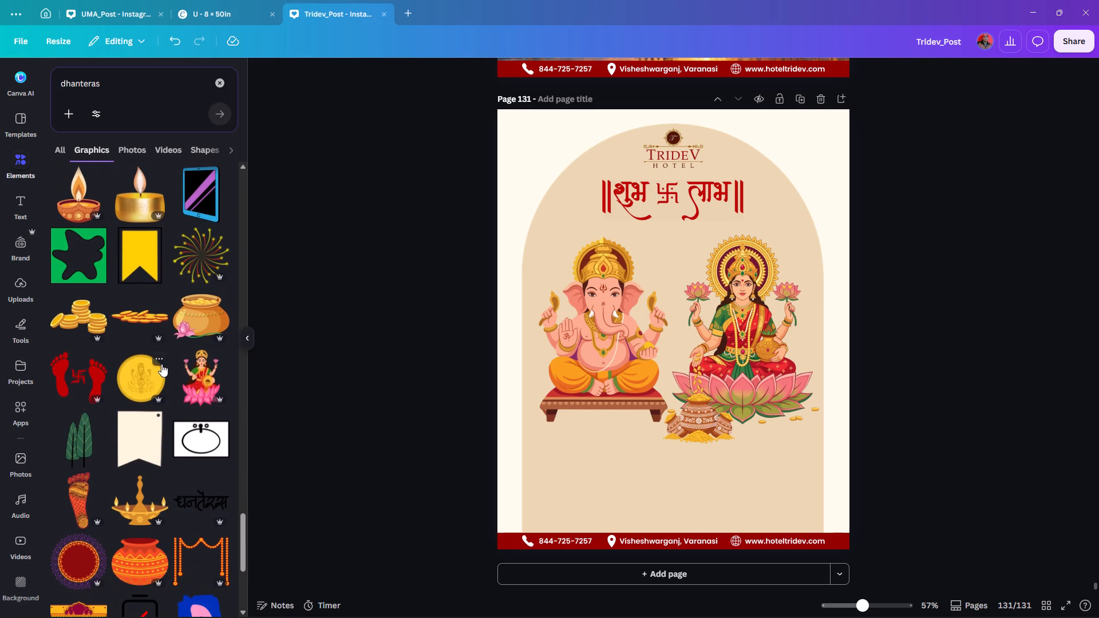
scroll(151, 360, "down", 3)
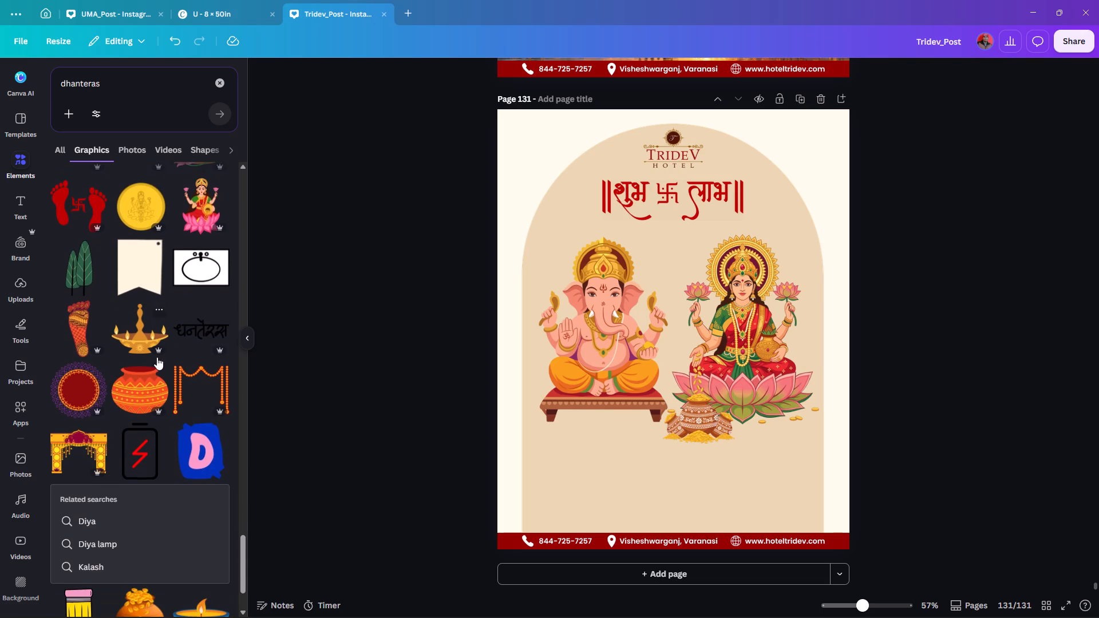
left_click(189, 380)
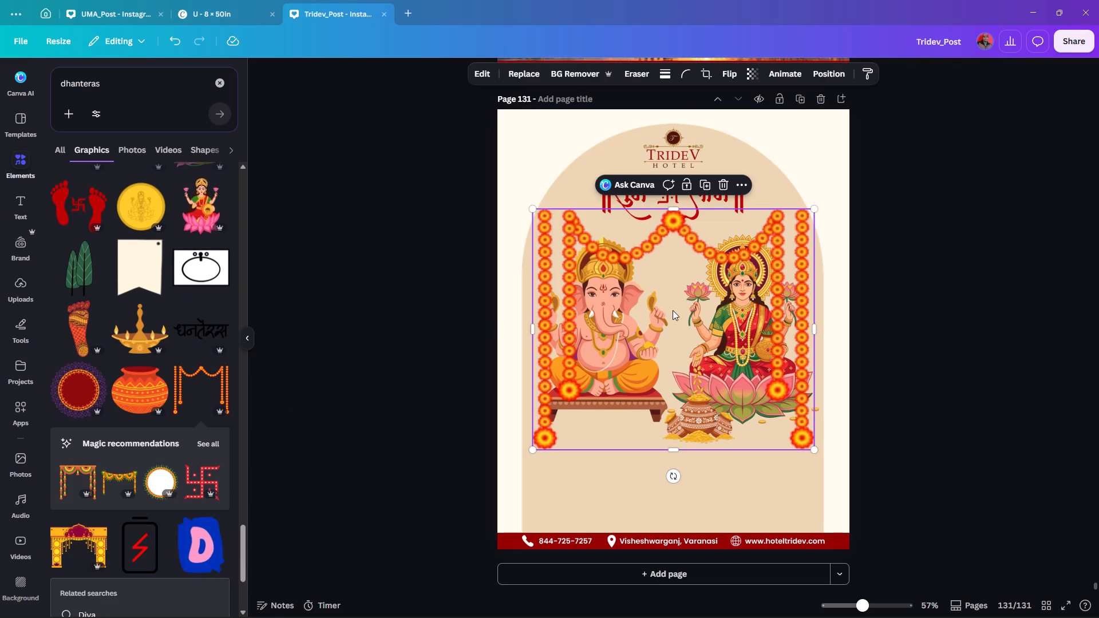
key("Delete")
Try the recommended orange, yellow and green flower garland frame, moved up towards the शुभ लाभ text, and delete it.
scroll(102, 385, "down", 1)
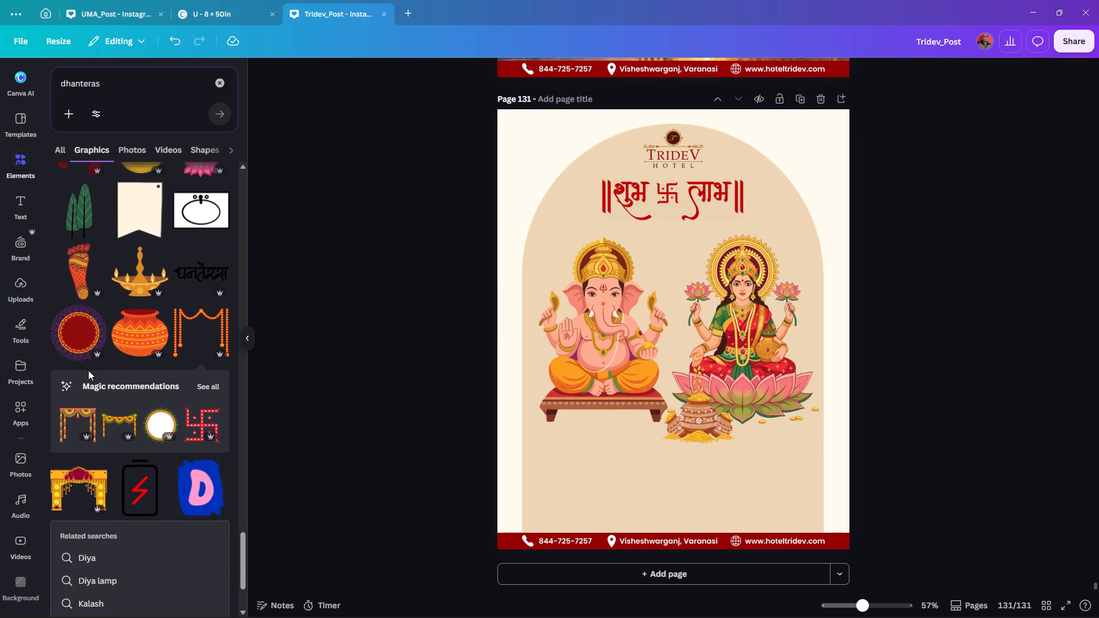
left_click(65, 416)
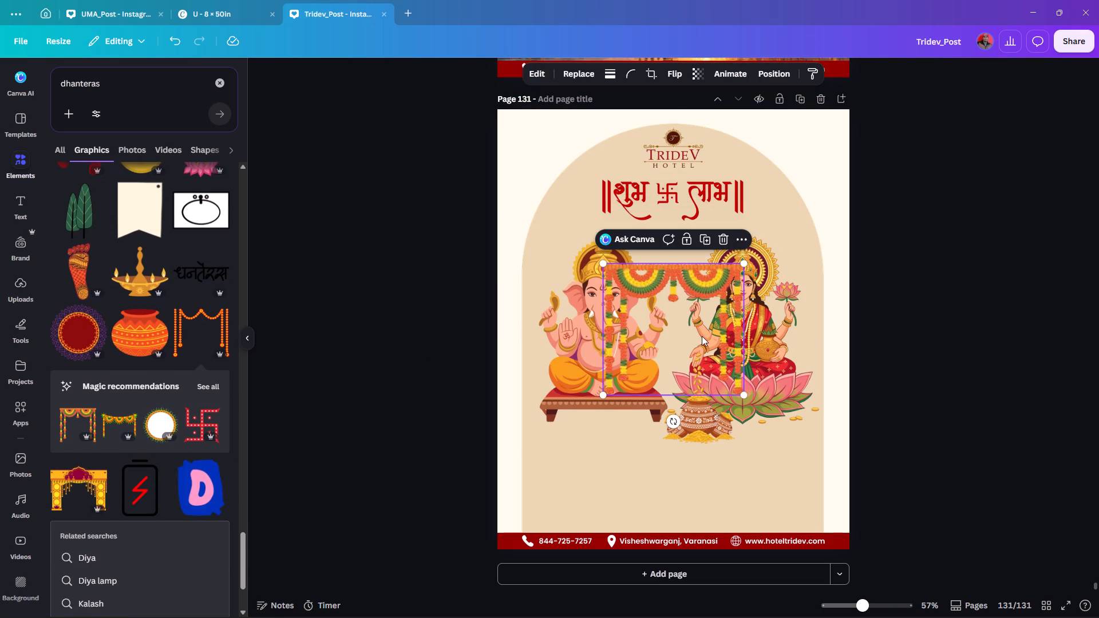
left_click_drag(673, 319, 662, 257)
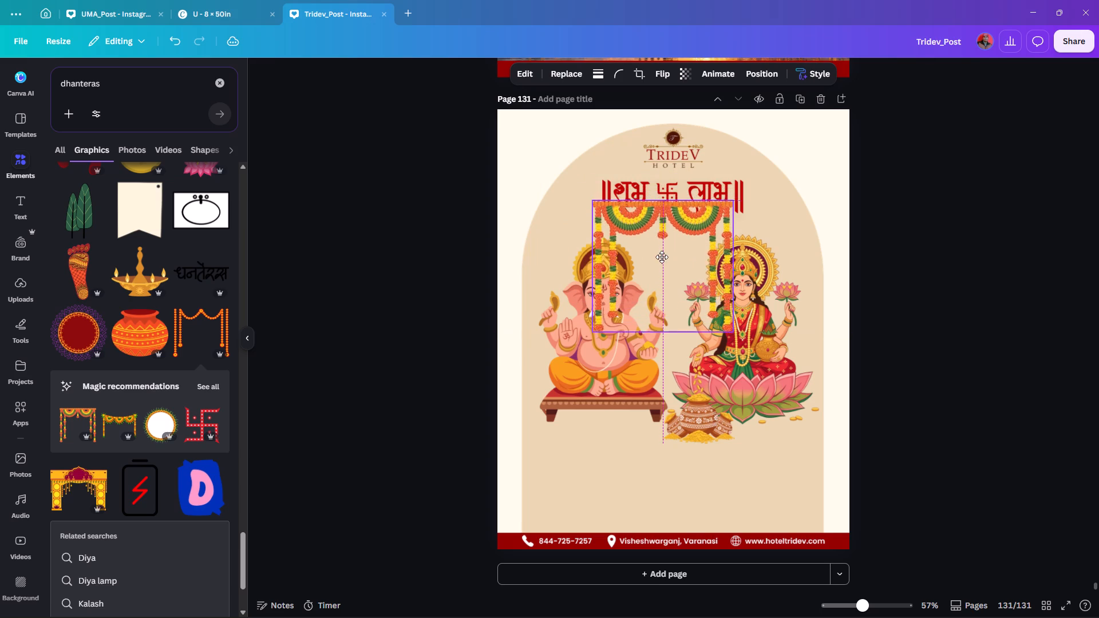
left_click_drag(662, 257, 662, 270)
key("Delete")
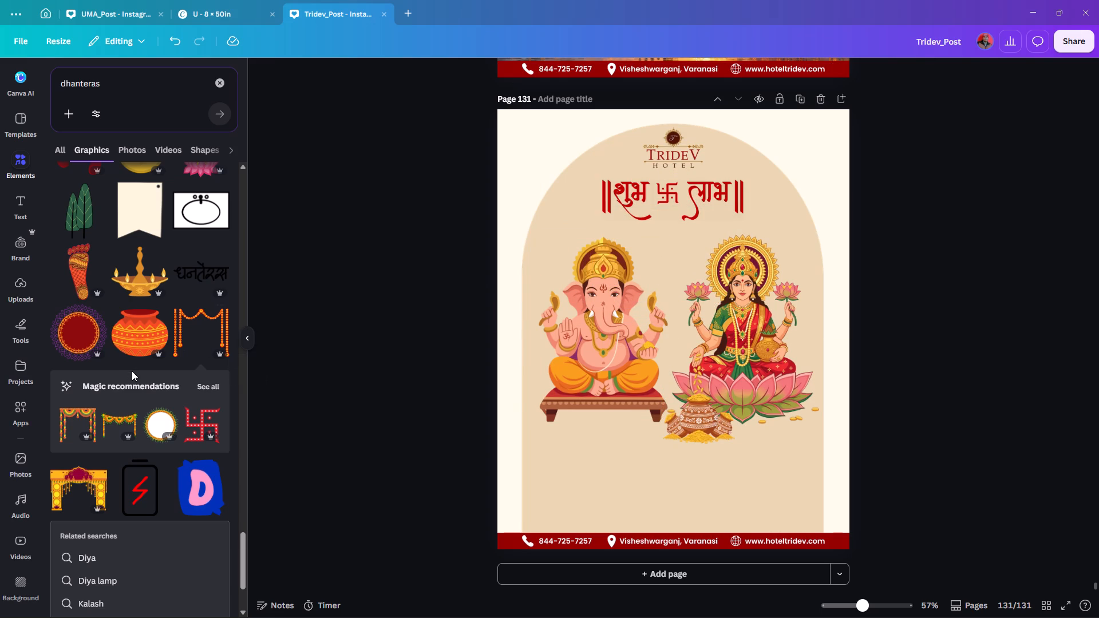
Browse further through the dhanteras graphics for festive decorations and greeting lettering that suit the post.
scroll(132, 371, "down", 2)
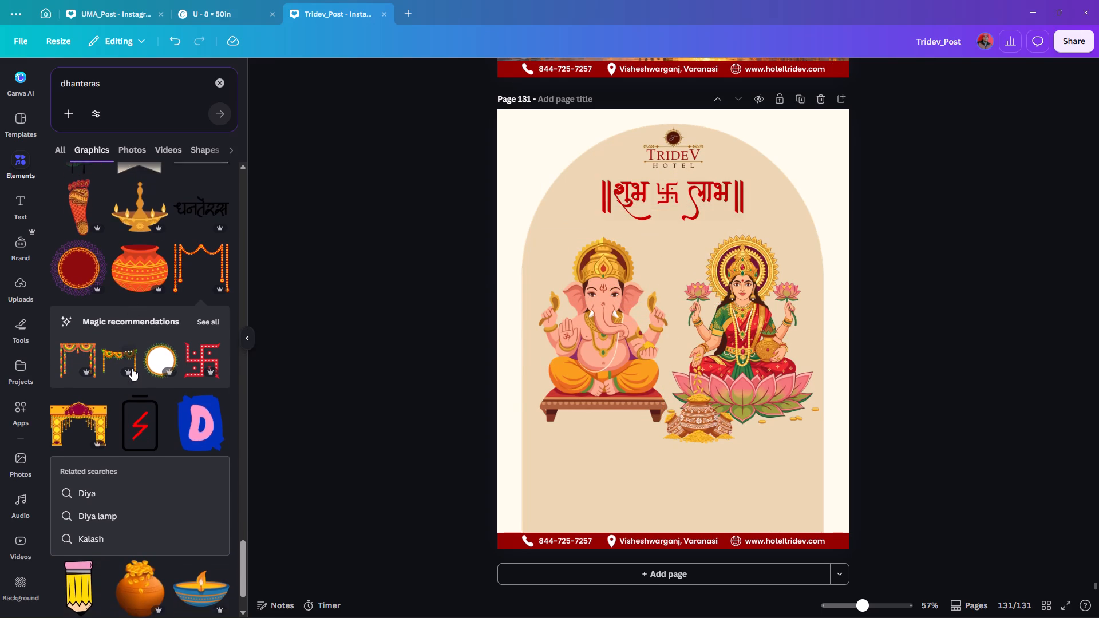
scroll(77, 365, "down", 4)
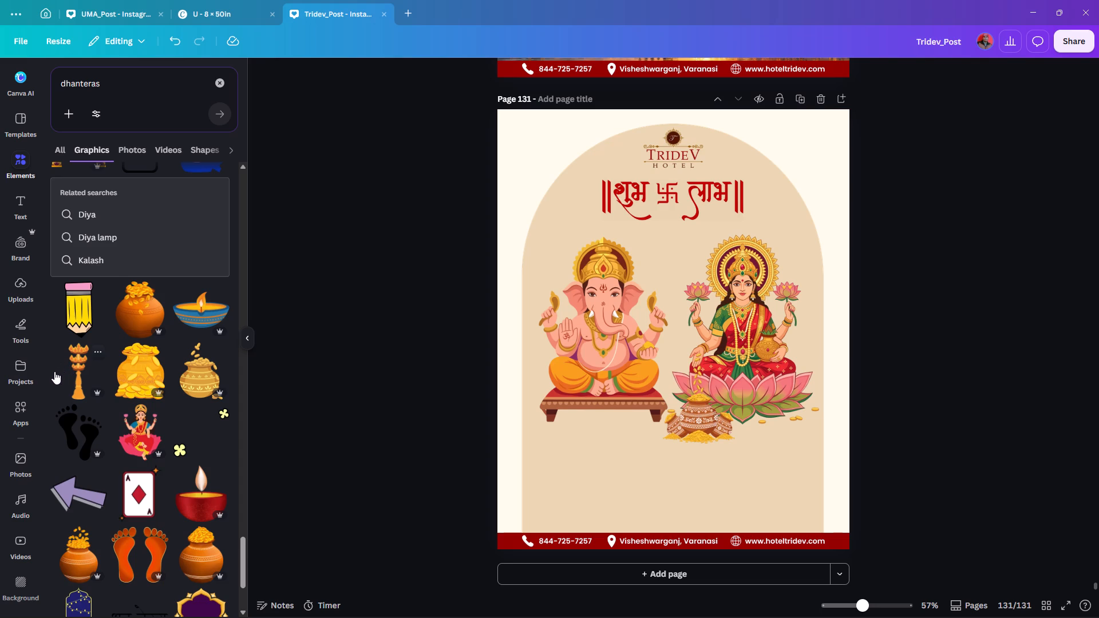
scroll(54, 371, "down", 2)
scroll(130, 395, "down", 1)
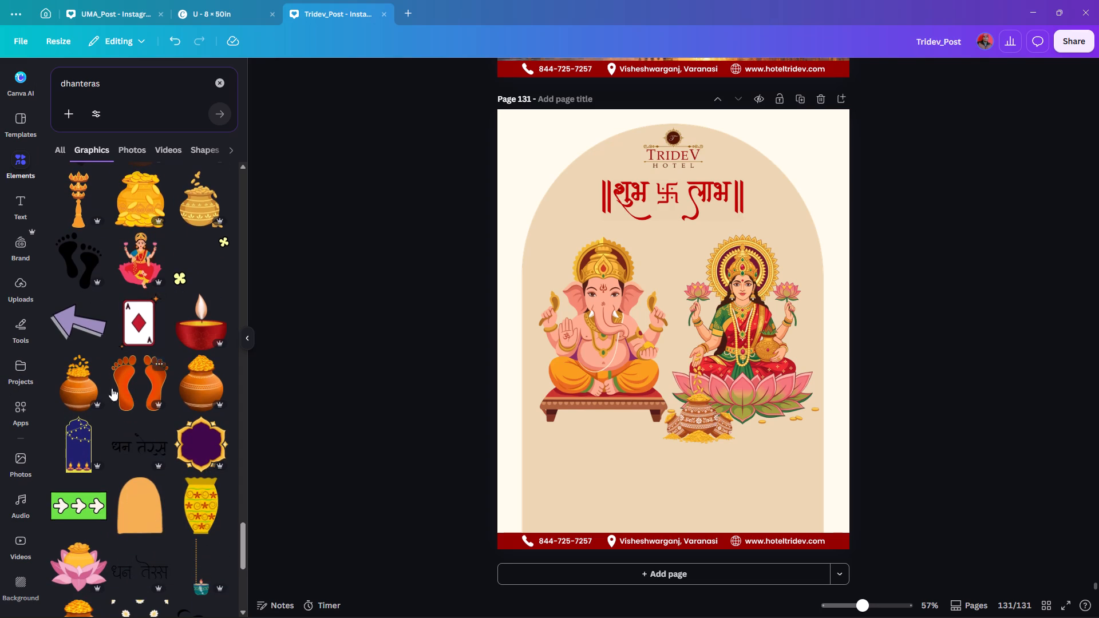
scroll(108, 387, "down", 2)
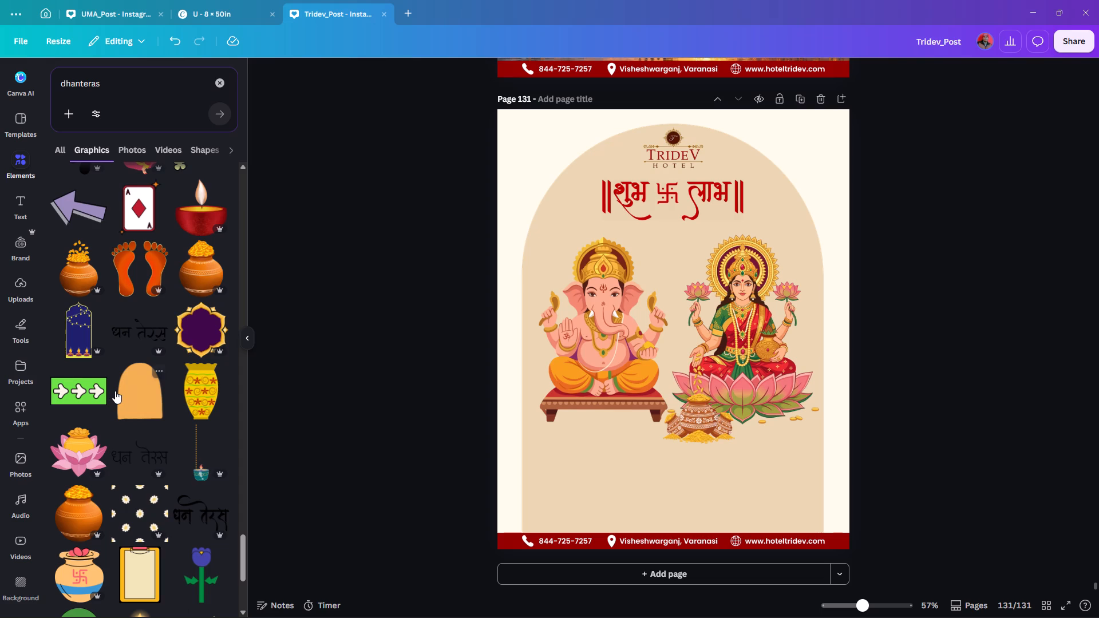
scroll(115, 391, "down", 3)
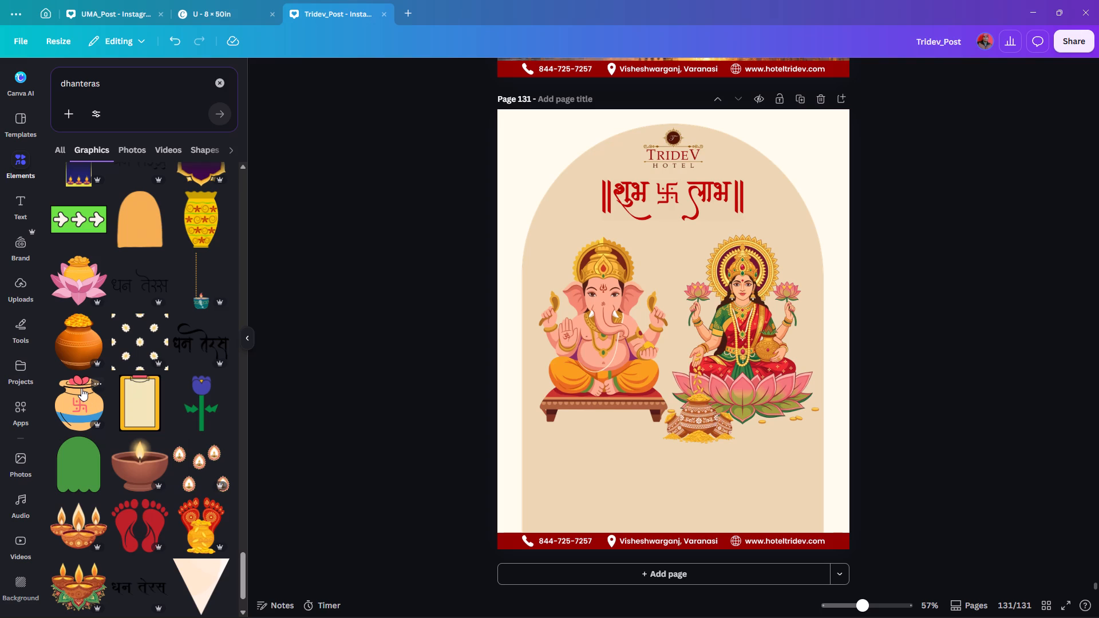
scroll(128, 395, "down", 2)
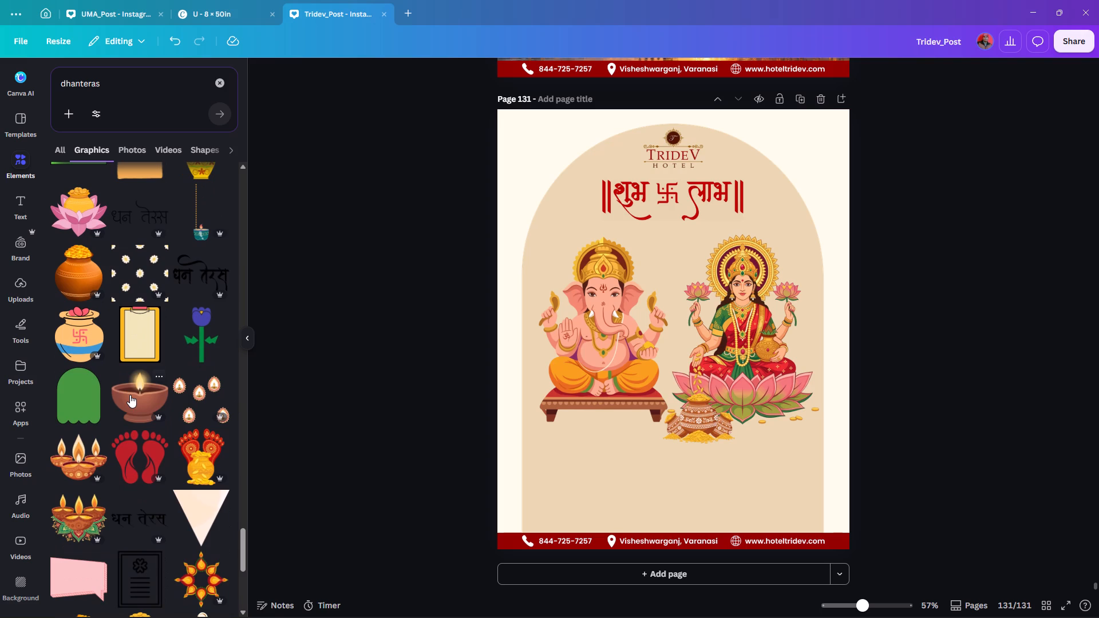
scroll(131, 409, "down", 4)
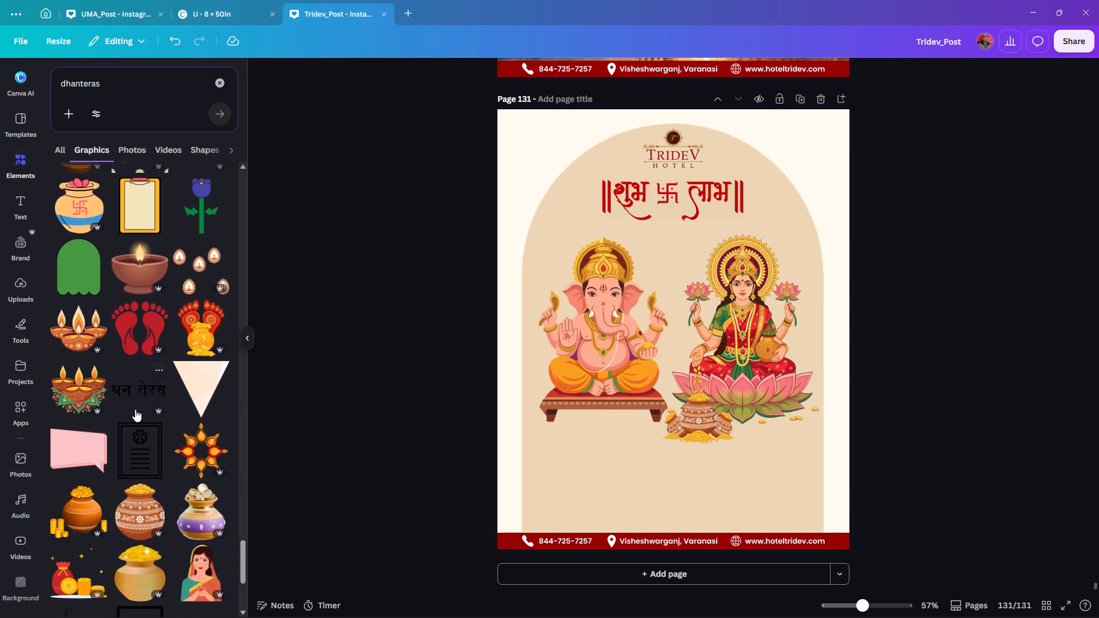
scroll(135, 409, "down", 1)
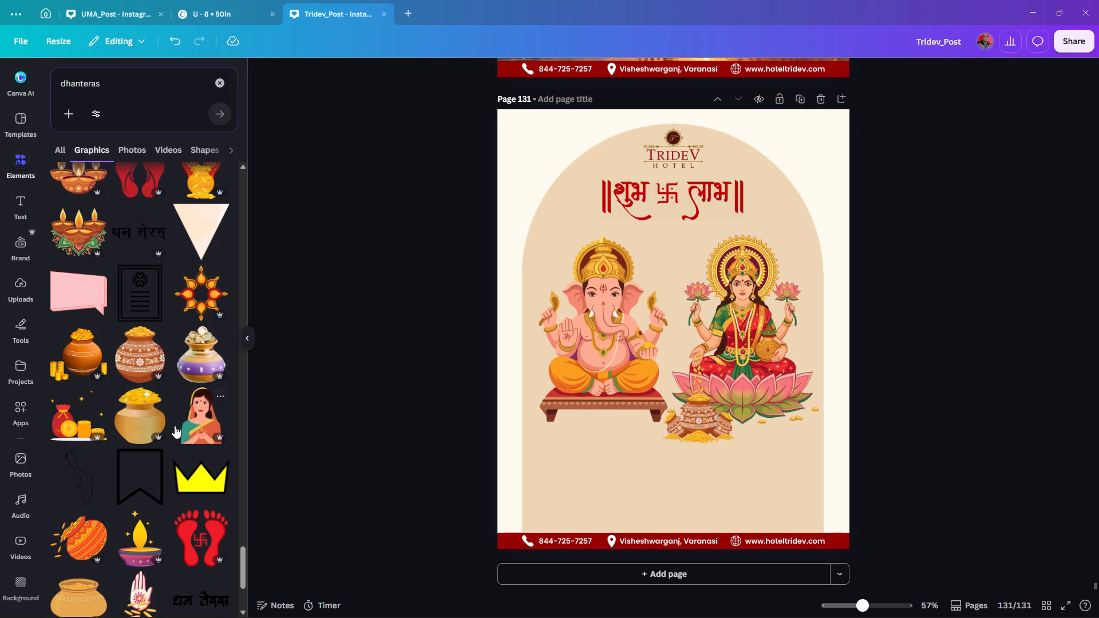
scroll(169, 418, "down", 5)
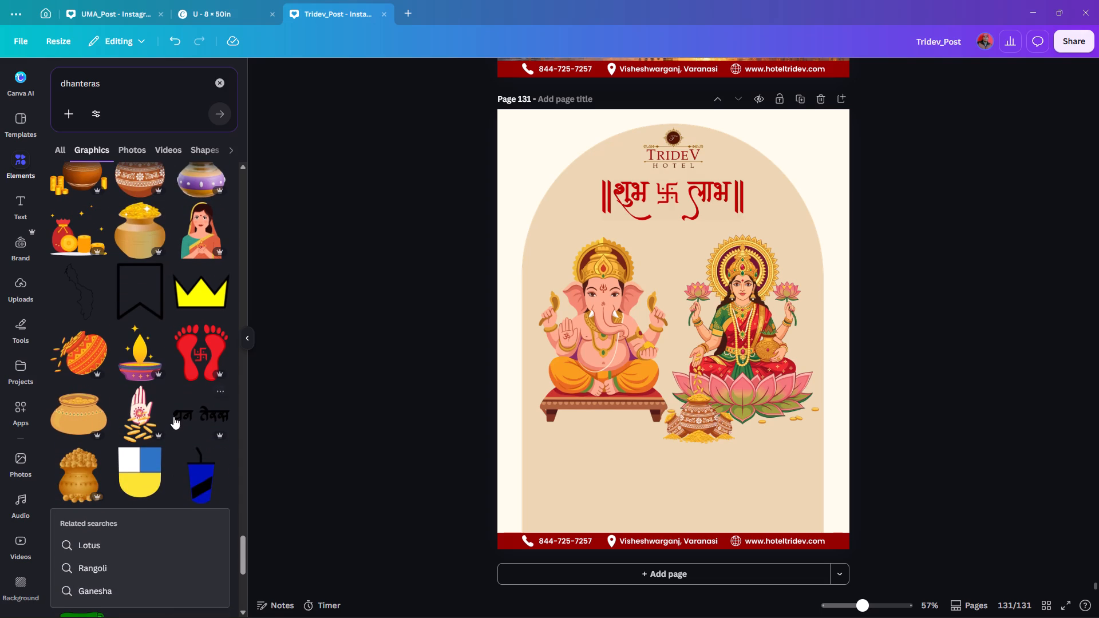
scroll(143, 395, "down", 2)
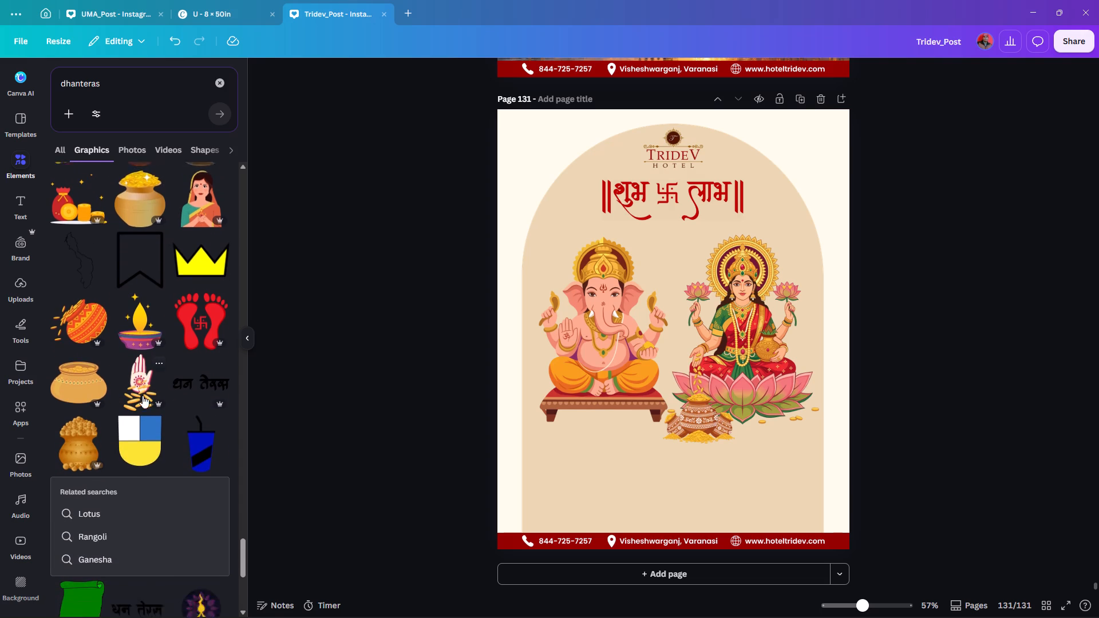
scroll(143, 394, "down", 5)
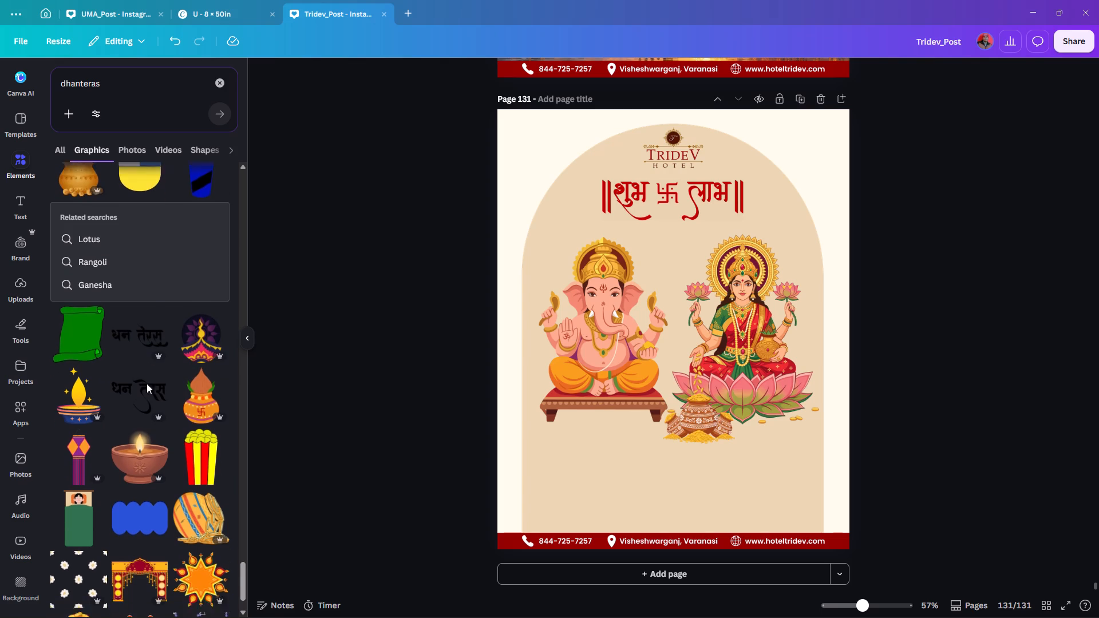
scroll(147, 383, "down", 1)
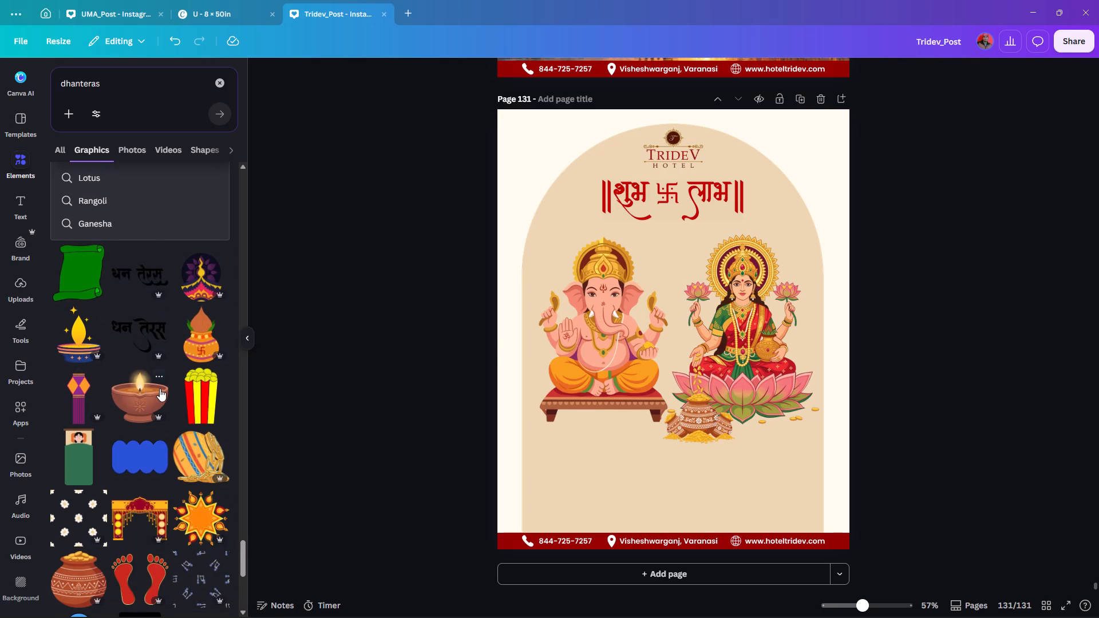
scroll(134, 386, "down", 7)
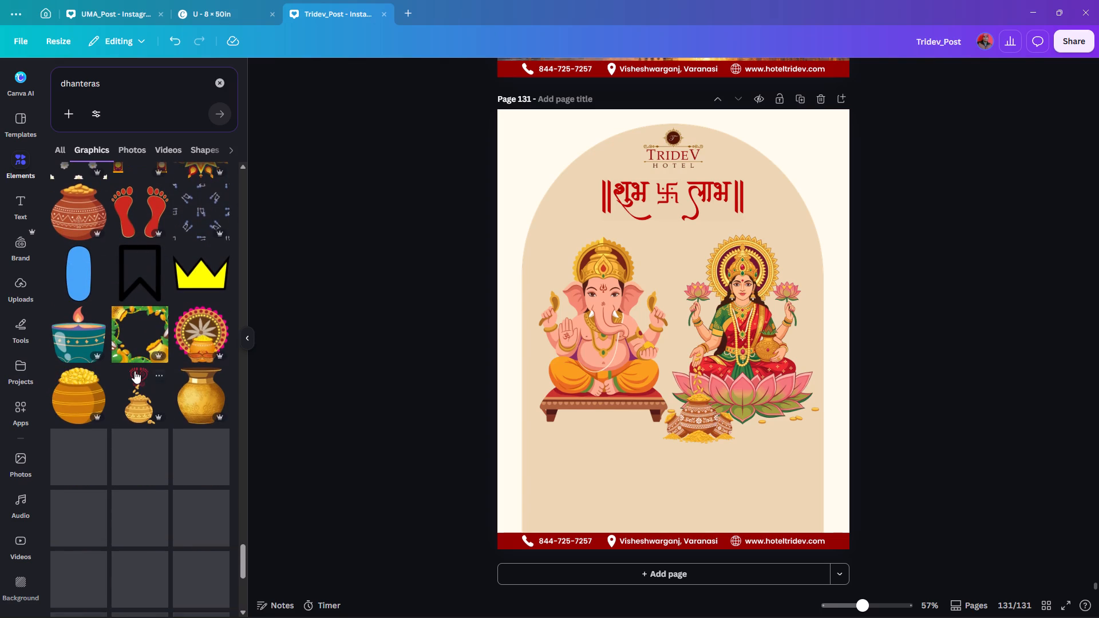
scroll(134, 371, "down", 3)
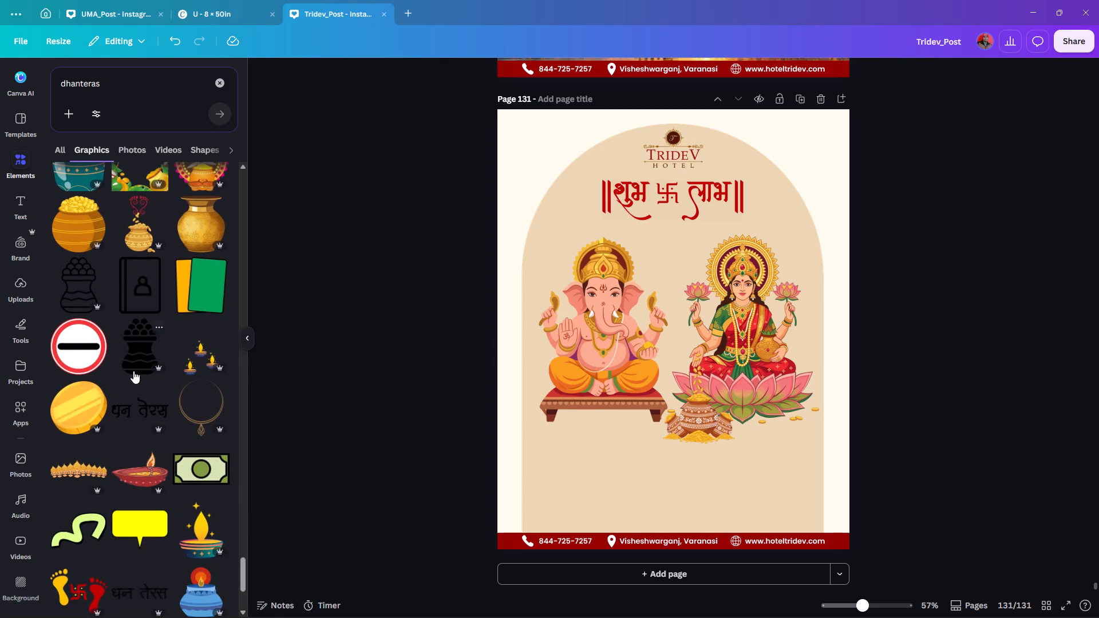
scroll(133, 371, "down", 3)
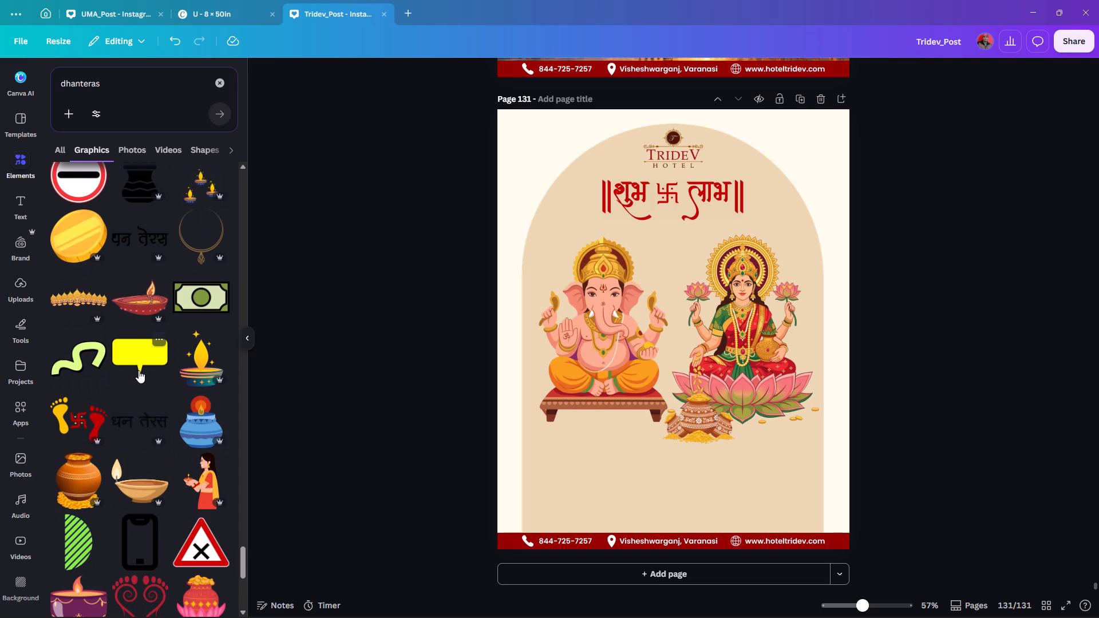
scroll(139, 370, "down", 4)
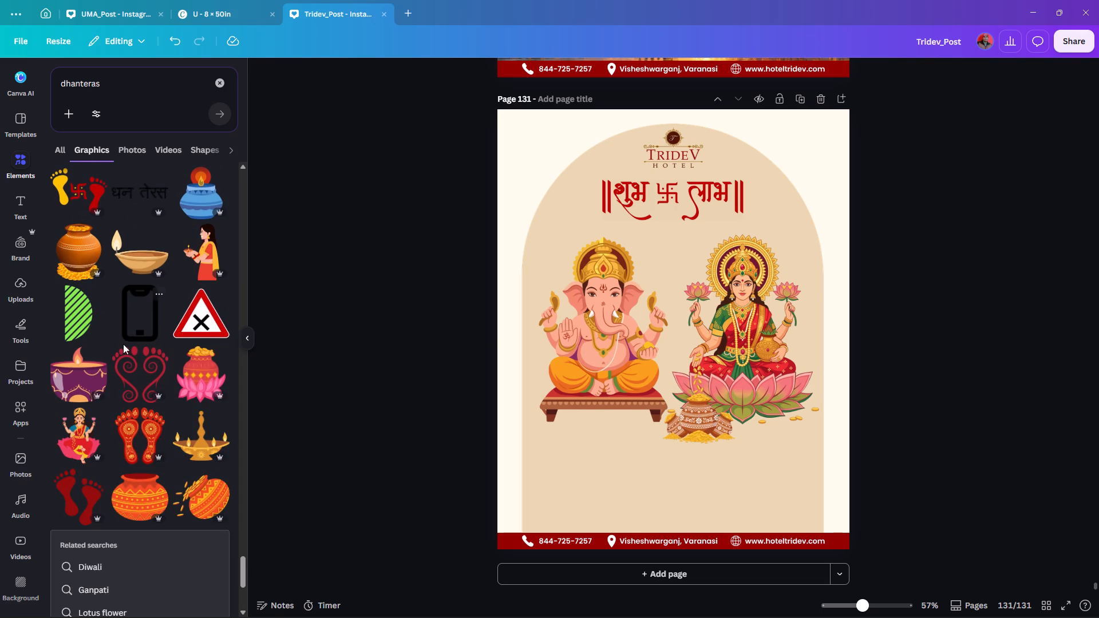
scroll(122, 340, "down", 3)
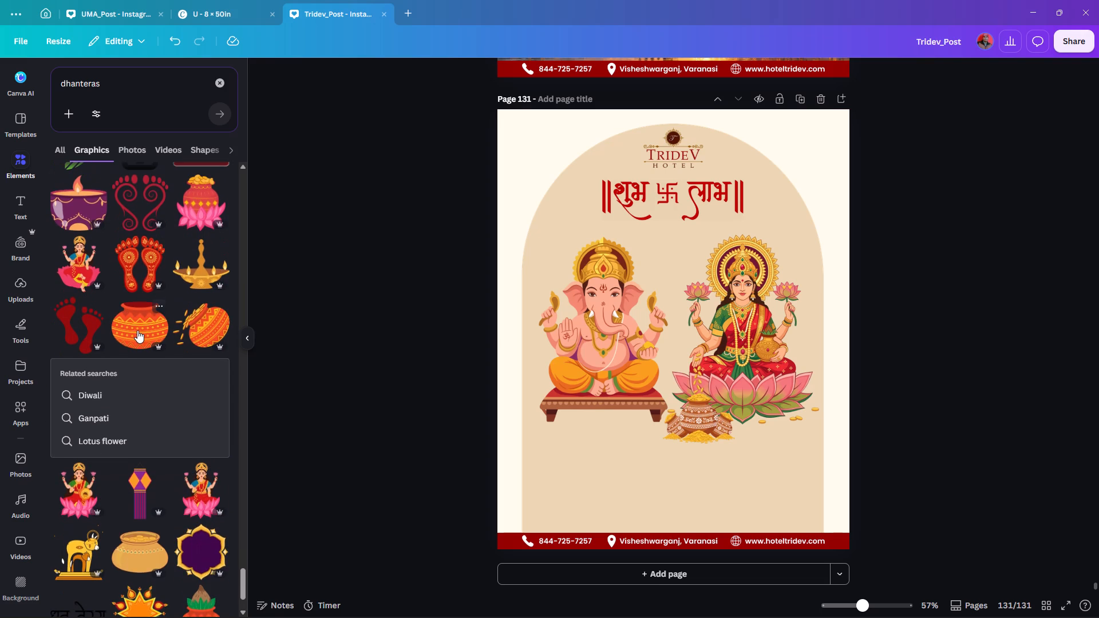
scroll(137, 330, "up", 1)
scroll(136, 329, "down", 6)
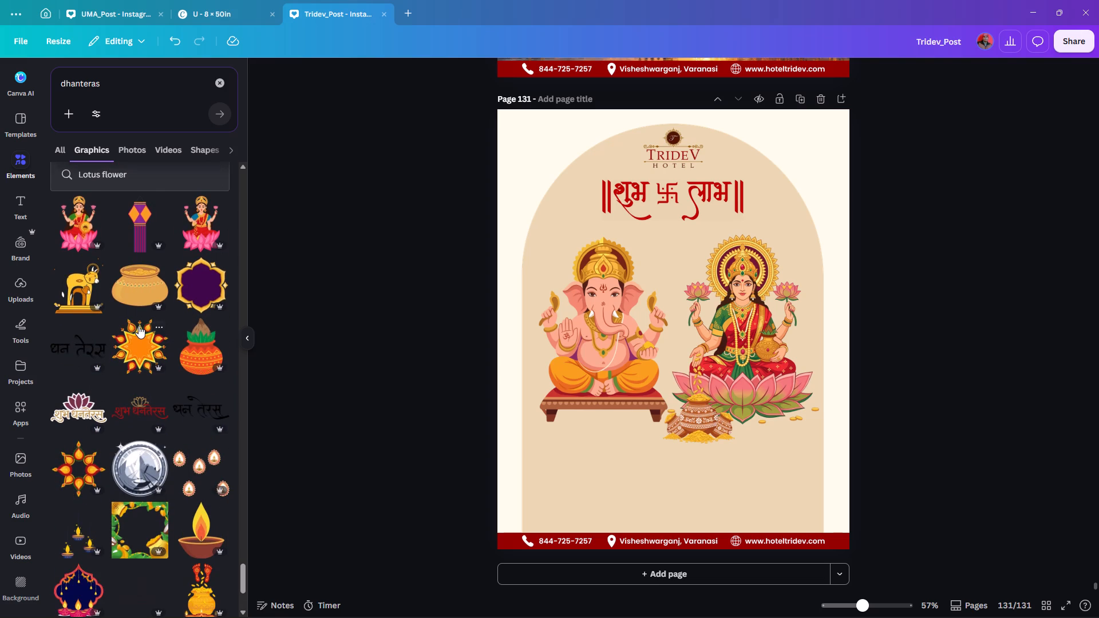
scroll(139, 328, "down", 3)
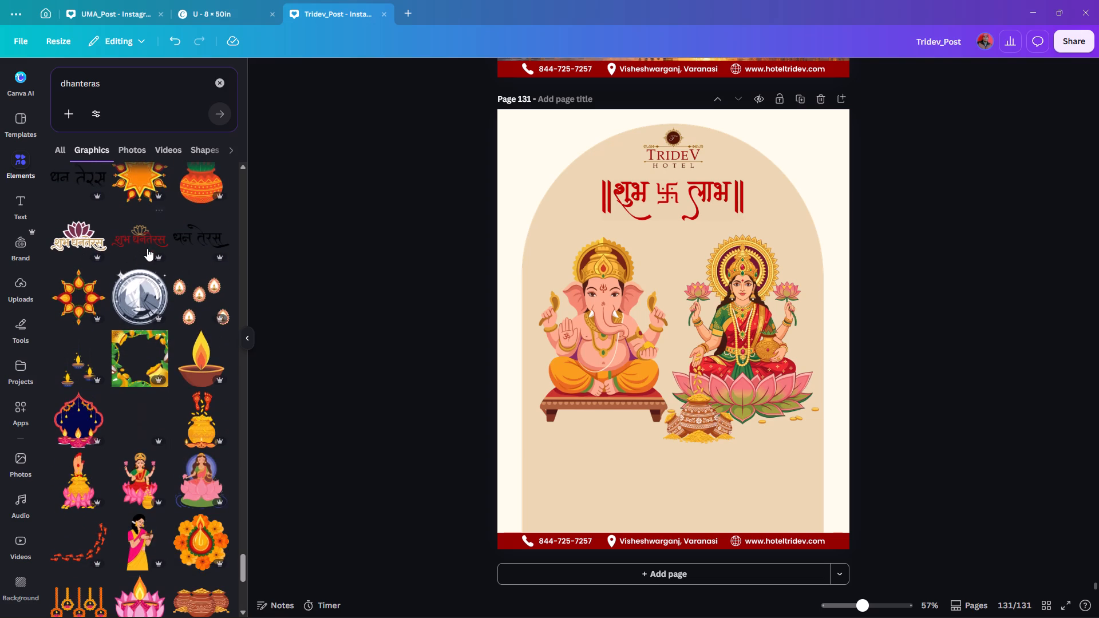
Add the red शुभ धनतेरस lettering with the gold lotus, enlarge it and centre it below the figures.
left_click(148, 237)
left_click_drag(701, 338, 691, 486)
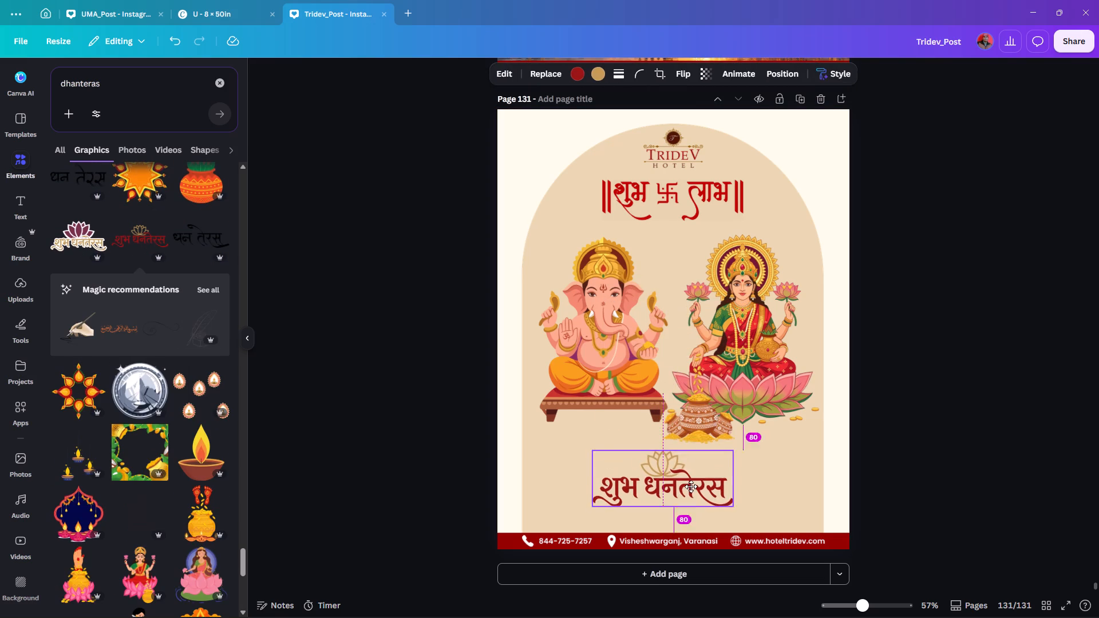
left_click_drag(691, 486, 688, 470)
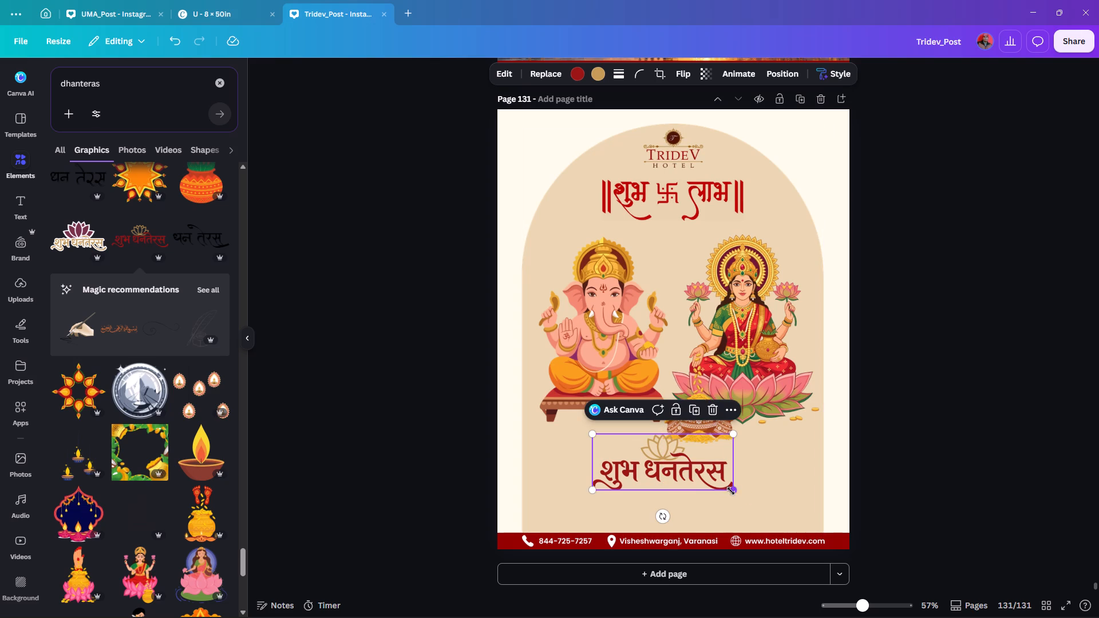
left_click_drag(733, 492, 765, 516, "alt")
left_click_drag(715, 459, 734, 446)
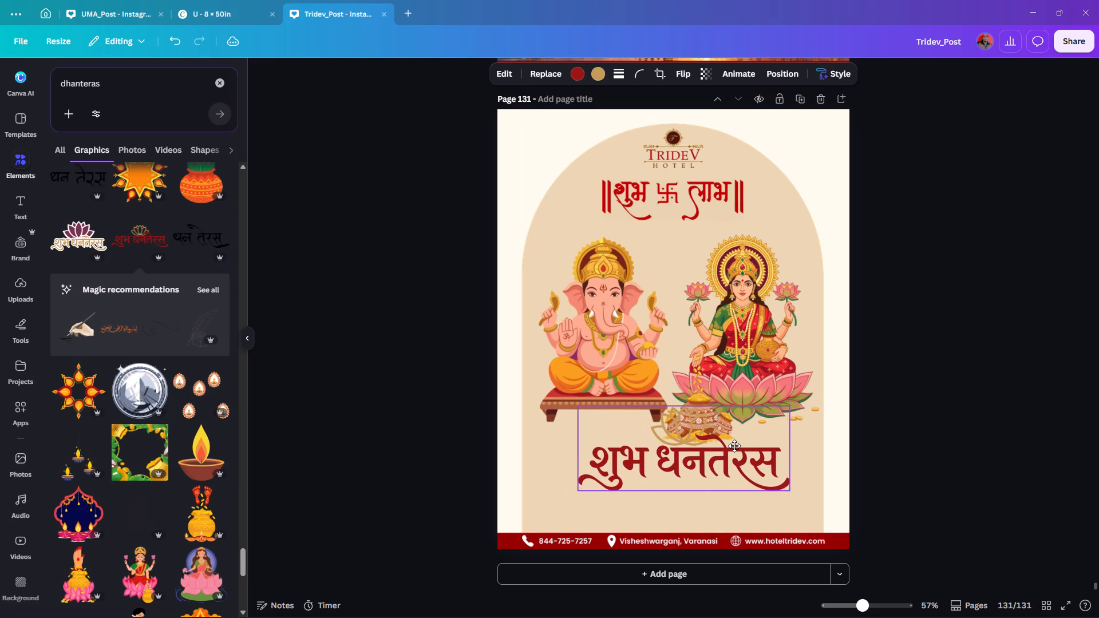
left_click_drag(734, 446, 720, 459)
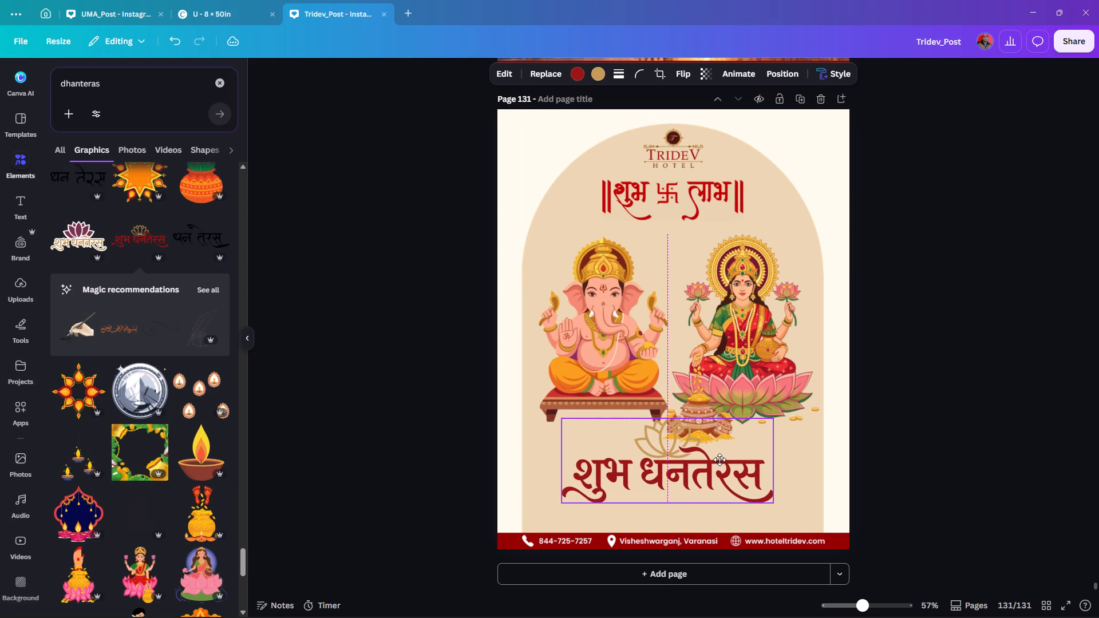
left_click_drag(720, 459, 724, 458)
Delete the शुभ लाभ text beneath the hotel logo.
left_click(668, 199)
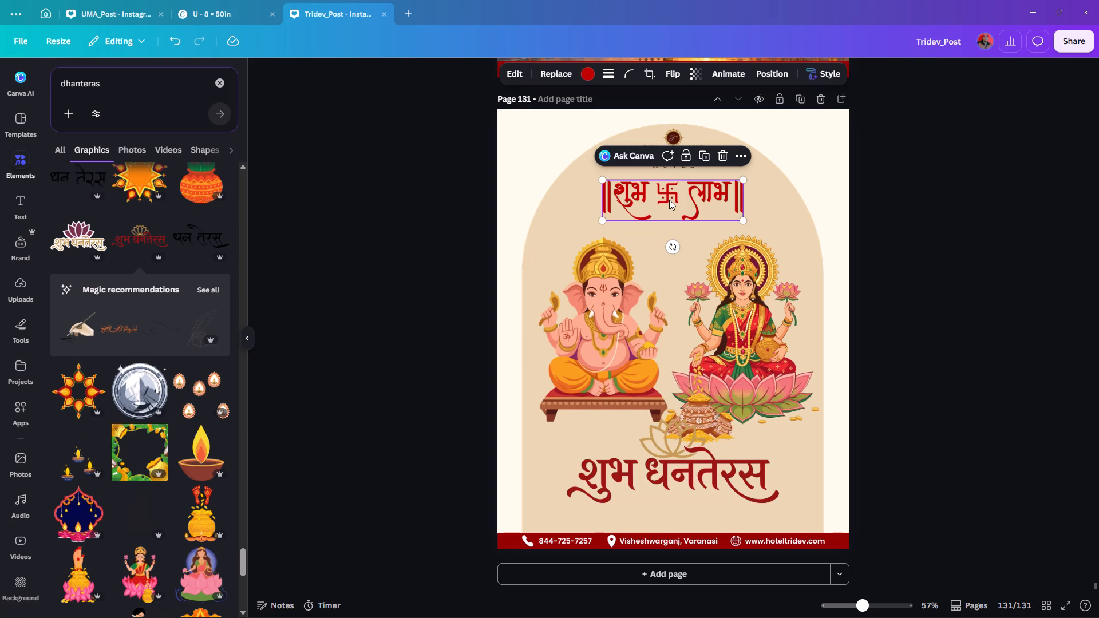
key("Delete")
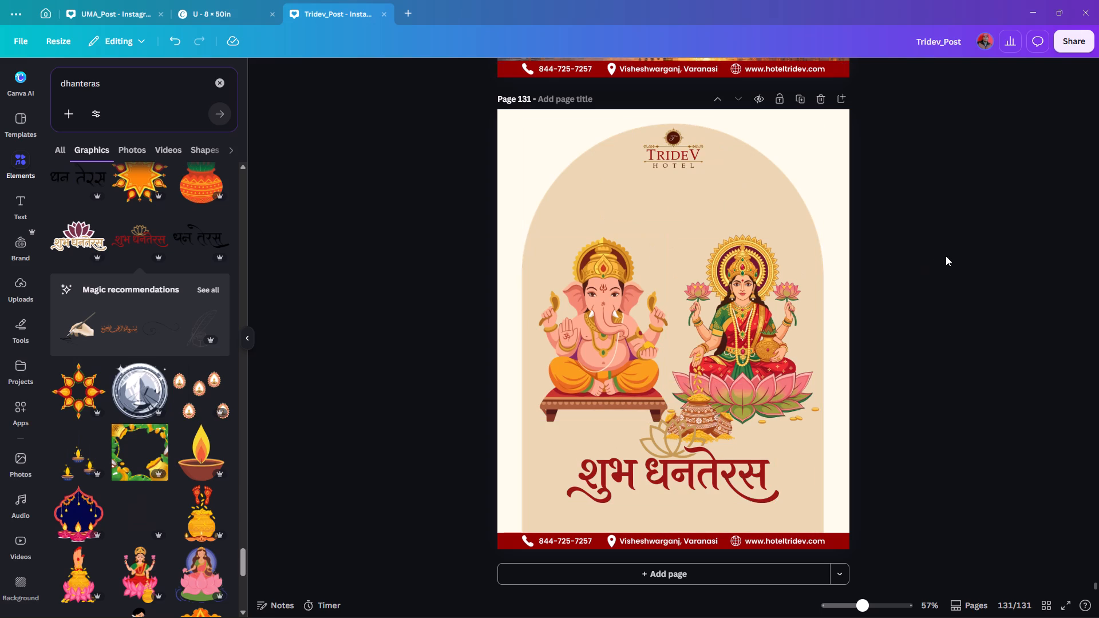
Move Ganesh, Laxmi and the coin-filled pots up together, closer to the logo, leaving the beige arch in place.
left_click_drag(960, 257, 535, 411)
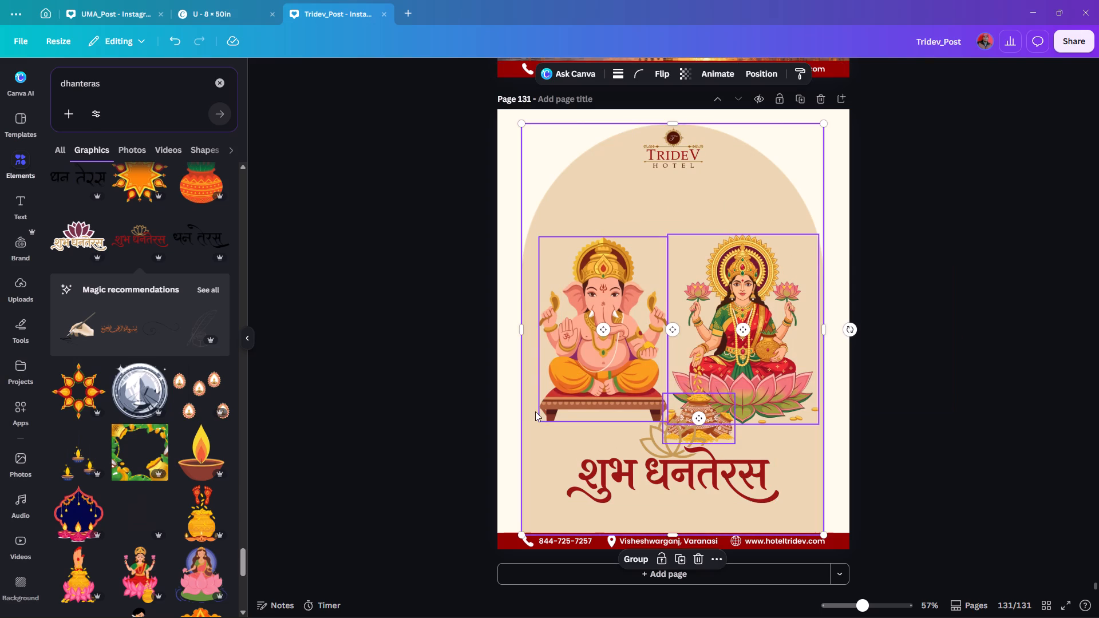
left_click_drag(776, 287, 774, 262)
key("ctrl+z")
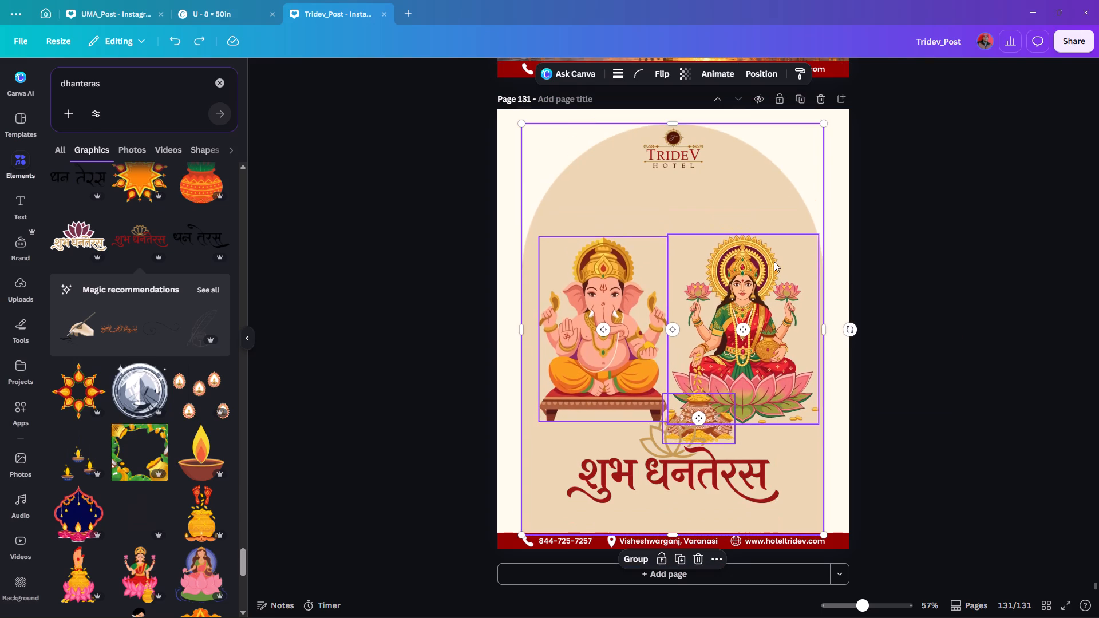
left_click(745, 161, "shift")
left_click_drag(765, 292, 765, 270)
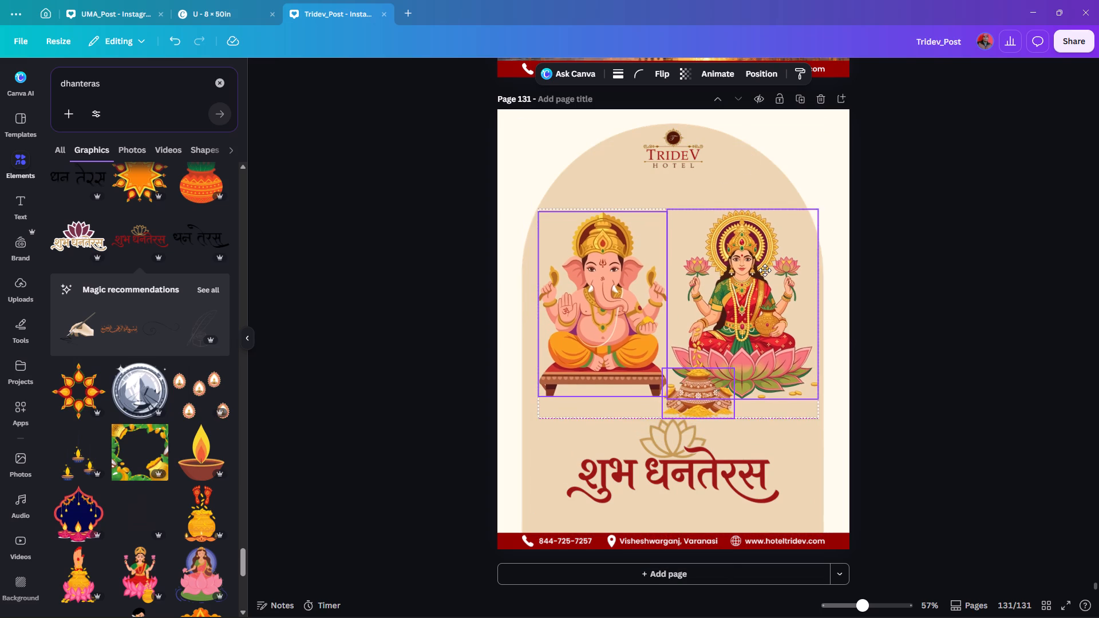
left_click_drag(765, 270, 766, 272)
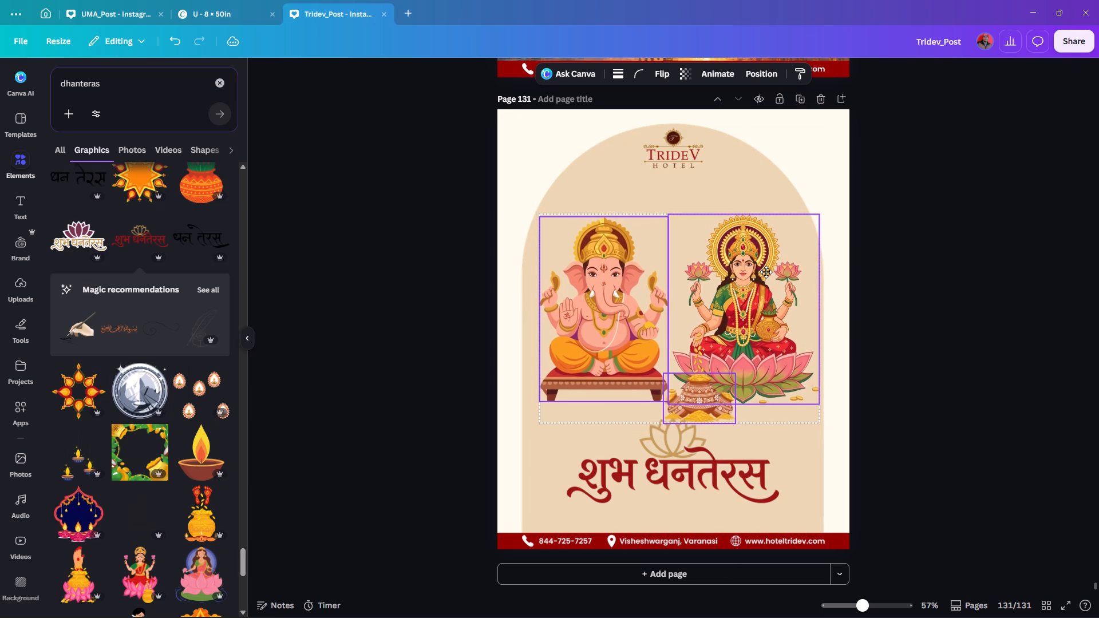
left_click_drag(766, 272, 763, 276)
left_click(946, 231)
Shrink the शुभ धनतेरस lettering slightly and move it down, clear of the coin-filled pots.
left_click(702, 464)
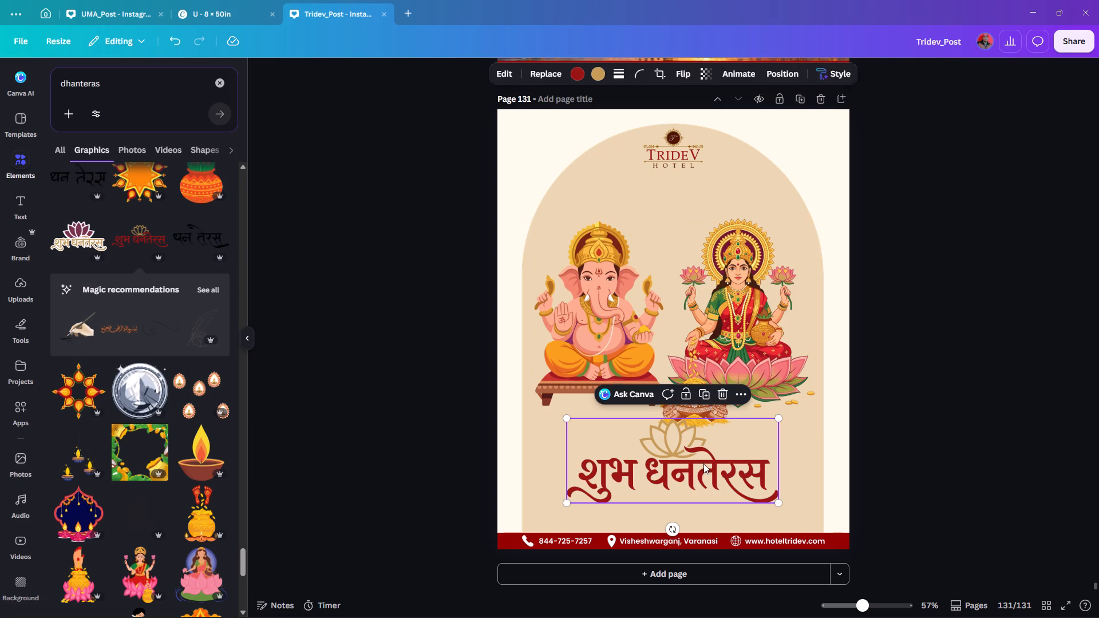
left_click_drag(776, 418, 764, 427, "alt")
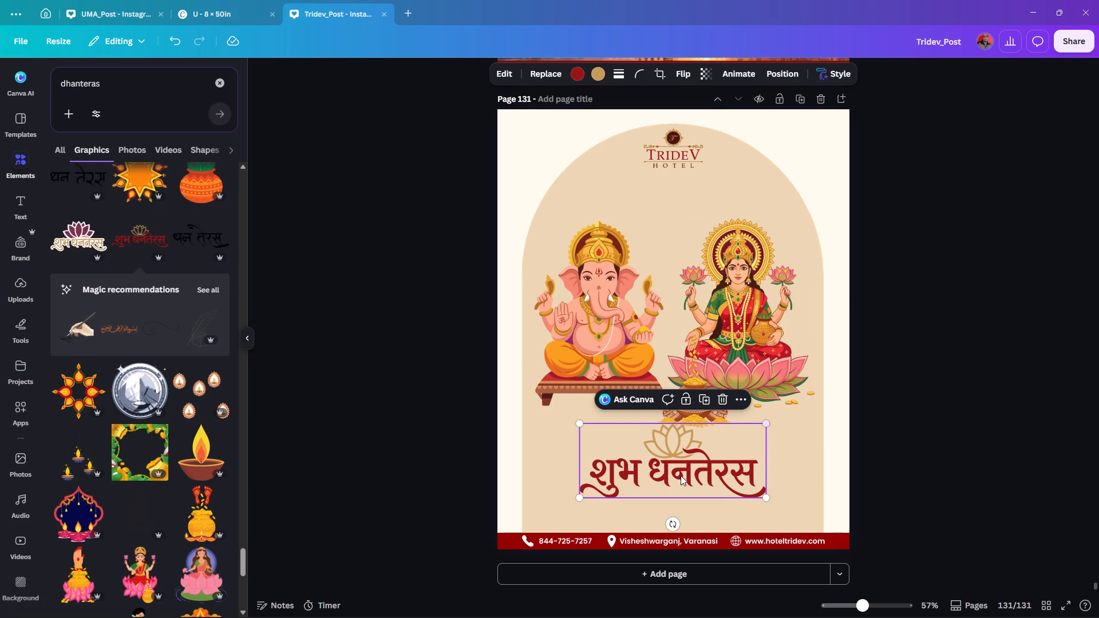
left_click_drag(679, 476, 678, 483)
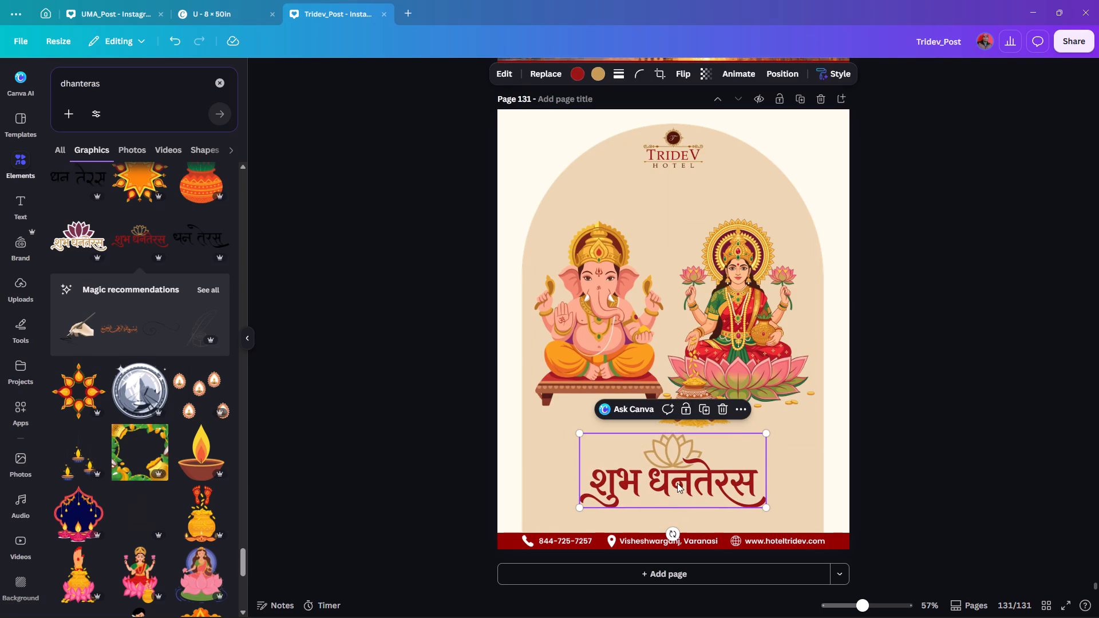
Recolour the lotus of the शुभ धनतेरस lettering, trying pink and then the reddish brown from the design's colours.
left_click(598, 65)
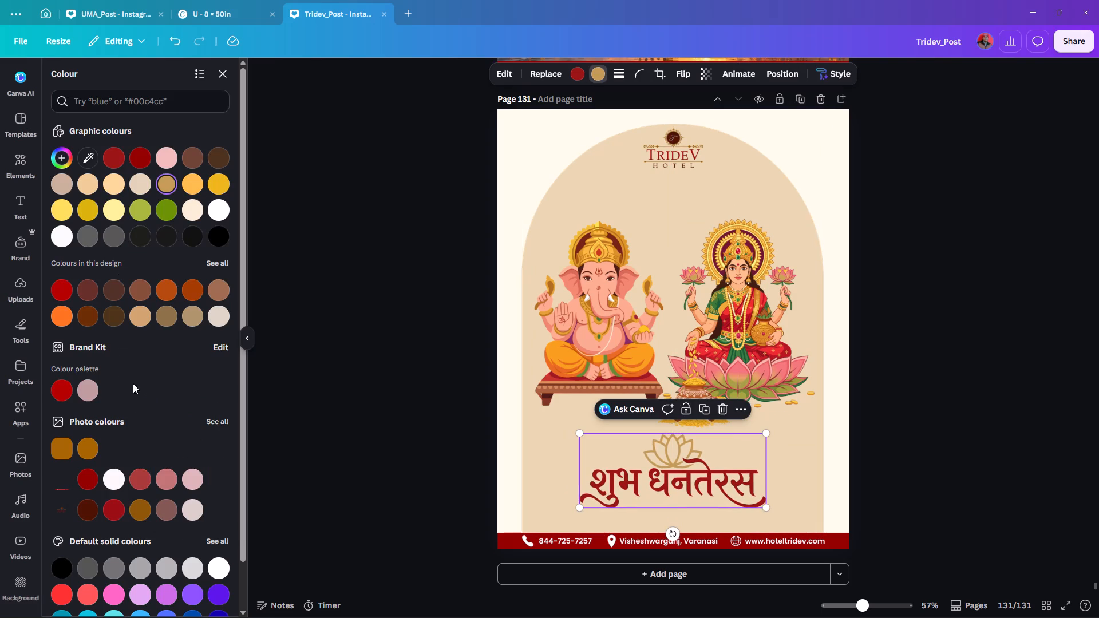
scroll(158, 428, "down", 1)
left_click(111, 537)
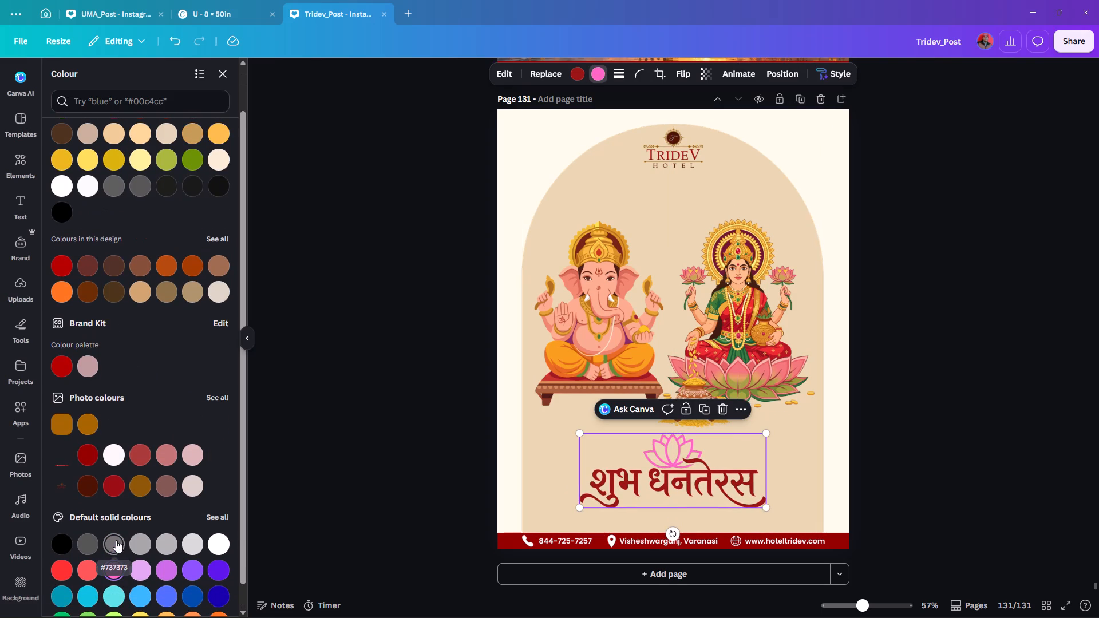
left_click(142, 268)
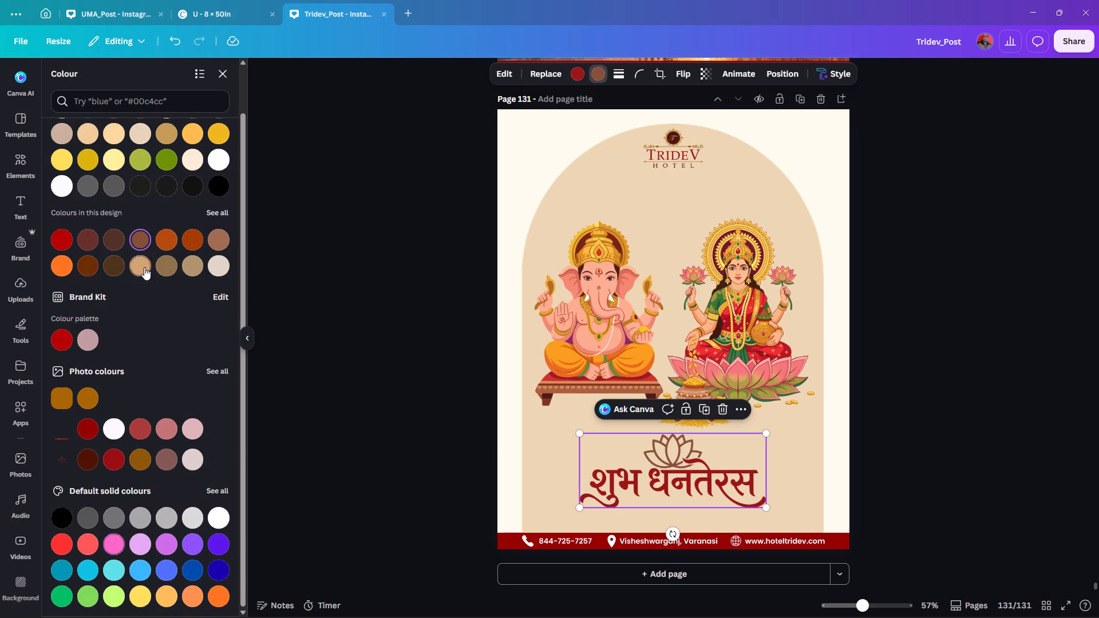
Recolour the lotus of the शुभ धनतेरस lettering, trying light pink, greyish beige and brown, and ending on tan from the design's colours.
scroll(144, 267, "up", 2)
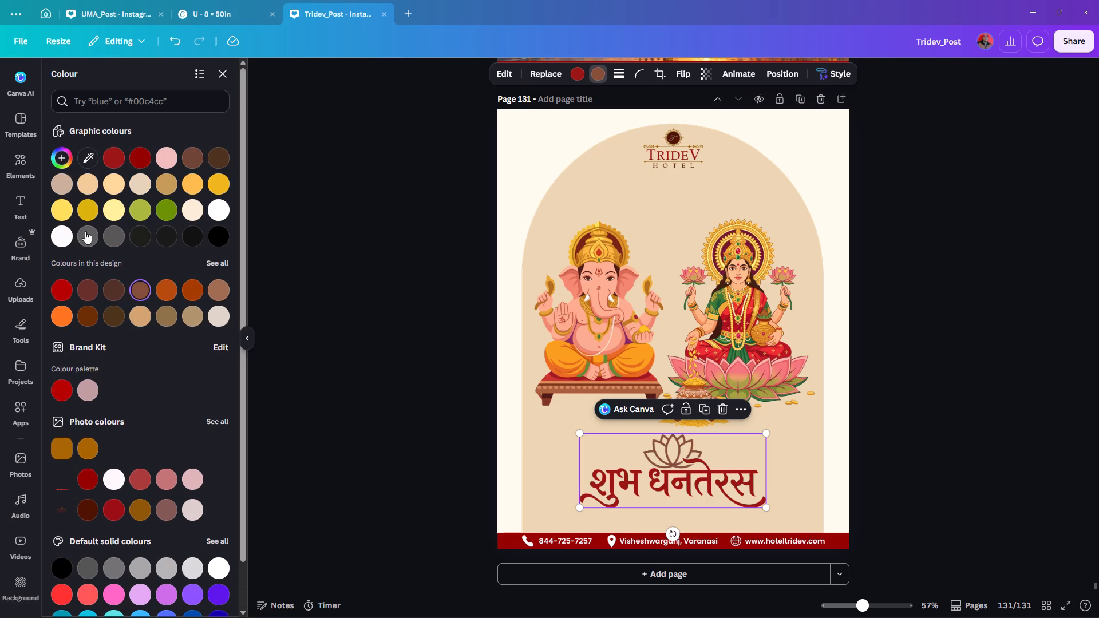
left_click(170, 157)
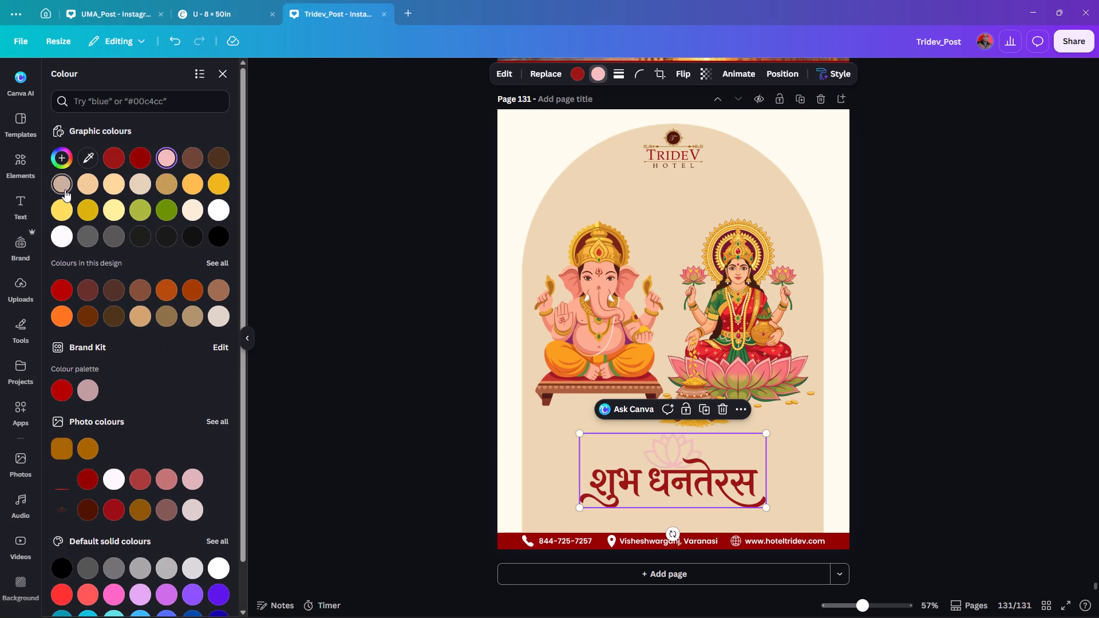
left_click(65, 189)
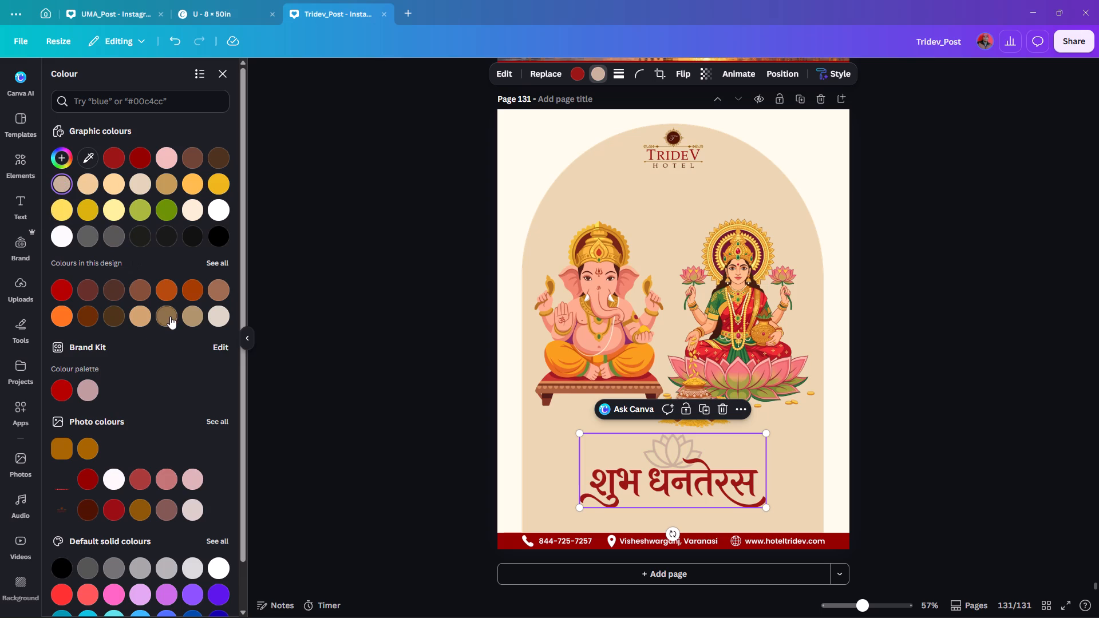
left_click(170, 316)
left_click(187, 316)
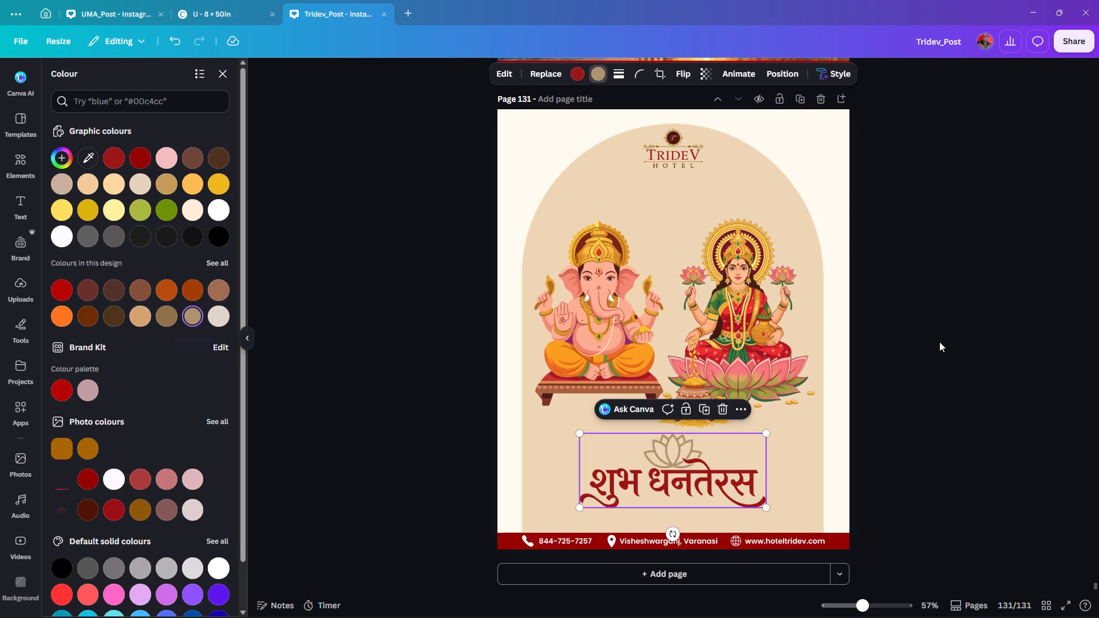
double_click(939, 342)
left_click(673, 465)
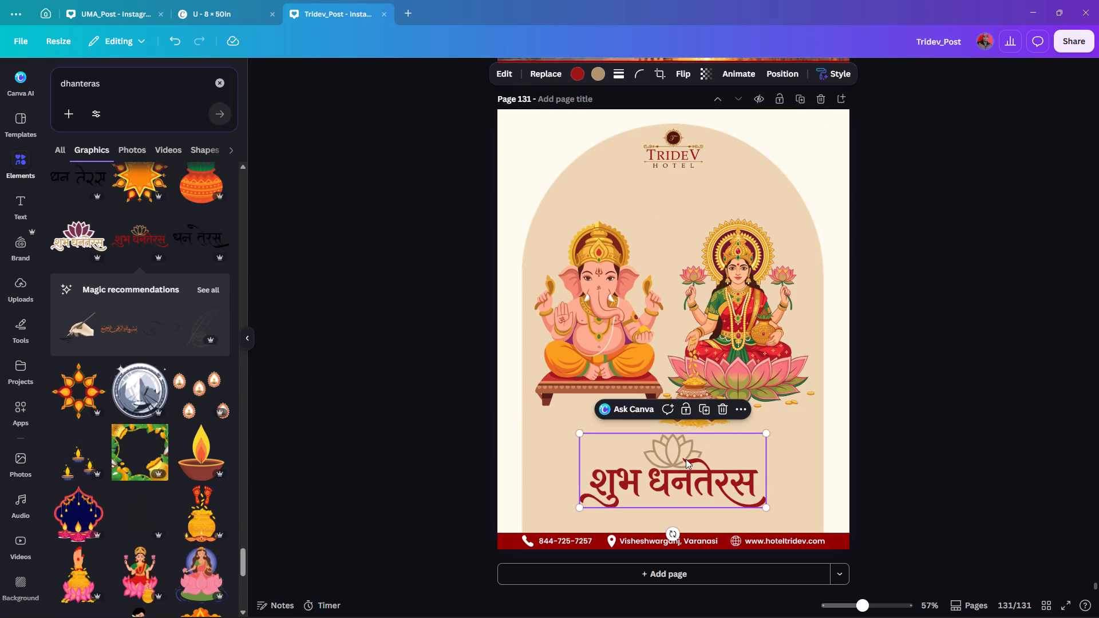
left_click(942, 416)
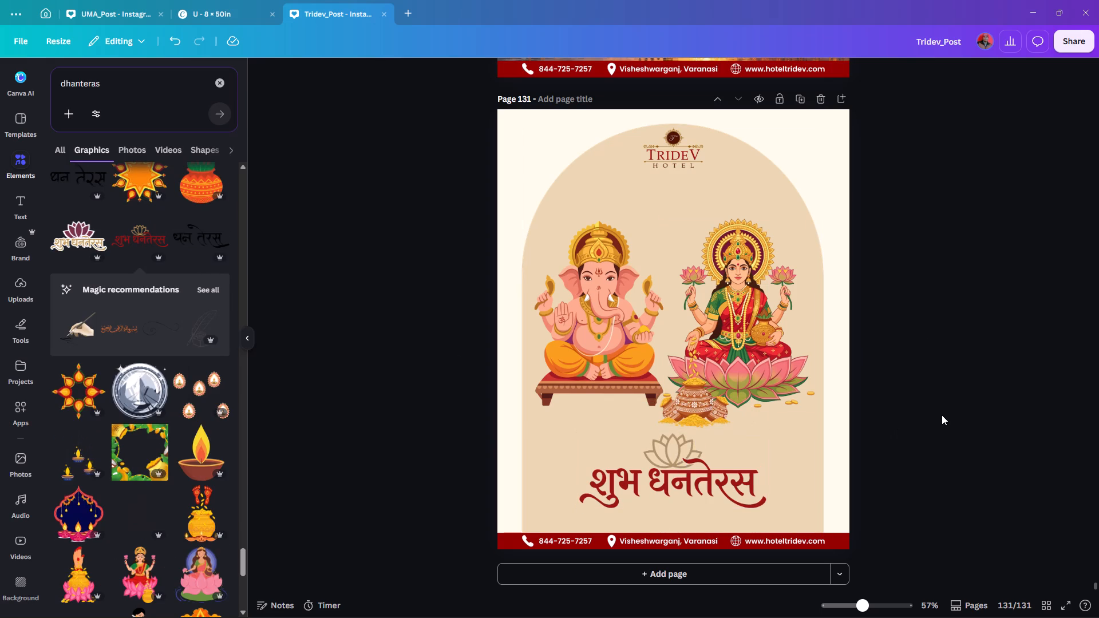
Delete the शुभ धनतेरस lettering from page 131.
left_click(661, 474)
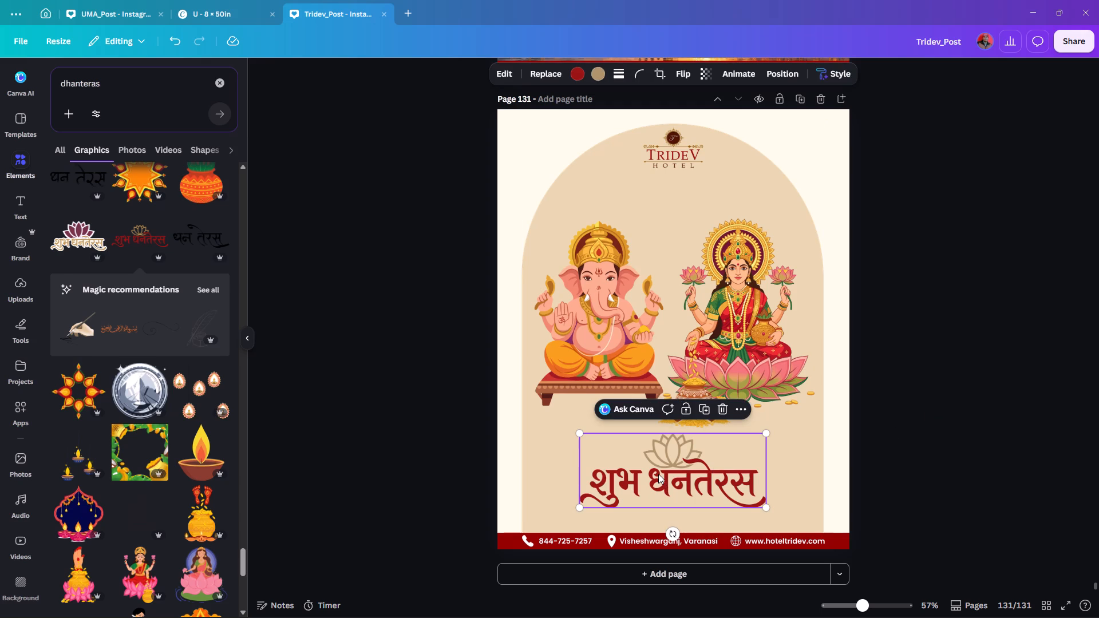
key("Delete")
Search the graphics for "Happy dhanteras" and place the orange Happy Dhanteras swirl lettering beneath the coin-filled pots.
left_click(60, 85)
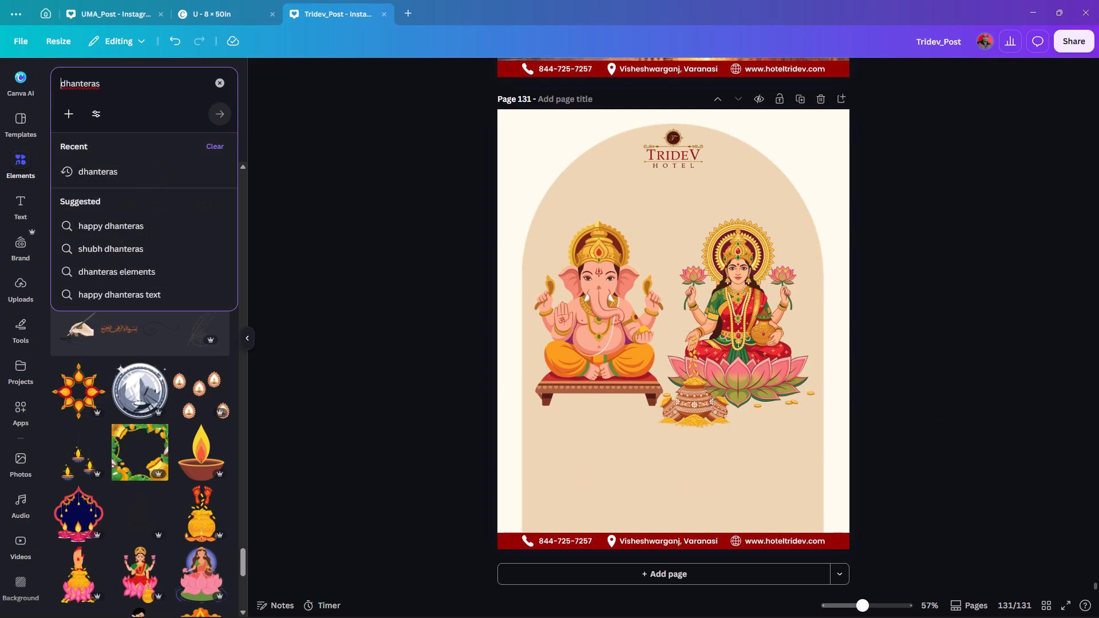
key("shift+h")
key("a")
key("p")
type("py")
key("space")
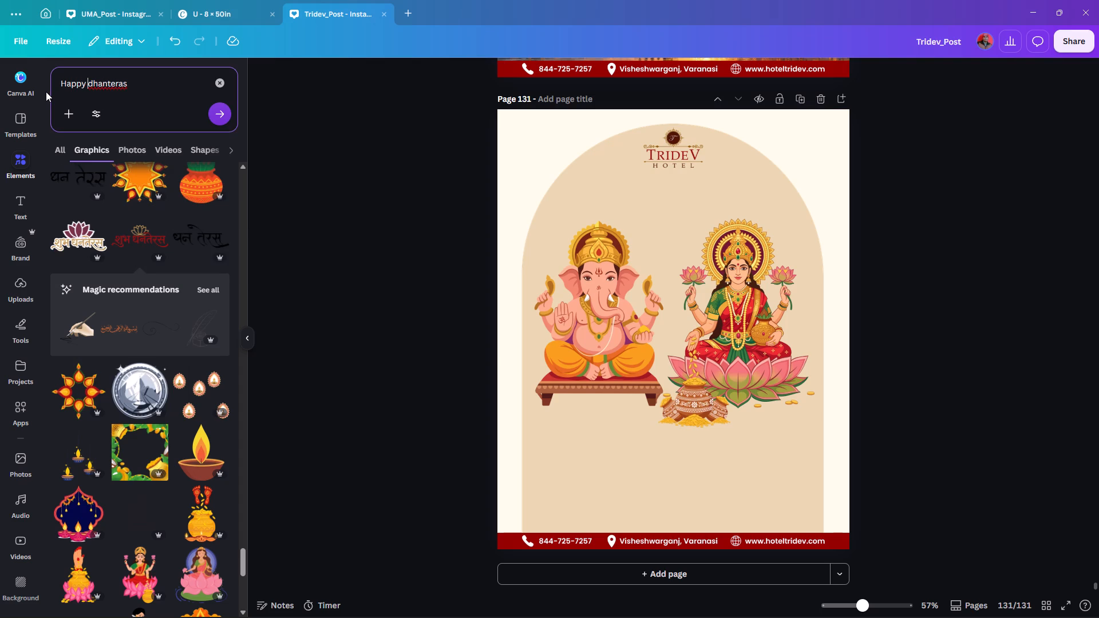
key("Return")
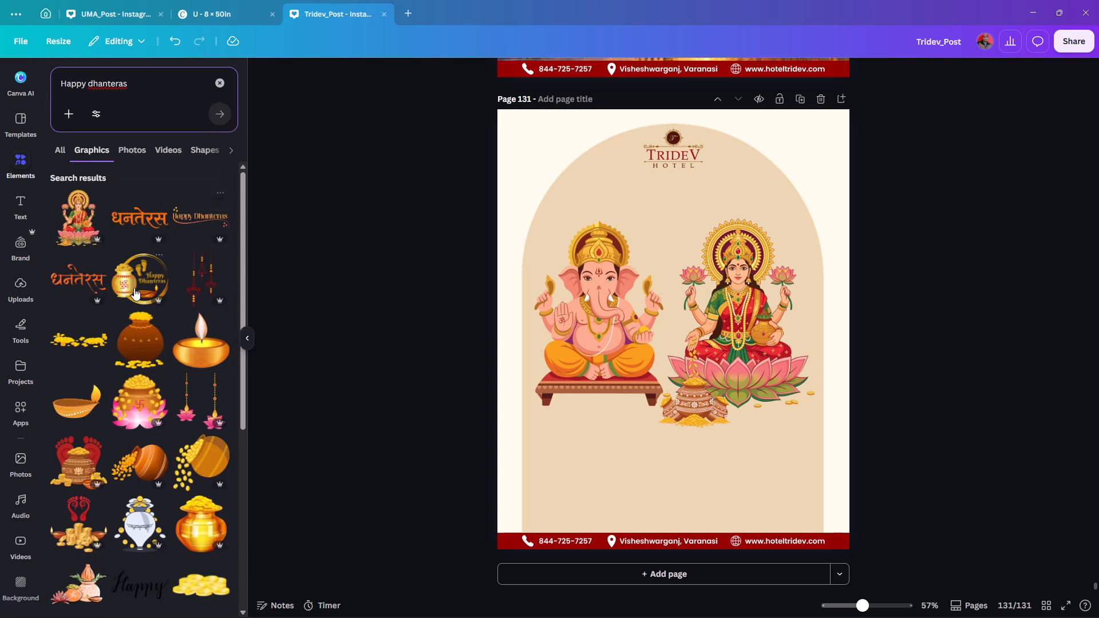
scroll(134, 288, "down", 3)
scroll(170, 269, "up", 3)
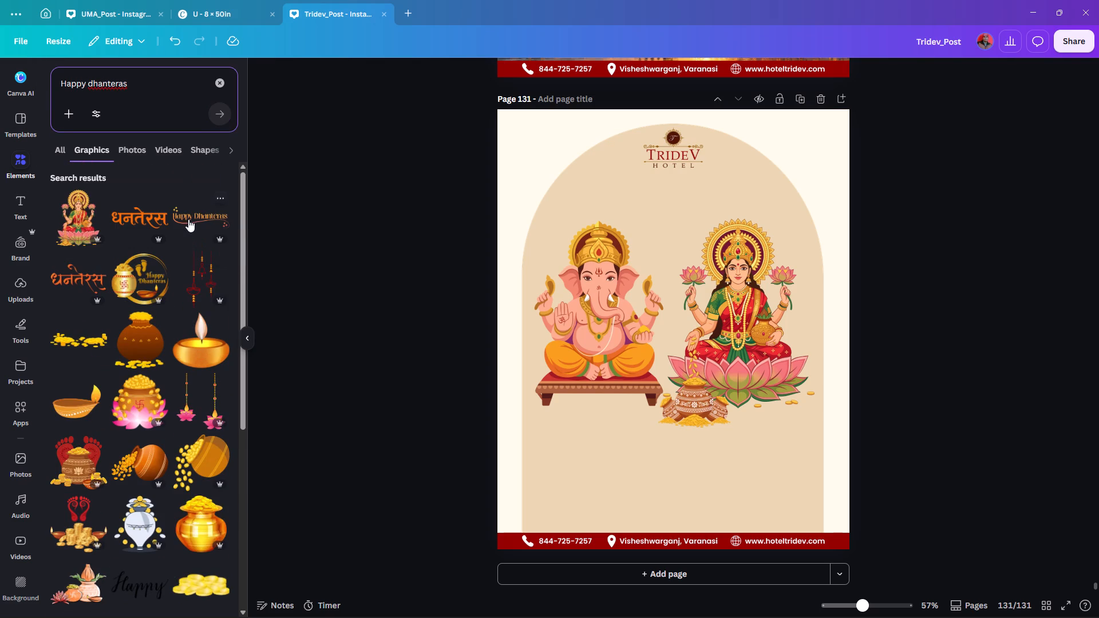
left_click(188, 219)
left_click_drag(678, 309, 685, 454)
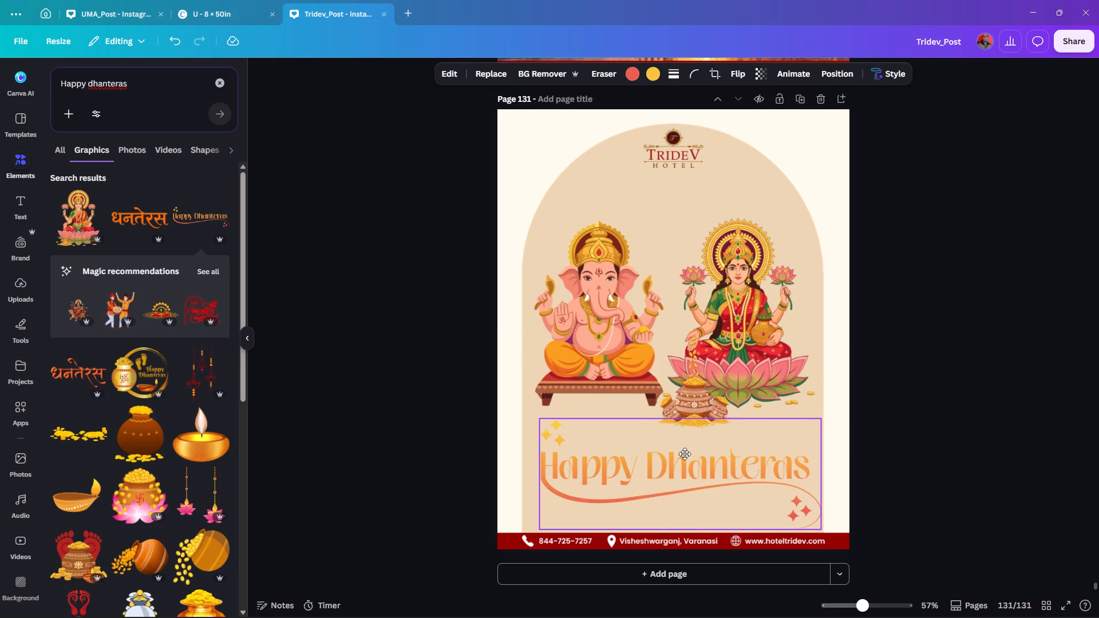
Shift the Happy Dhanteras lettering slightly so it sits centred beneath the coin-filled pots on page 131.
left_click_drag(685, 454, 679, 453)
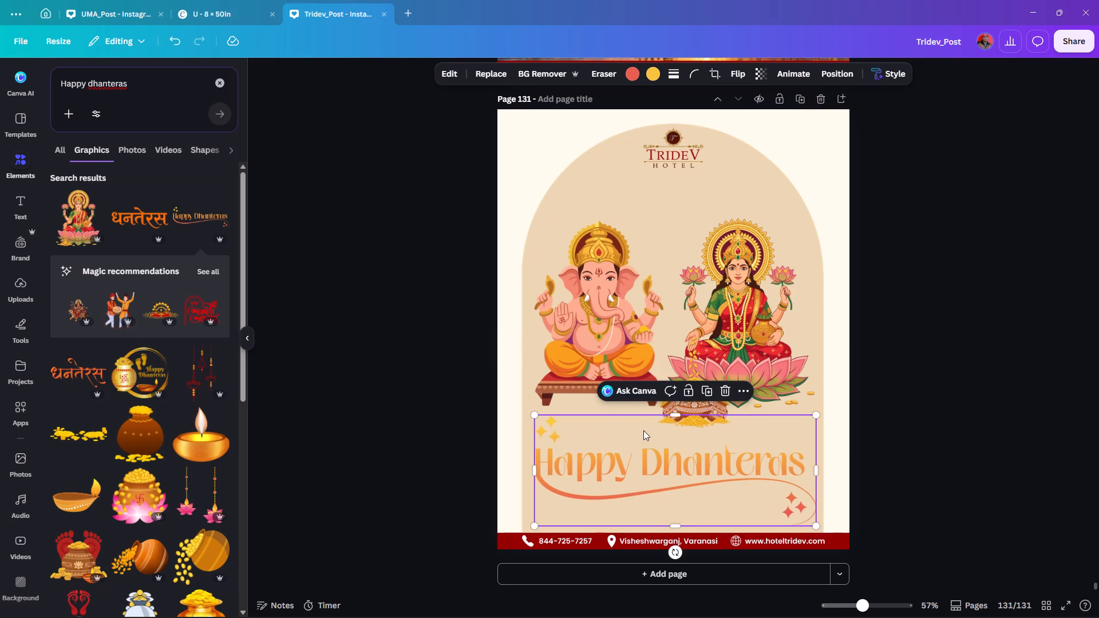
left_click(391, 317)
Search from the home page for "Happy dhanteras" and open the Beige and Pink Elegant Dhanteras Festival Instagram Reel design.
left_click(46, 7)
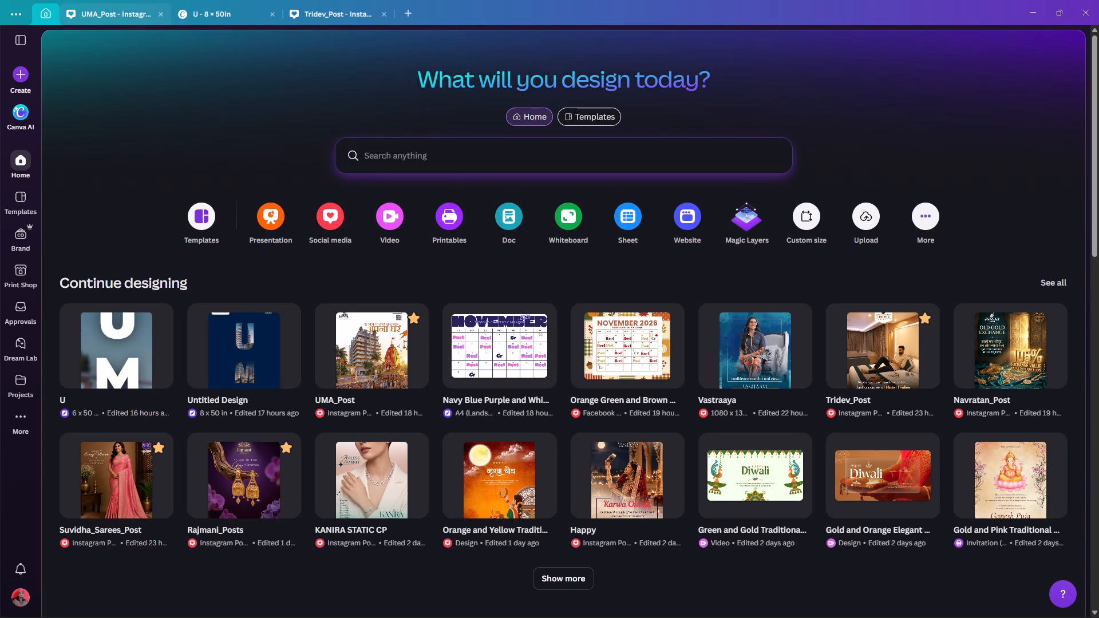
left_click(452, 163)
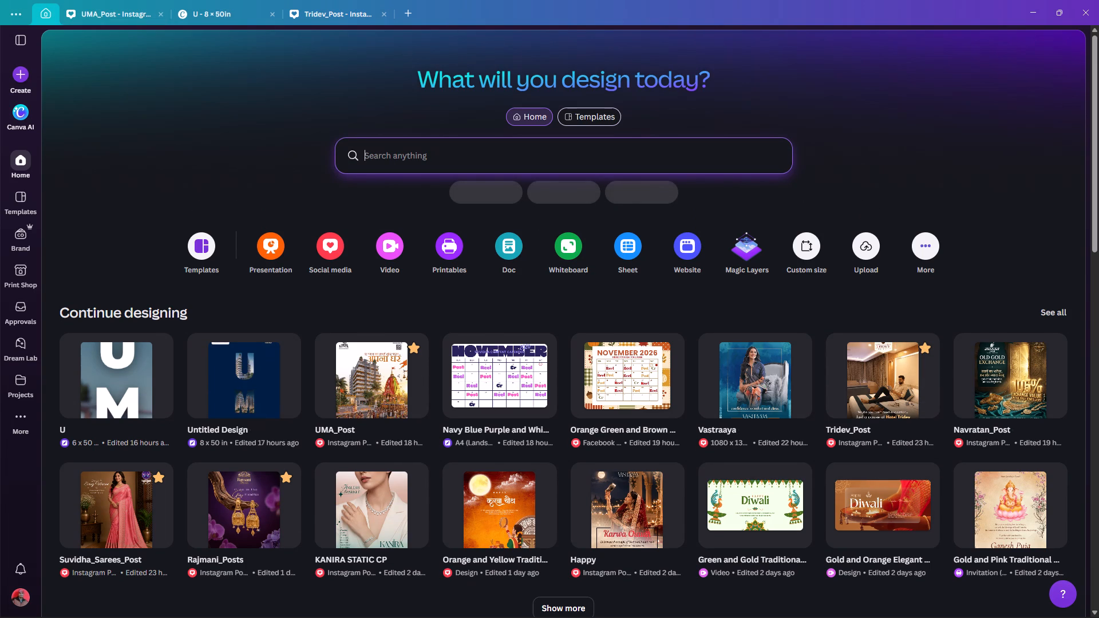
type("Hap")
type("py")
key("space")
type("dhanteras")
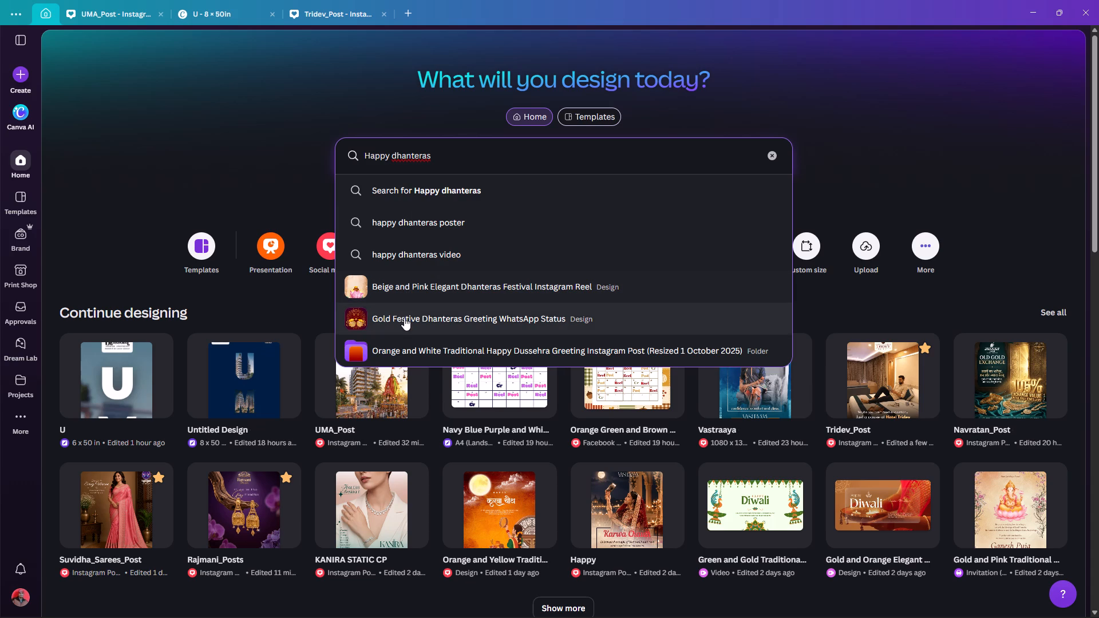
left_click(408, 284)
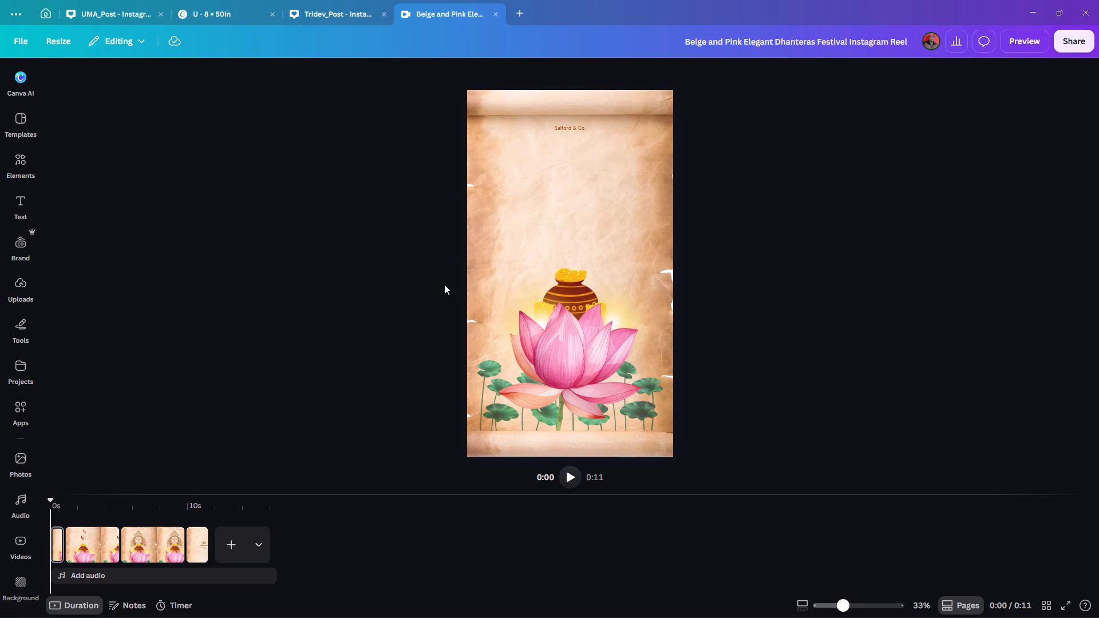
Play the Dhanteras reel to examine its lettering and layout, stopping near the end.
left_click(572, 478)
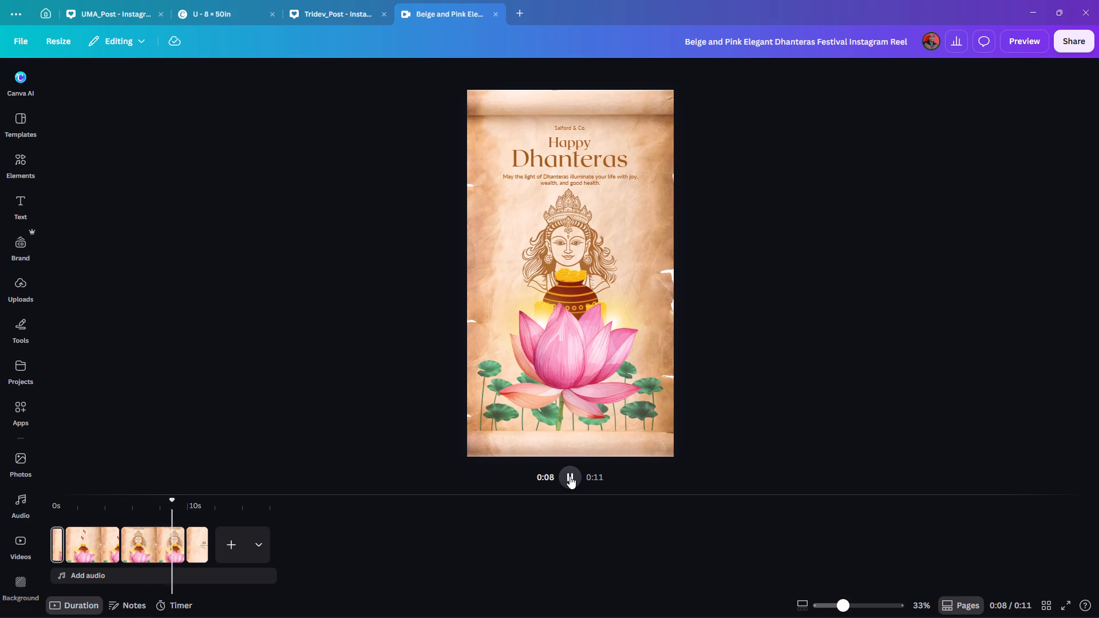
left_click(570, 476)
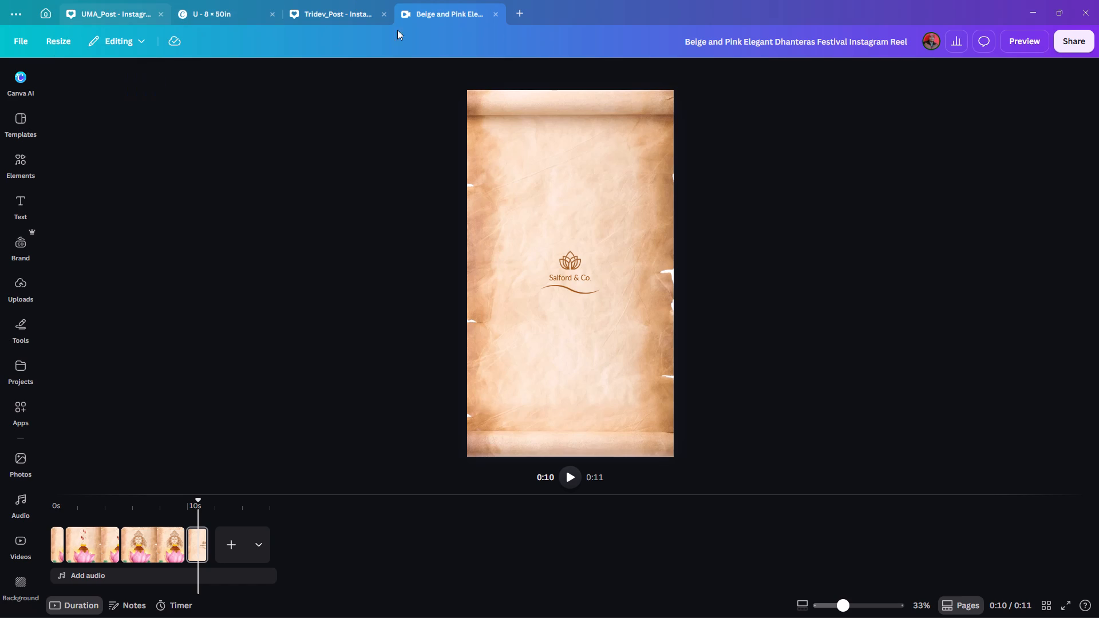
Close the Beige and Pink Elegant Dhanteras Festival Instagram Reel design and return to Tridev_Post.
left_click(496, 14)
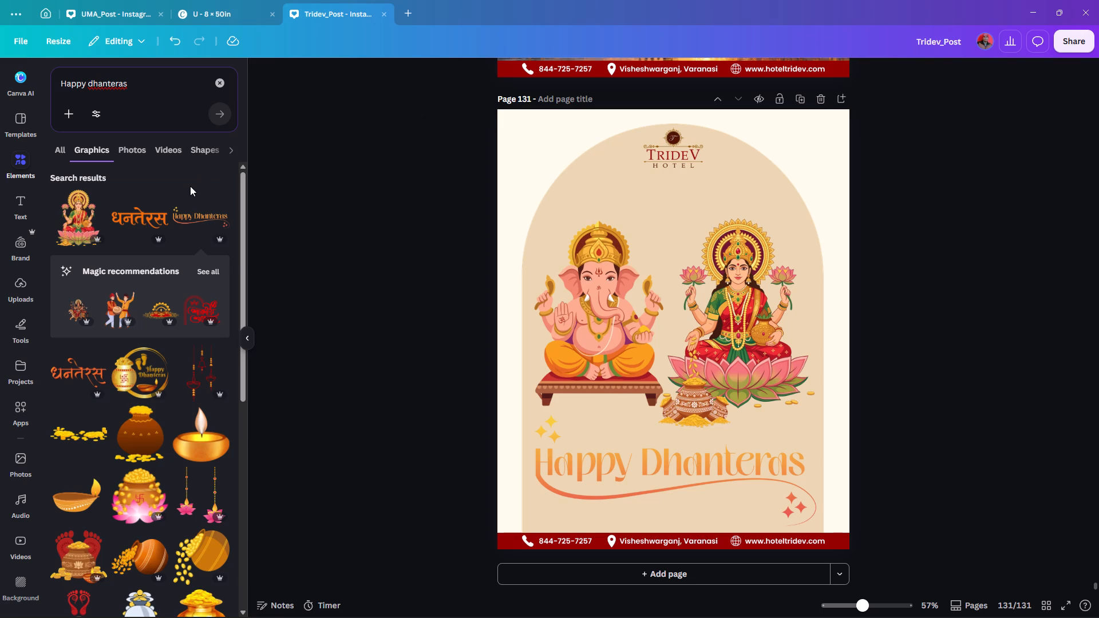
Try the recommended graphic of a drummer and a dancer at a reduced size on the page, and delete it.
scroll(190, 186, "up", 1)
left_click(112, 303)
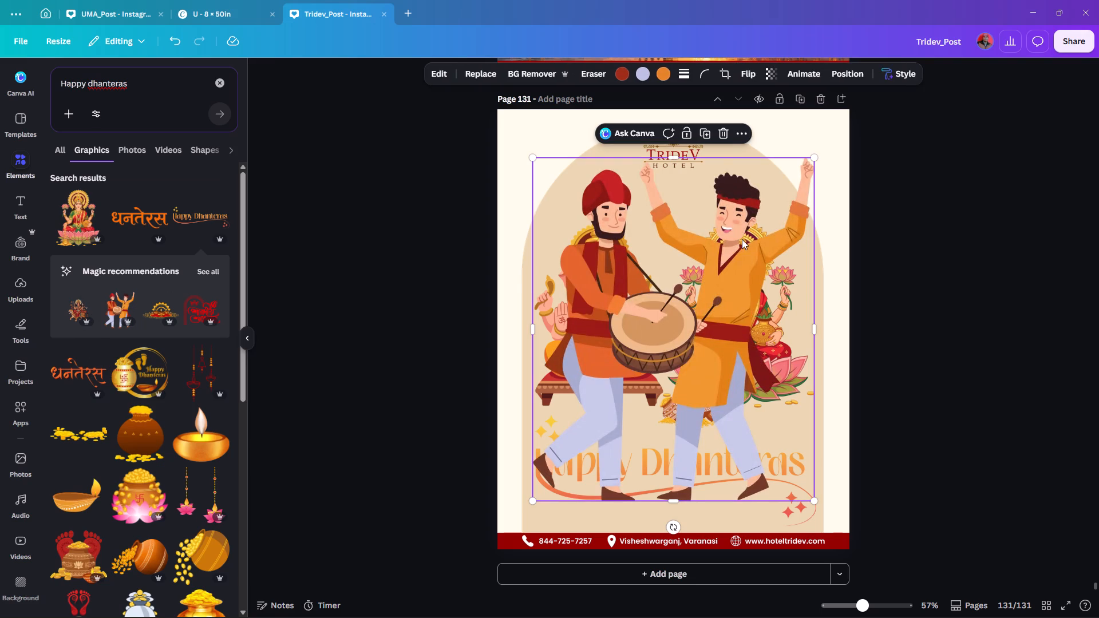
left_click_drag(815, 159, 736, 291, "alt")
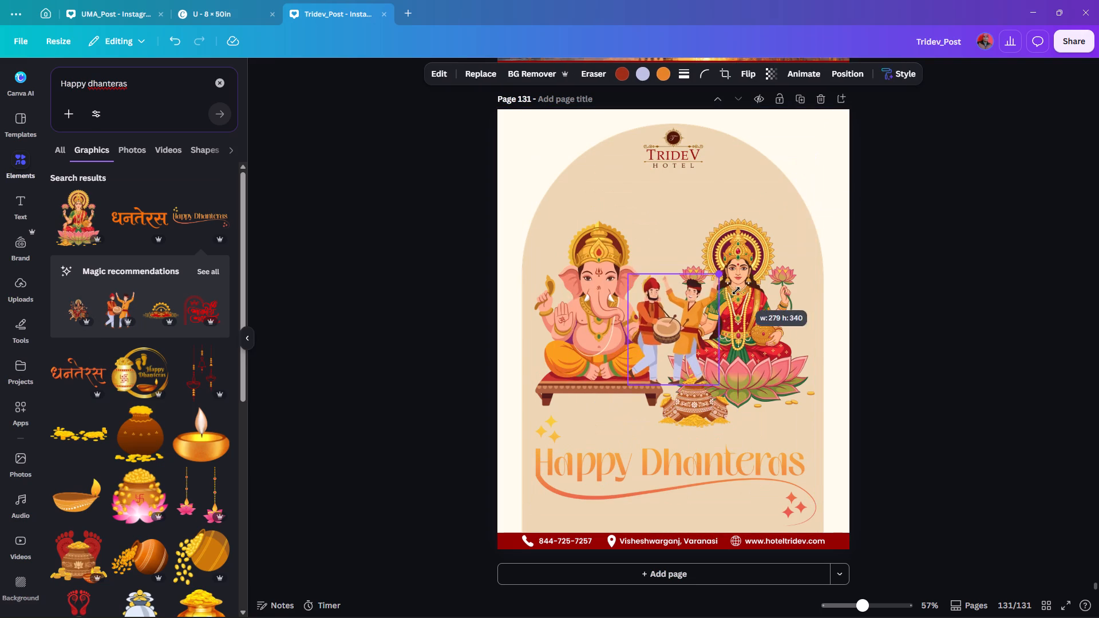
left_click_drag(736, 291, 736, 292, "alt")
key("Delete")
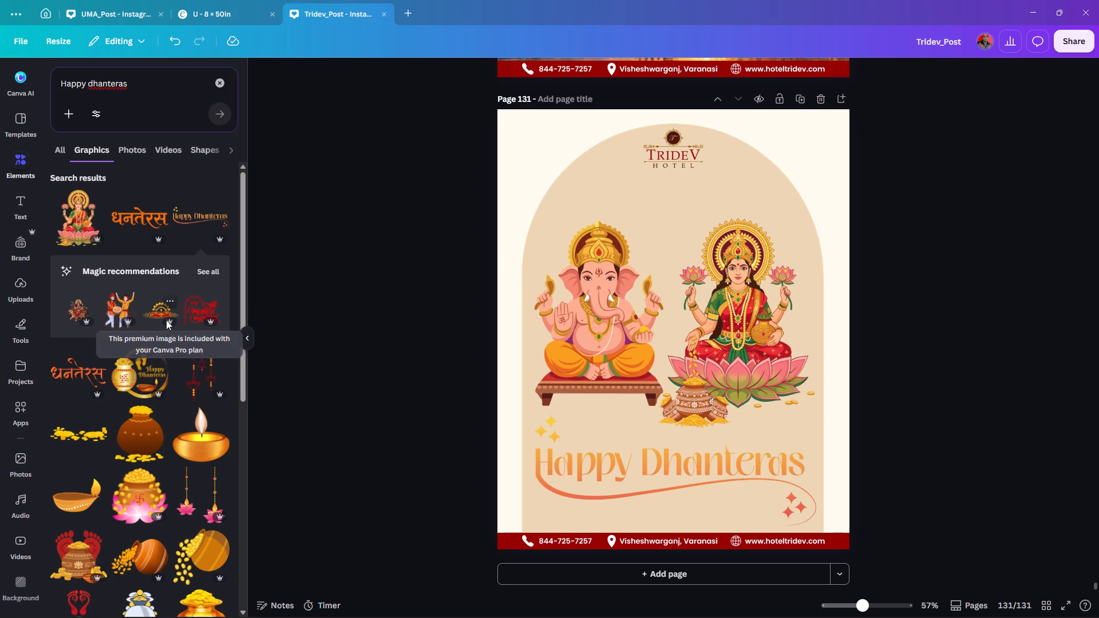
Add the golden coin pot graphic with red footprints and diyas, shrink it and place it beside the existing coin-filled pots.
scroll(162, 326, "up", 1)
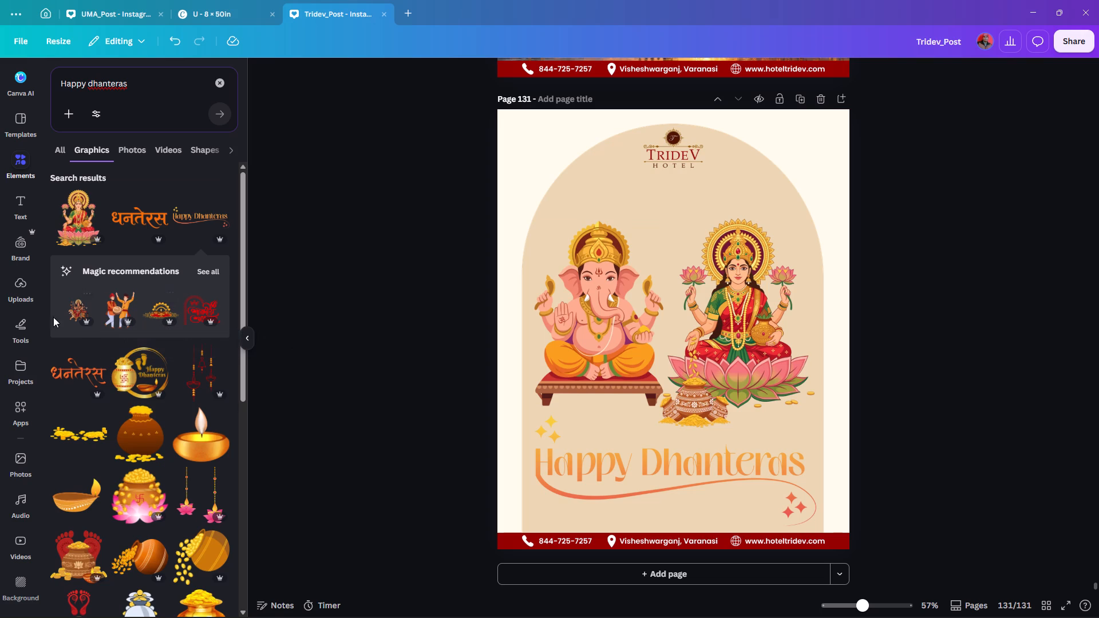
scroll(151, 279, "down", 4)
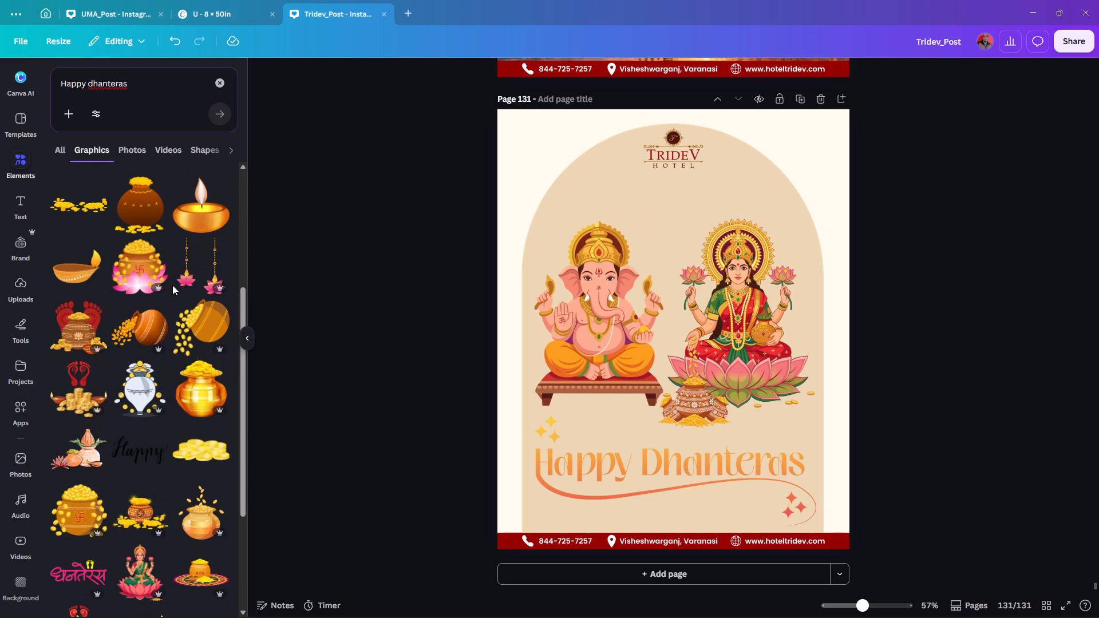
scroll(162, 282, "down", 3)
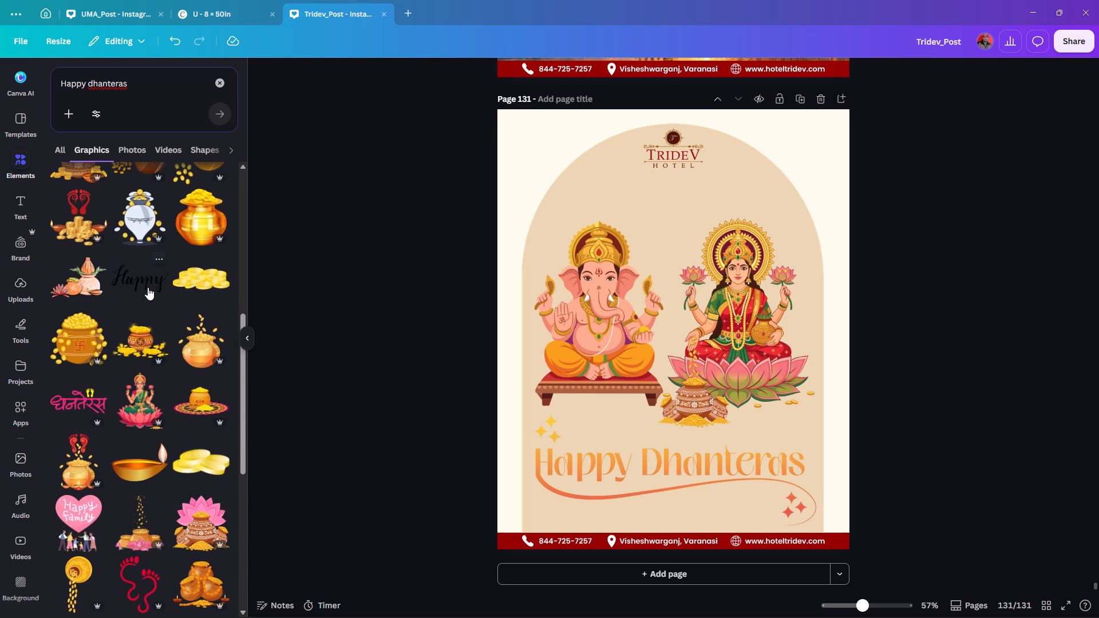
scroll(105, 295, "down", 1)
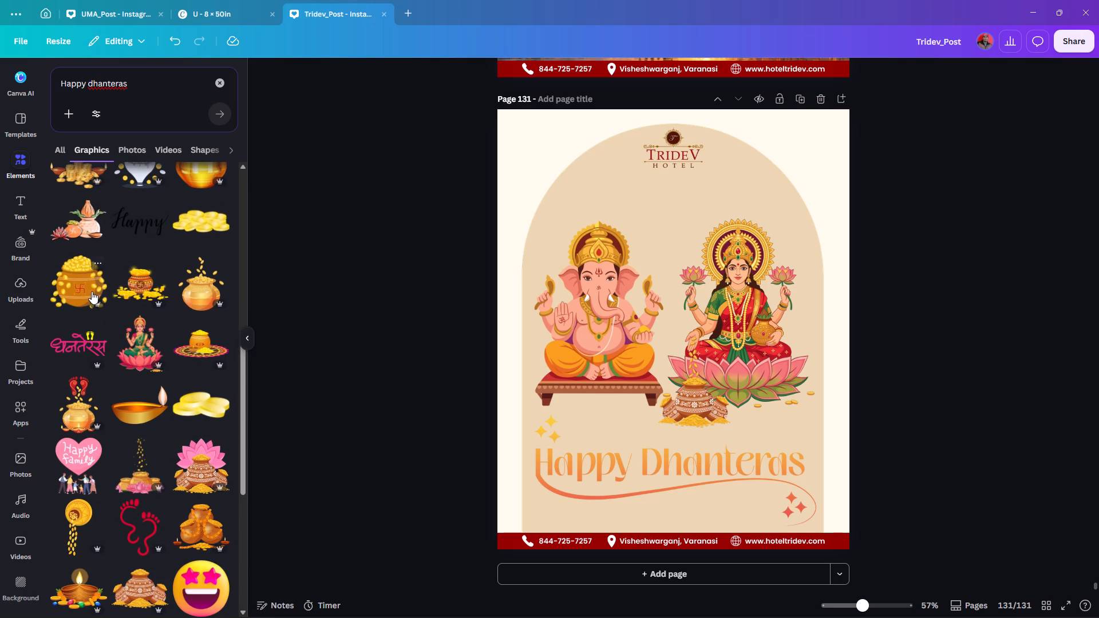
scroll(92, 291, "down", 2)
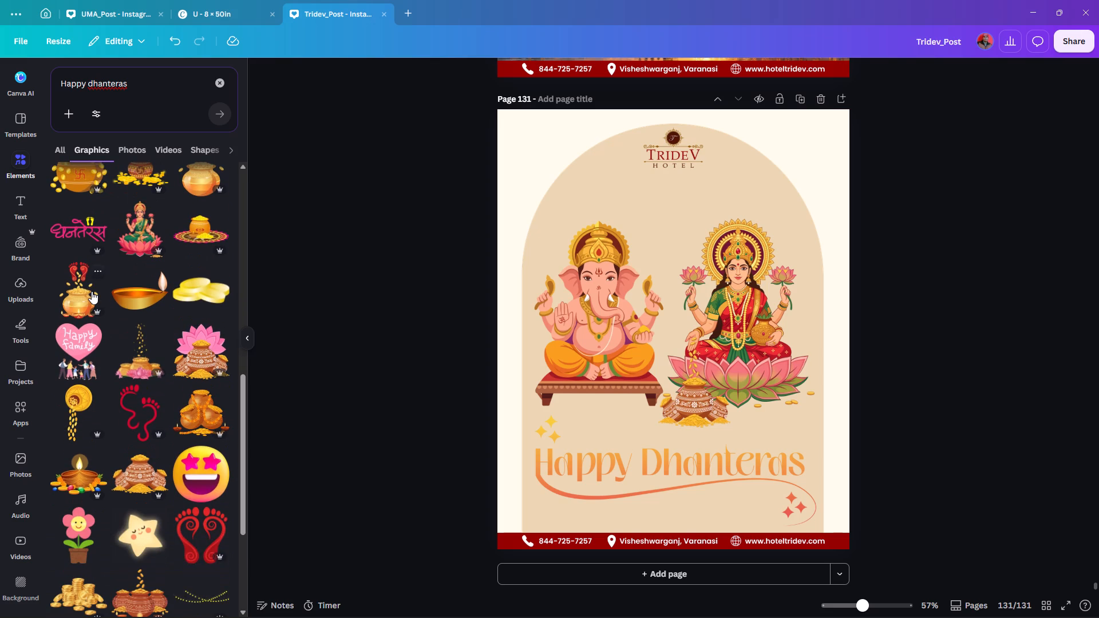
scroll(87, 290, "down", 1)
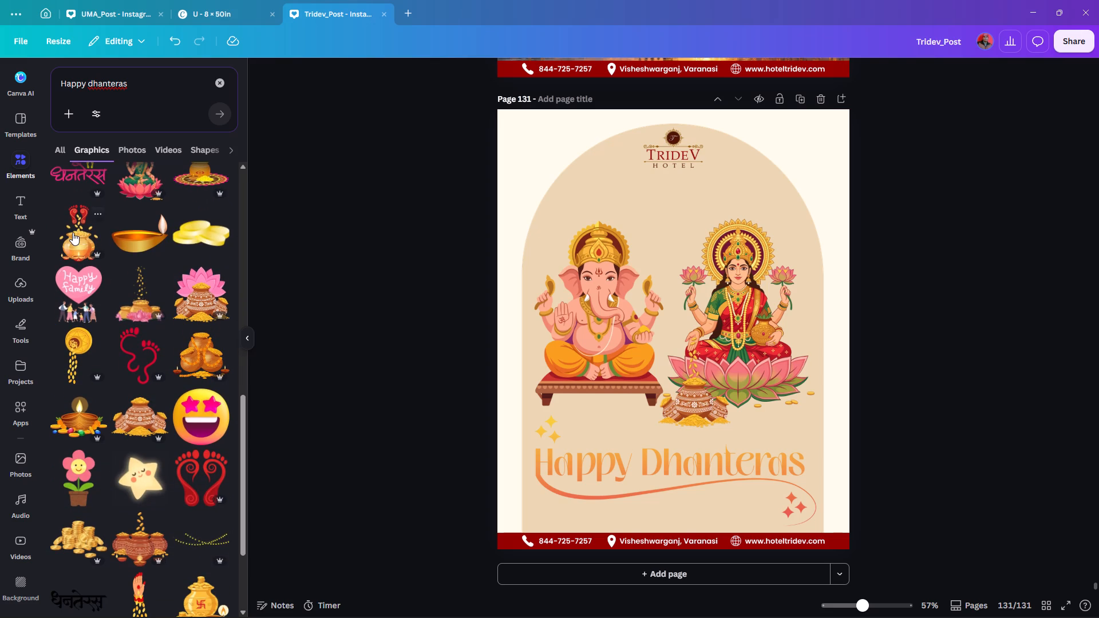
left_click(73, 232)
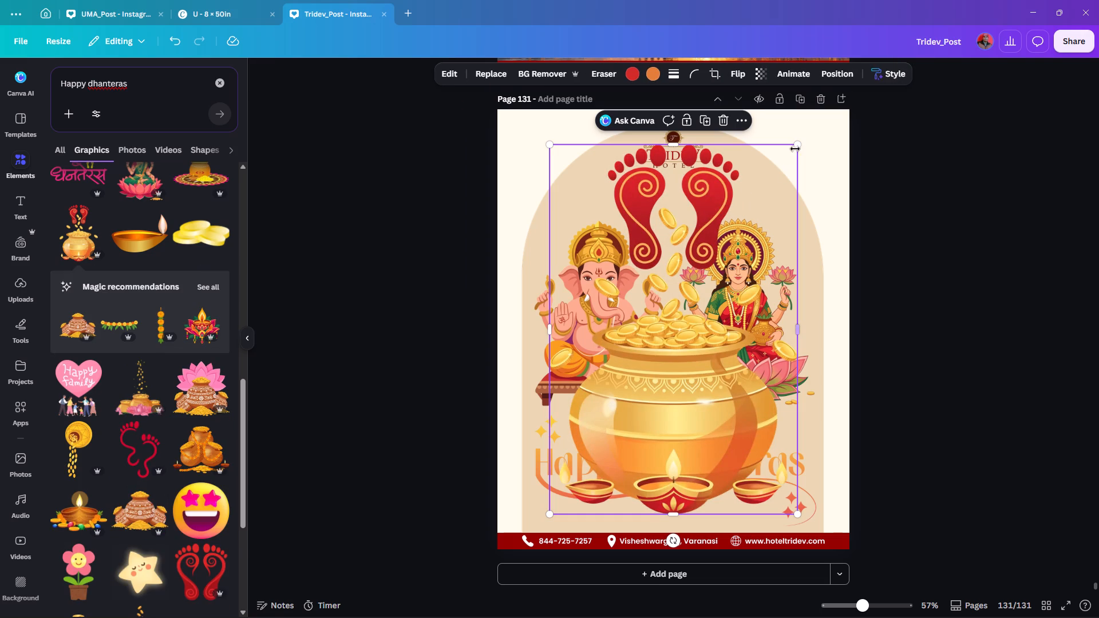
left_click_drag(797, 145, 730, 323, "alt")
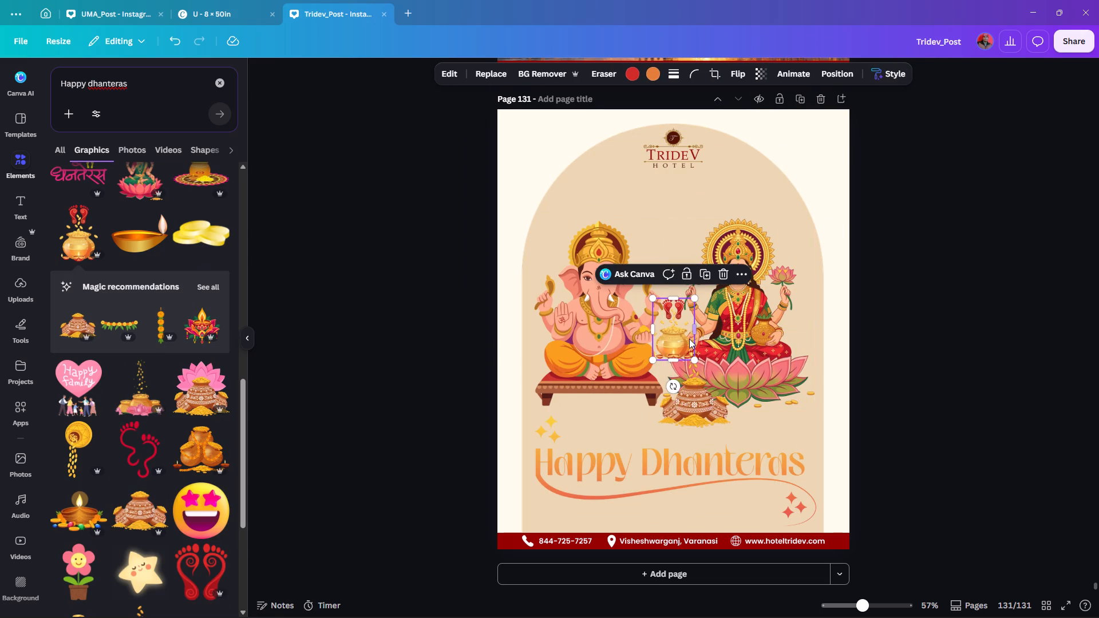
left_click_drag(684, 333, 681, 419)
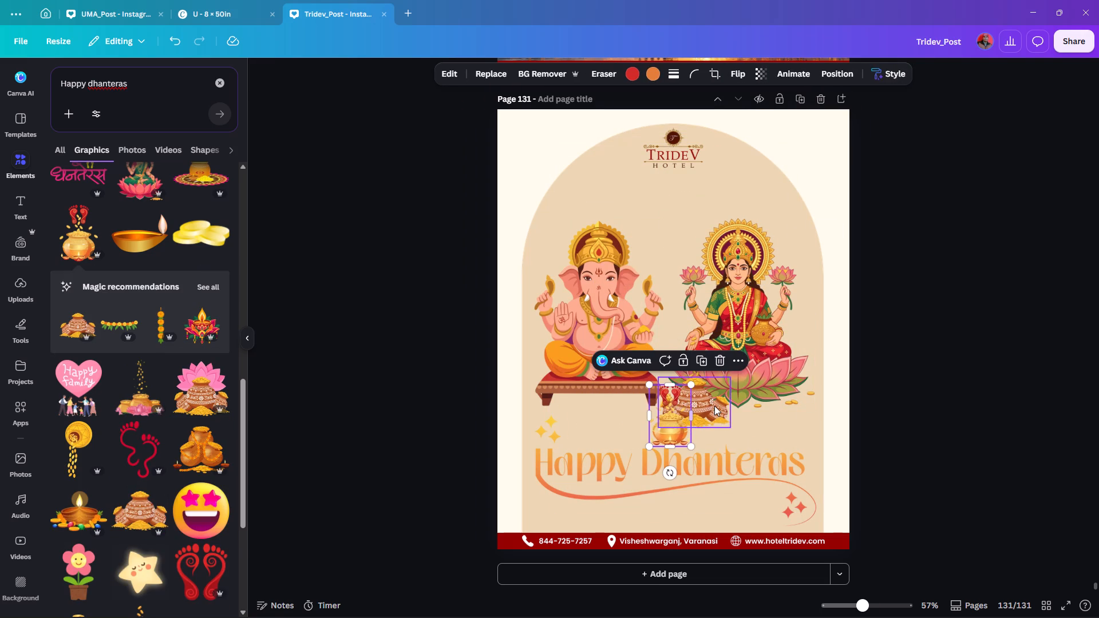
Delete the old coin-filled pots, Laxmi and Ganesh, keeping the golden pot with footprints.
left_click(714, 406)
key("Delete")
left_click(669, 418)
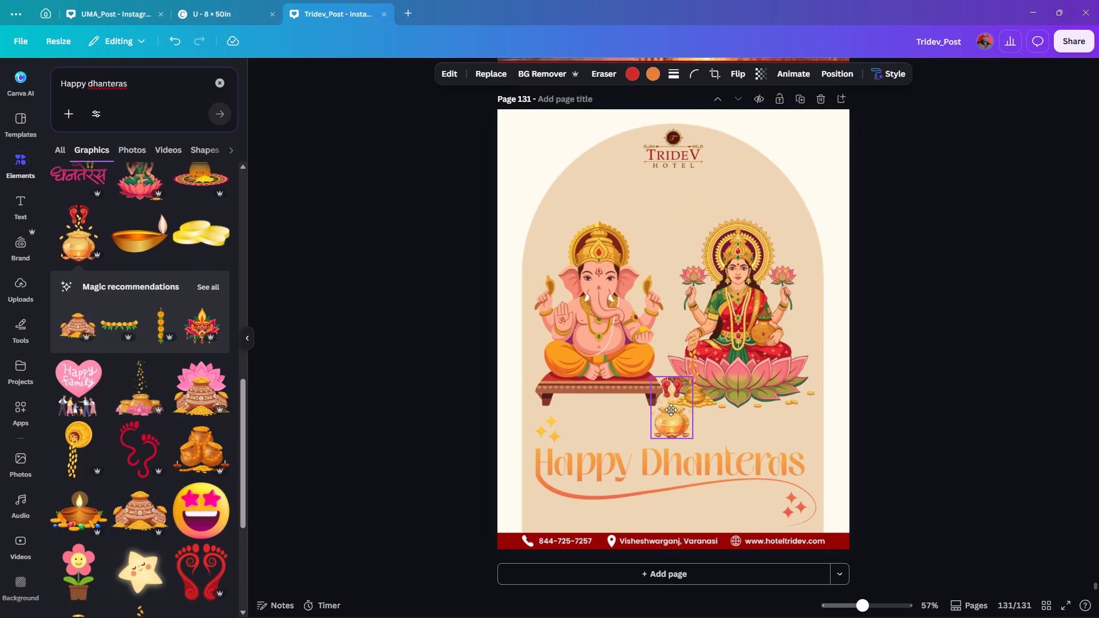
left_click(745, 327)
key("Delete")
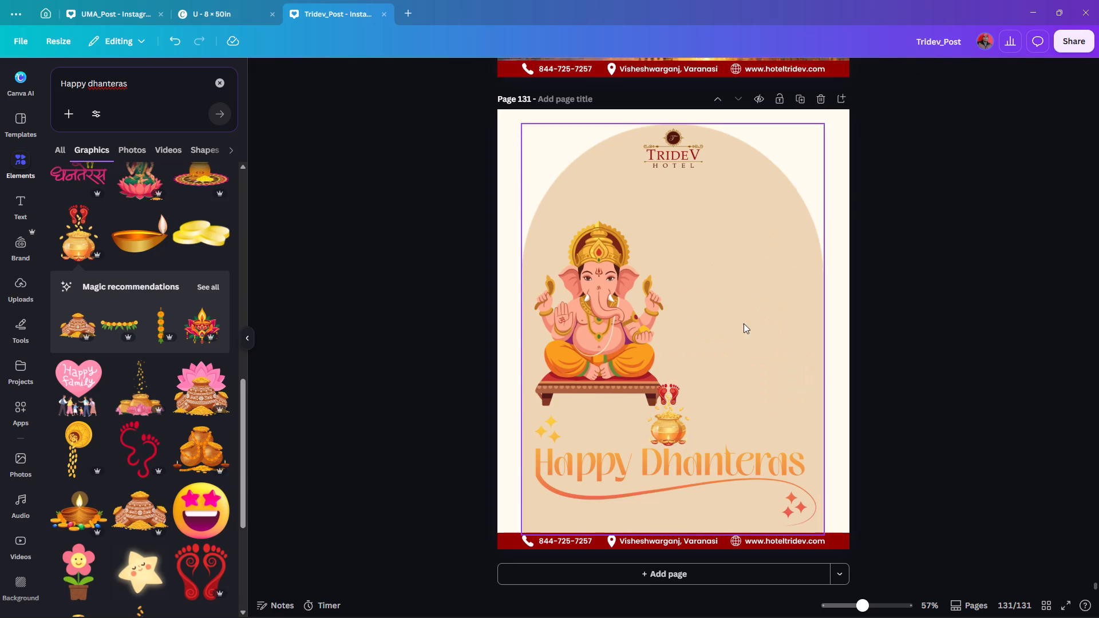
left_click(594, 267)
key("Delete")
Enlarge the golden pot with footprints and centre it in the arch between the logo and the Happy Dhanteras lettering.
left_click_drag(671, 410, 668, 338)
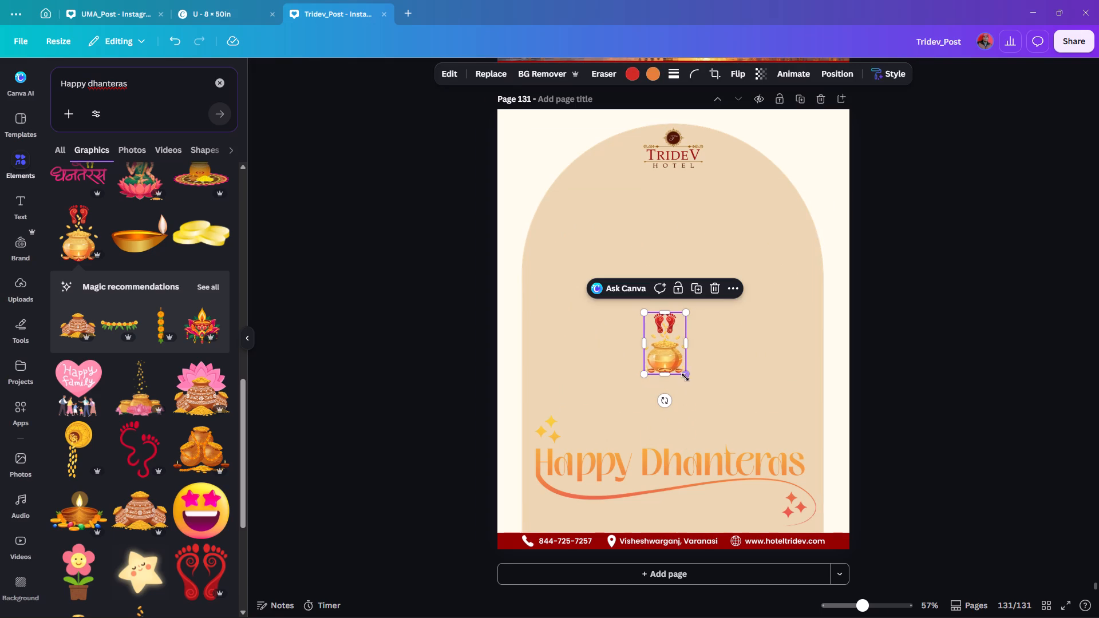
left_click_drag(688, 377, 760, 445, "alt")
left_click_drag(685, 375, 697, 363)
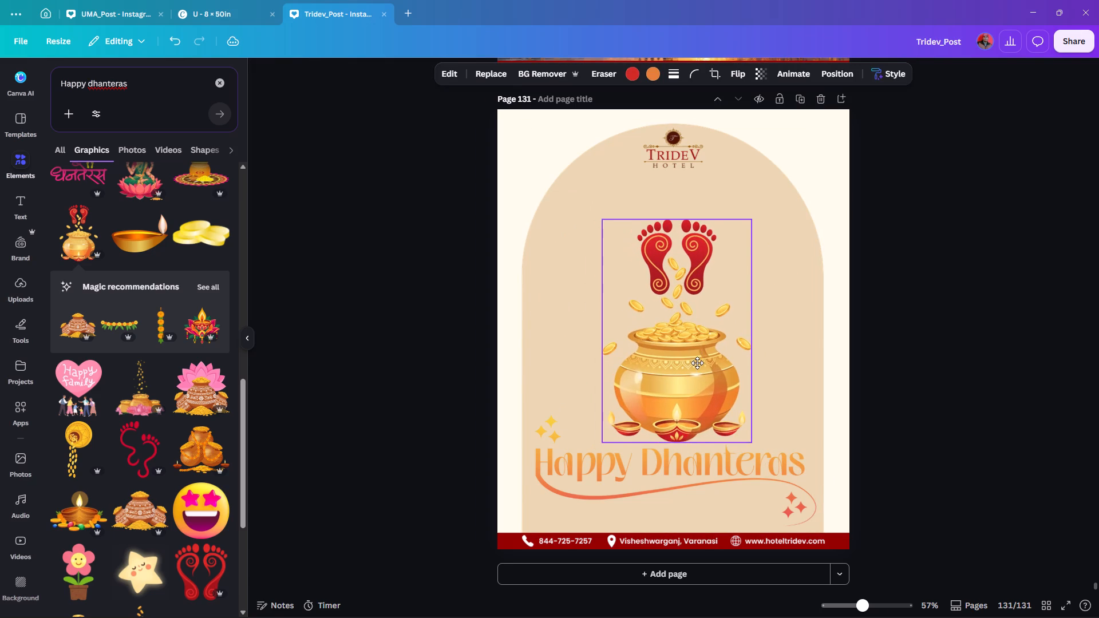
left_click_drag(697, 363, 697, 364)
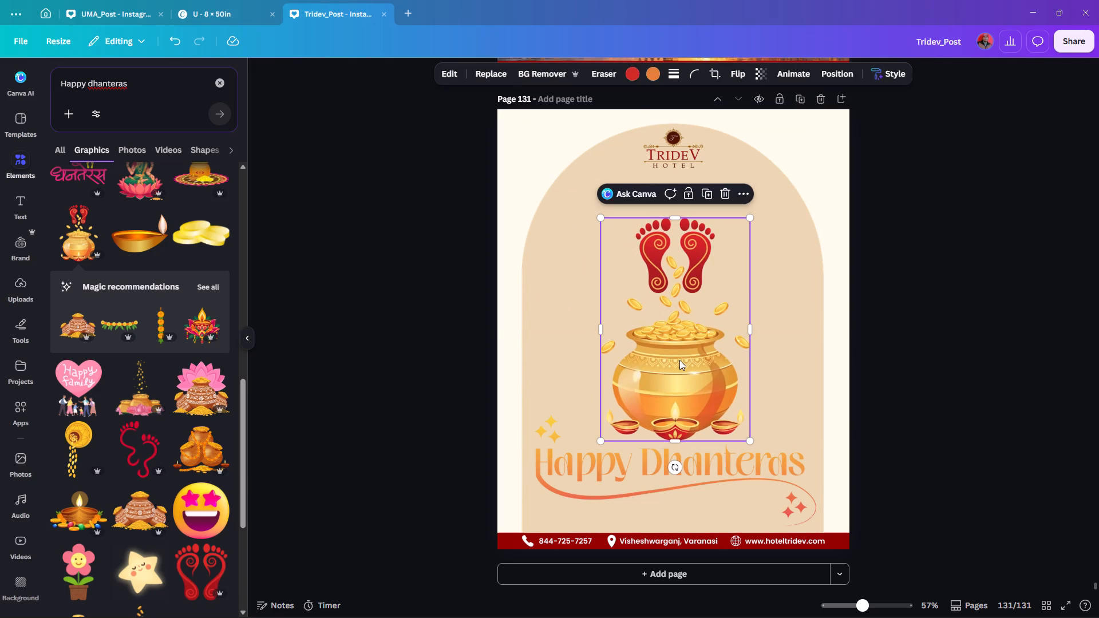
left_click_drag(678, 358, 673, 359)
left_click(833, 343)
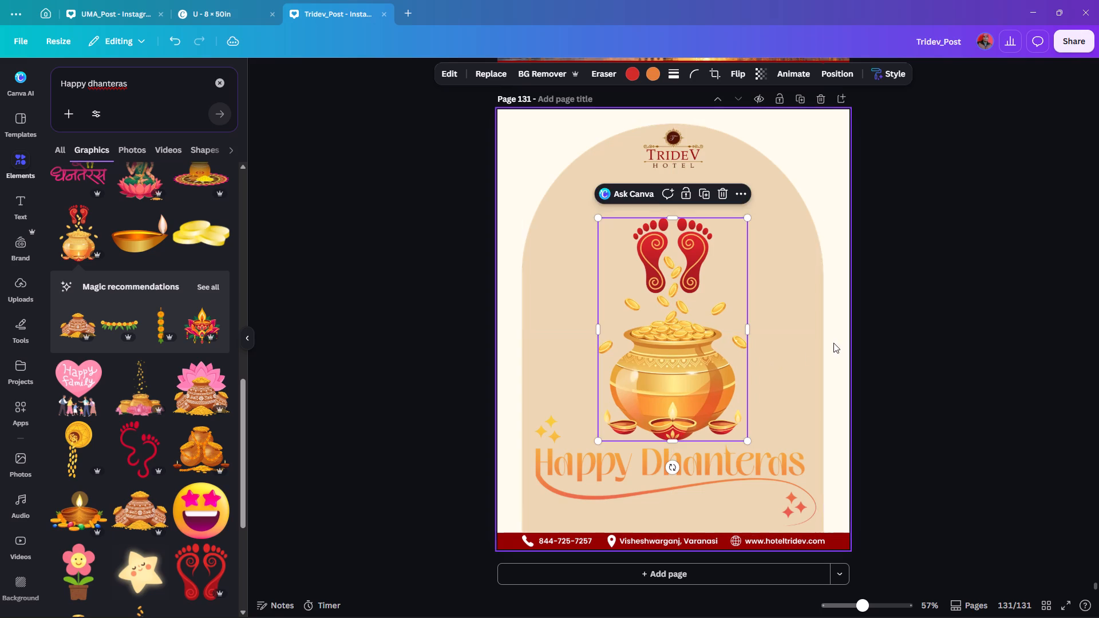
left_click_drag(658, 357, 658, 336)
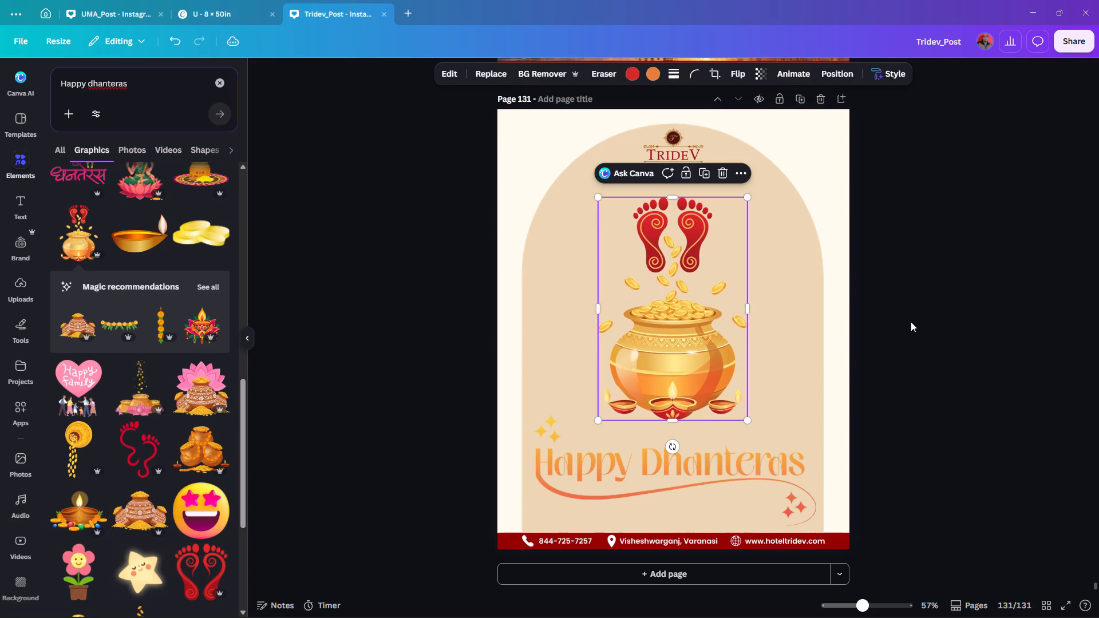
left_click(930, 317)
Move the Tridev Hotel logo slightly down inside the arch, keeping it centred above the footprints.
left_click_drag(673, 161, 677, 167)
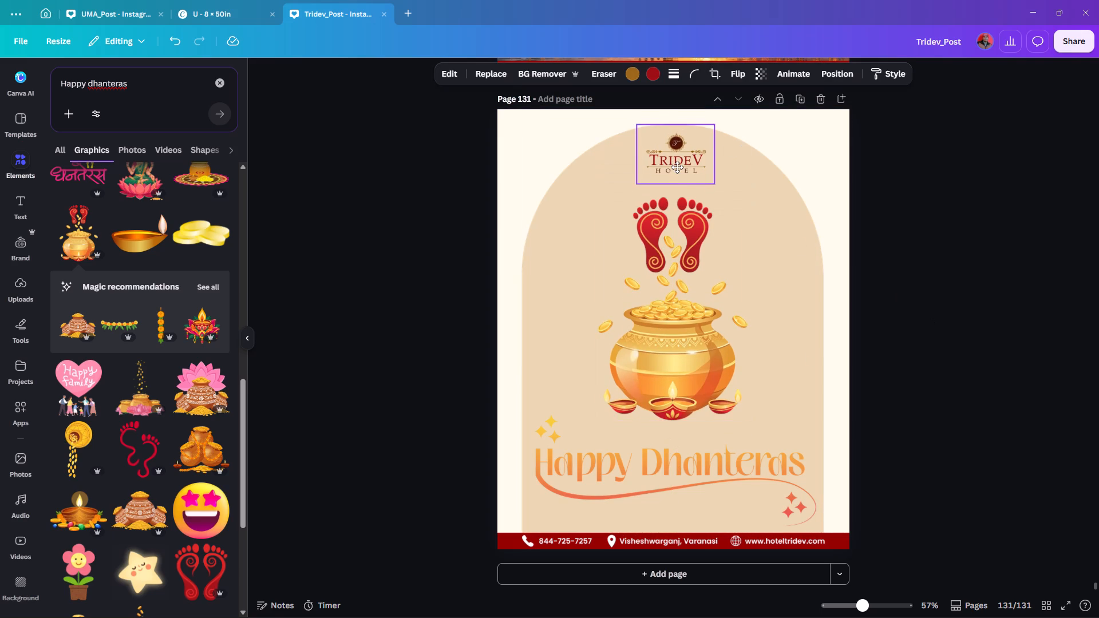
left_click_drag(677, 167, 671, 170)
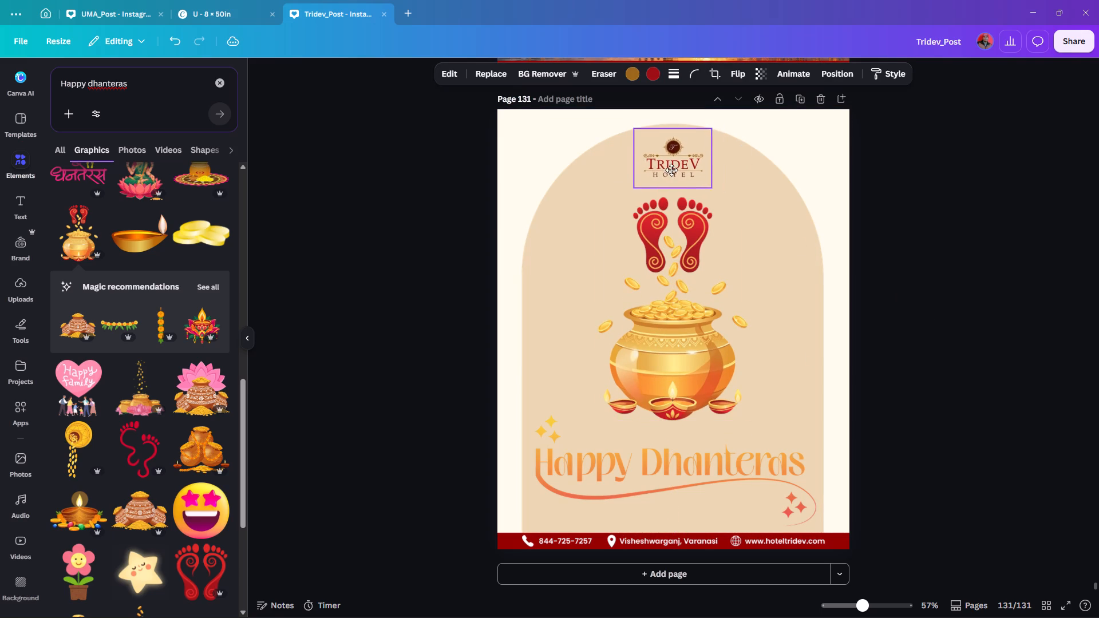
Nudge the Tridev Hotel logo slightly down above the red footprints and align it to the page's horizontal centre.
left_click_drag(671, 170, 675, 168)
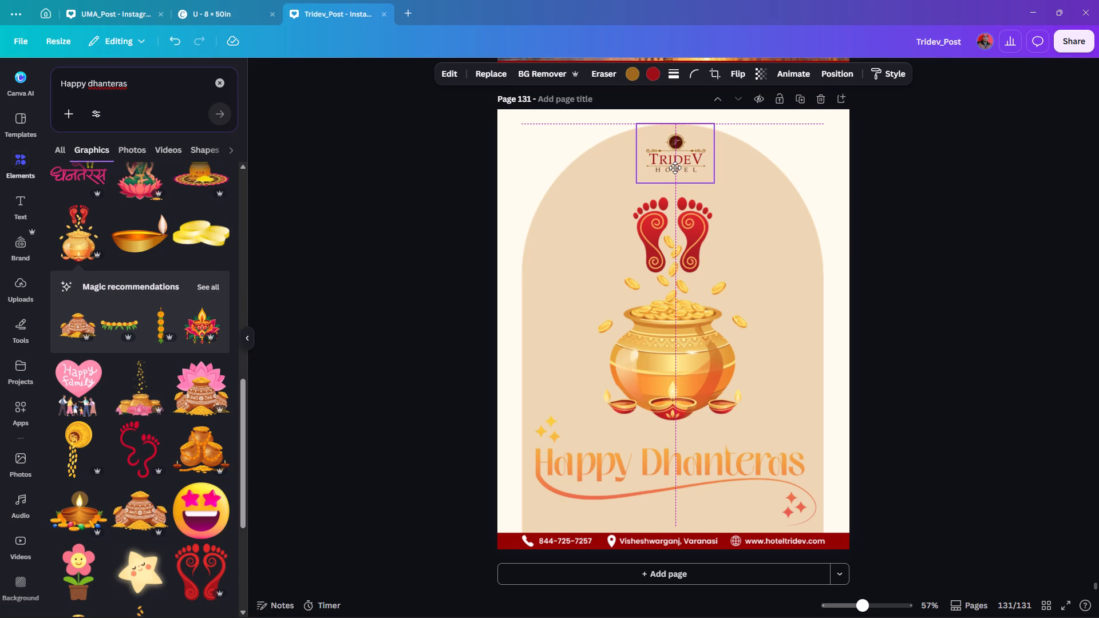
left_click_drag(675, 168, 673, 172)
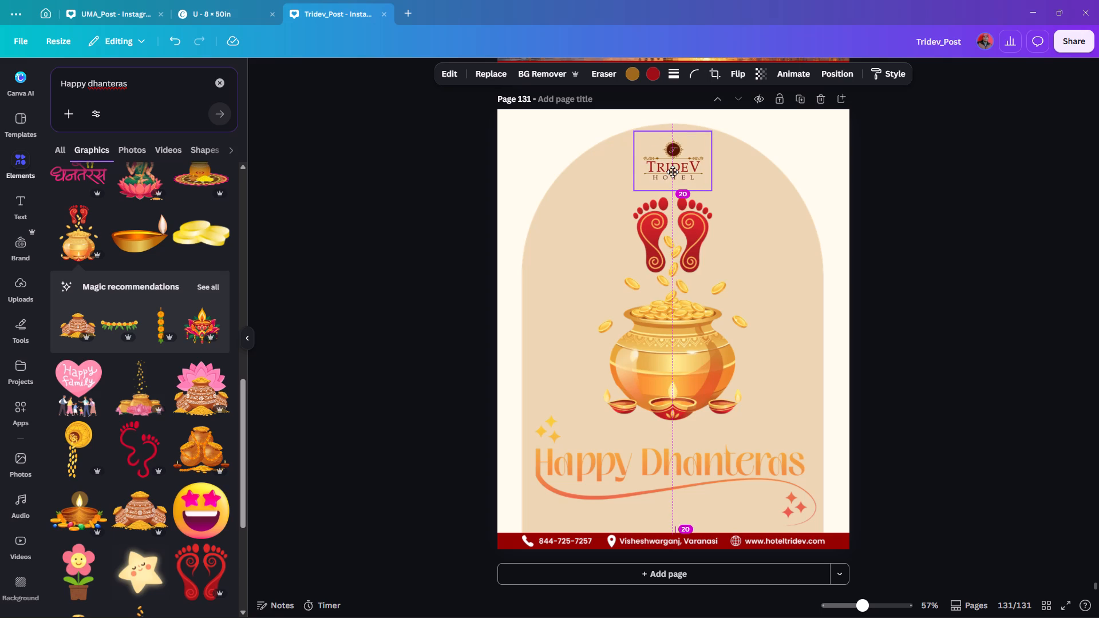
left_click_drag(673, 172, 673, 172)
left_click(1003, 189)
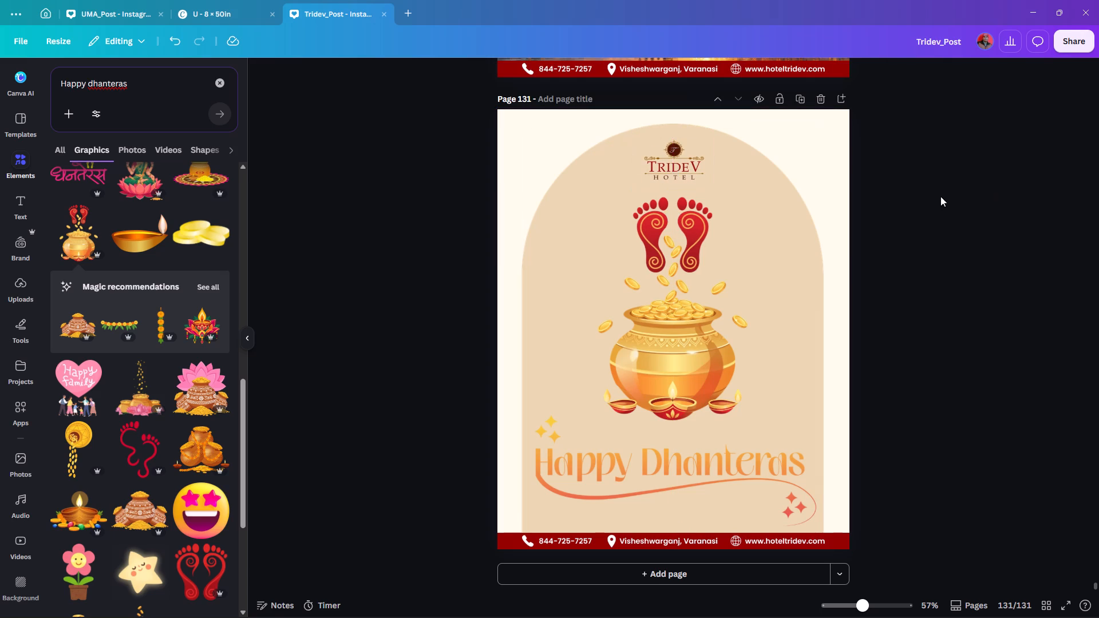
left_click(684, 169)
left_click(636, 164)
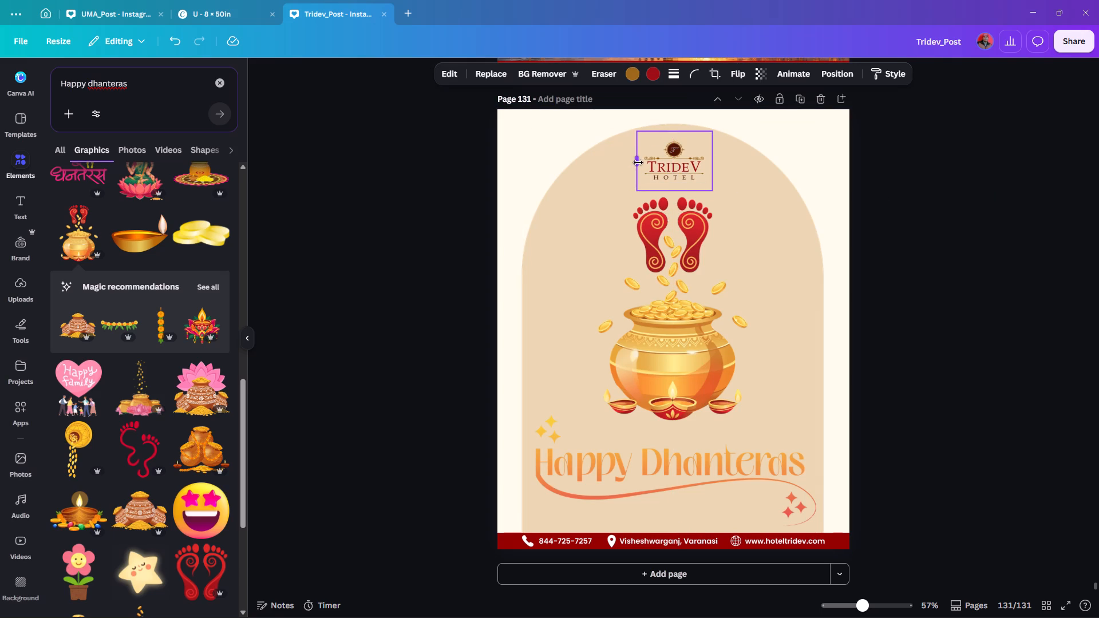
left_click(1059, 120)
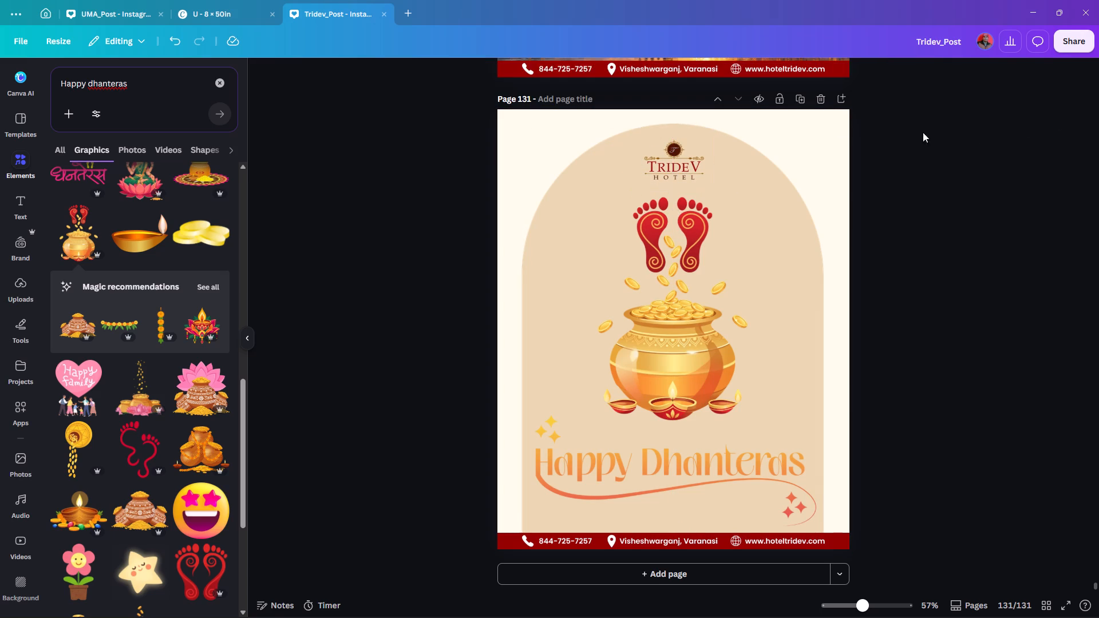
left_click(679, 155)
left_click(830, 81)
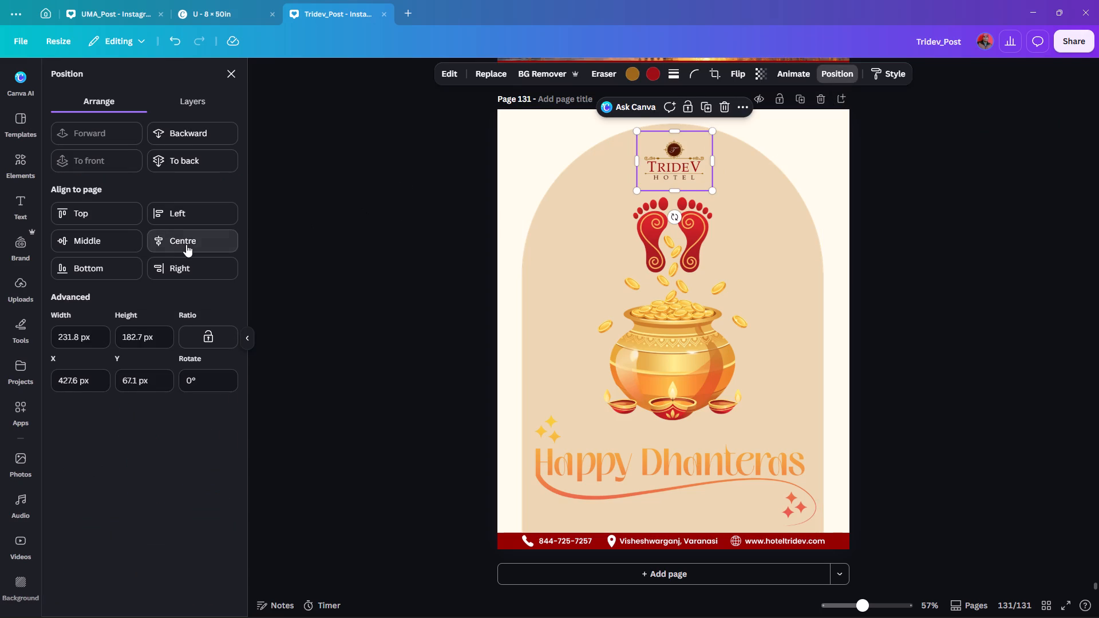
left_click(186, 244)
double_click(880, 157)
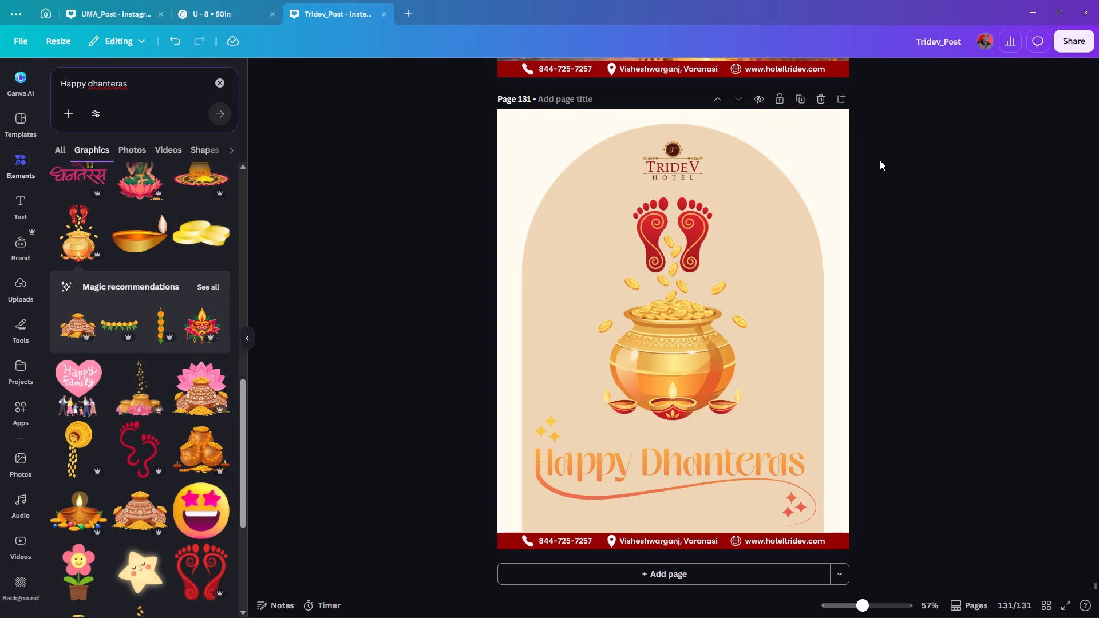
Browse the Happy dhanteras graphics results for an alternative to the selected Happy Dhanteras lettering.
left_click(695, 485)
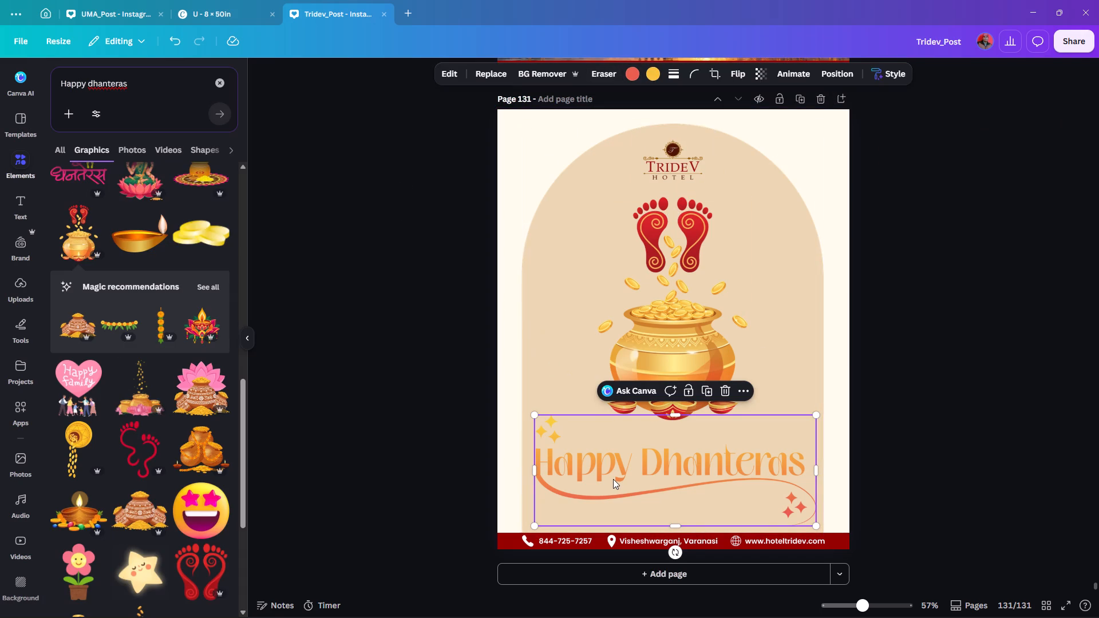
scroll(112, 379, "down", 3)
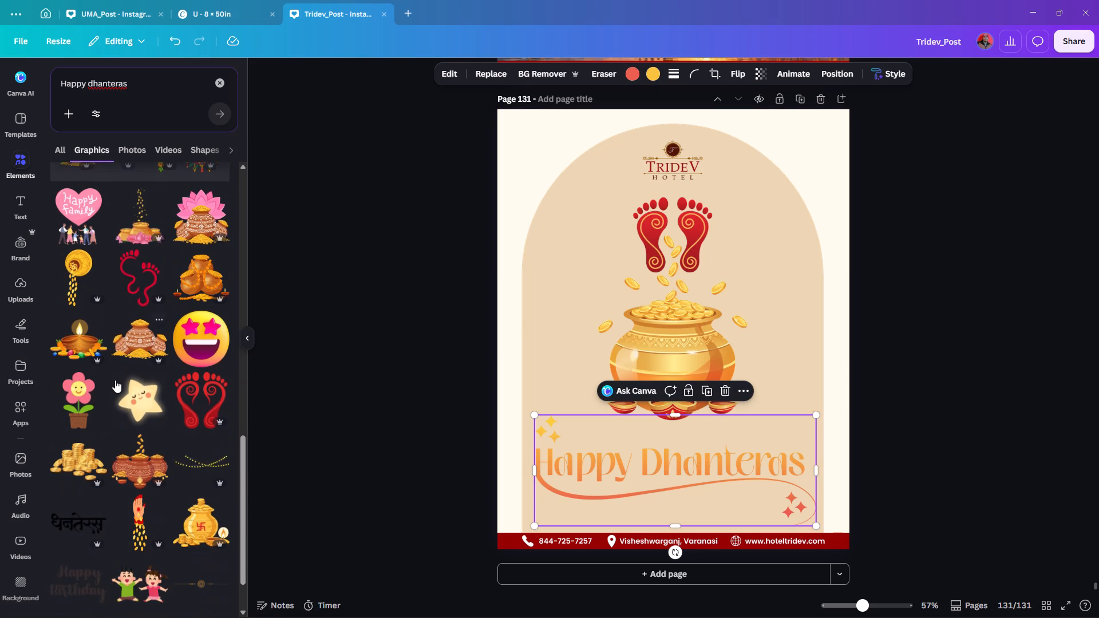
scroll(115, 380, "down", 7)
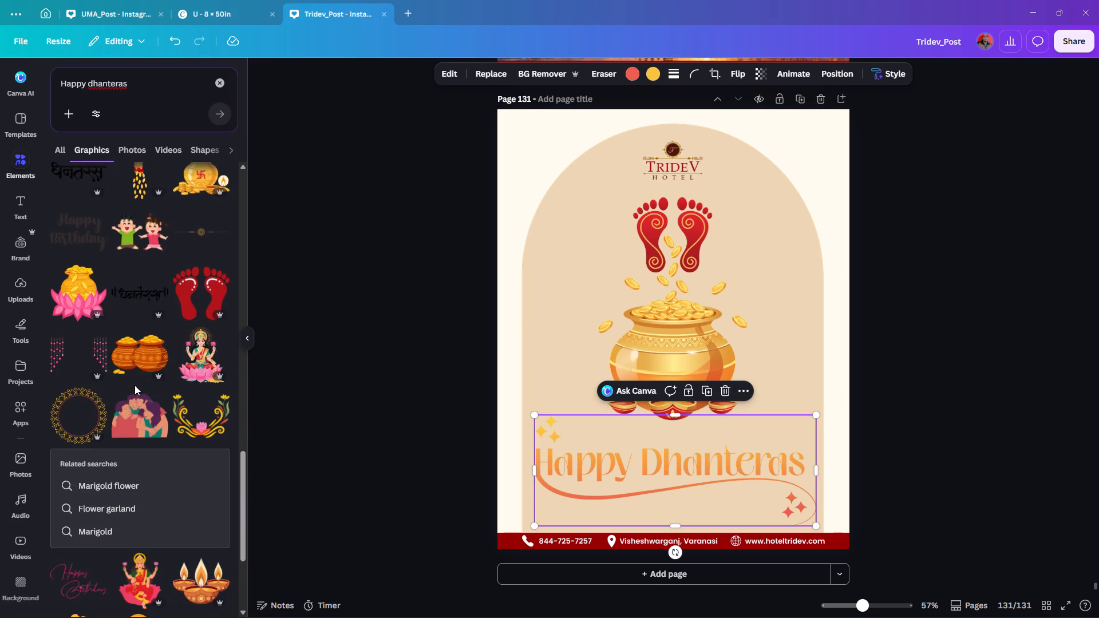
scroll(135, 386, "down", 7)
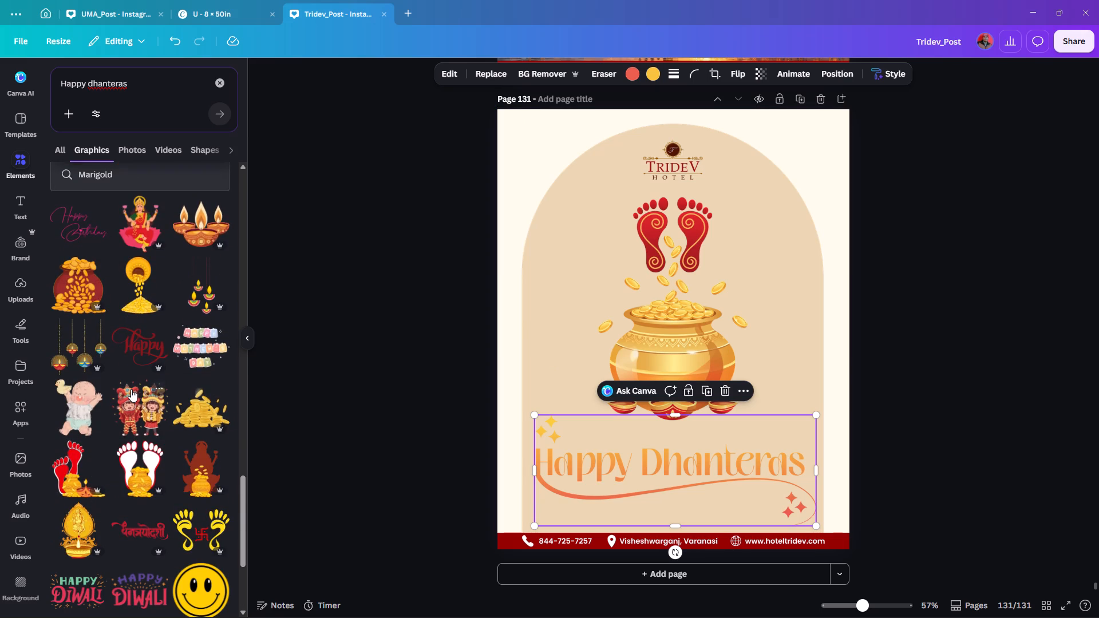
scroll(122, 385, "down", 3)
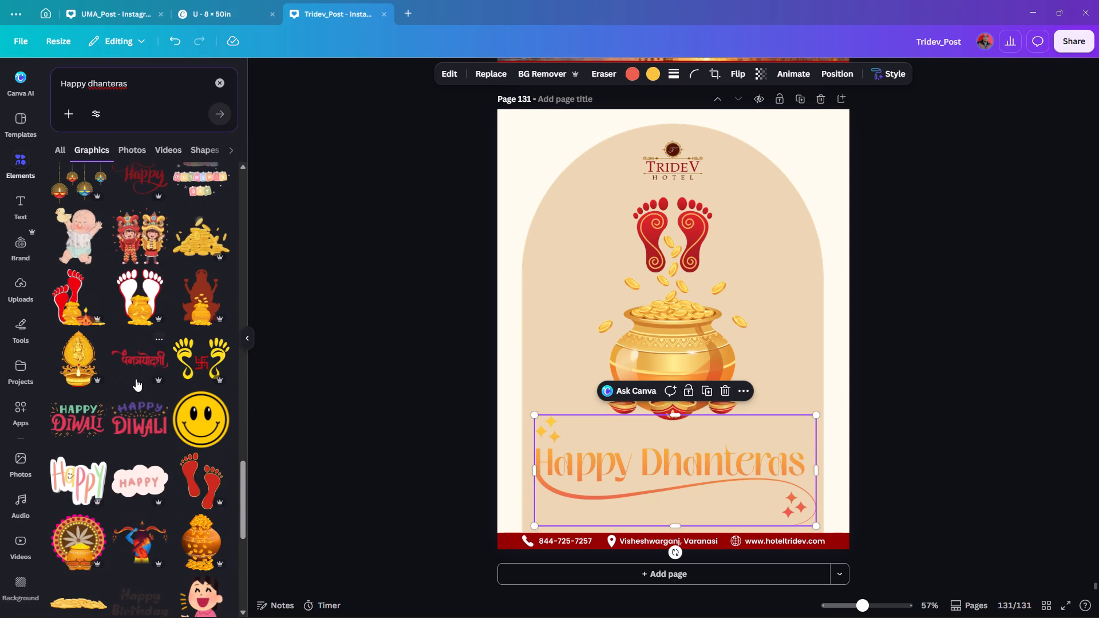
scroll(133, 370, "down", 4)
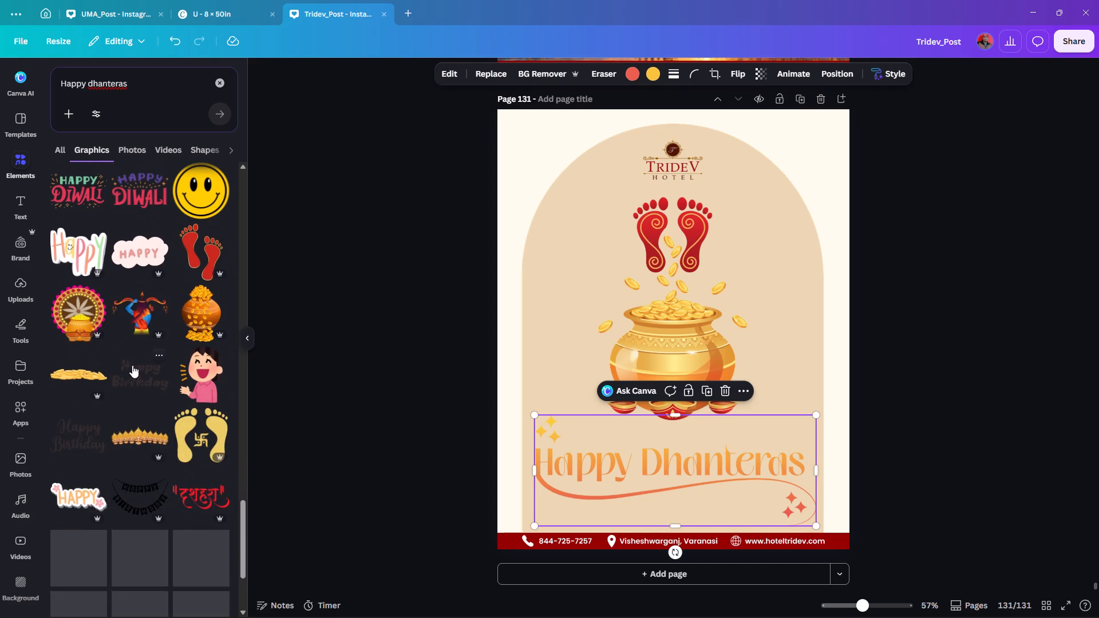
scroll(139, 362, "down", 5)
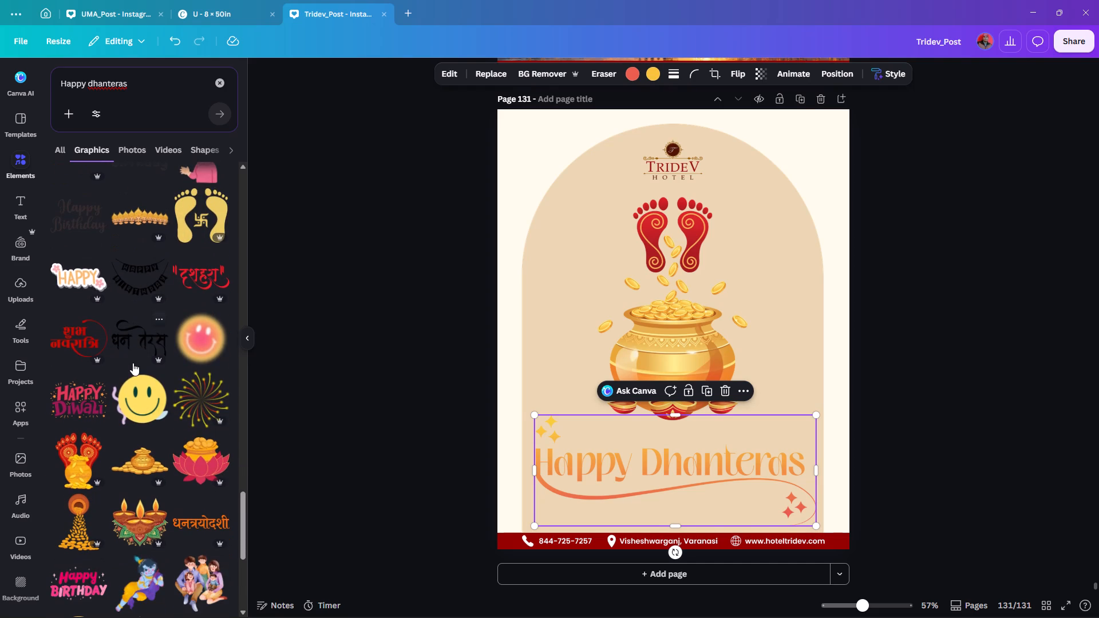
scroll(133, 363, "down", 5)
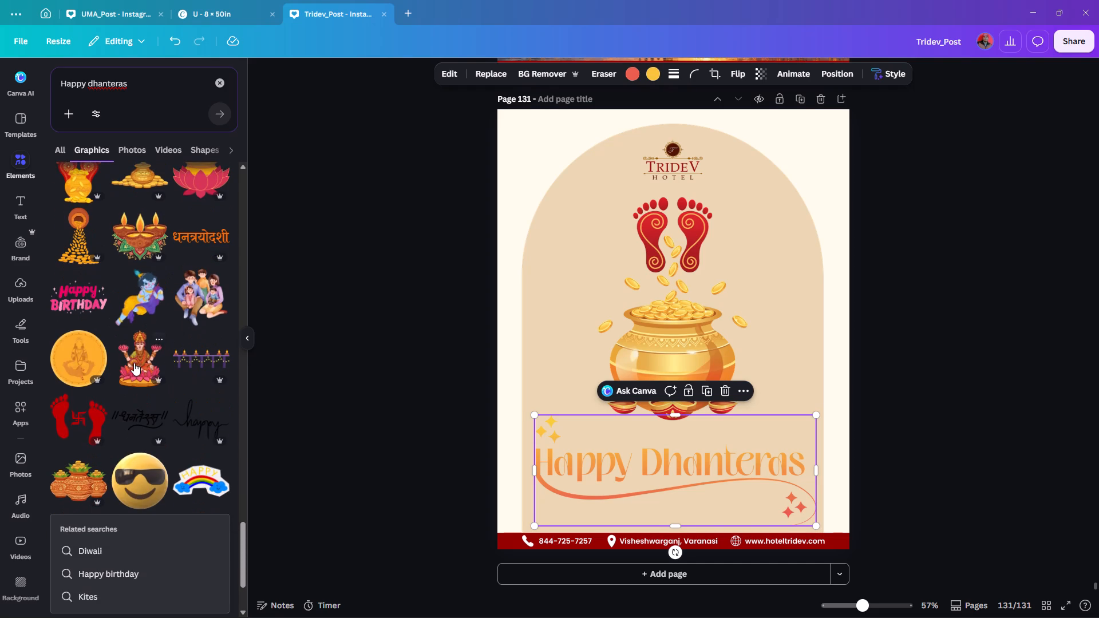
scroll(140, 361, "down", 5)
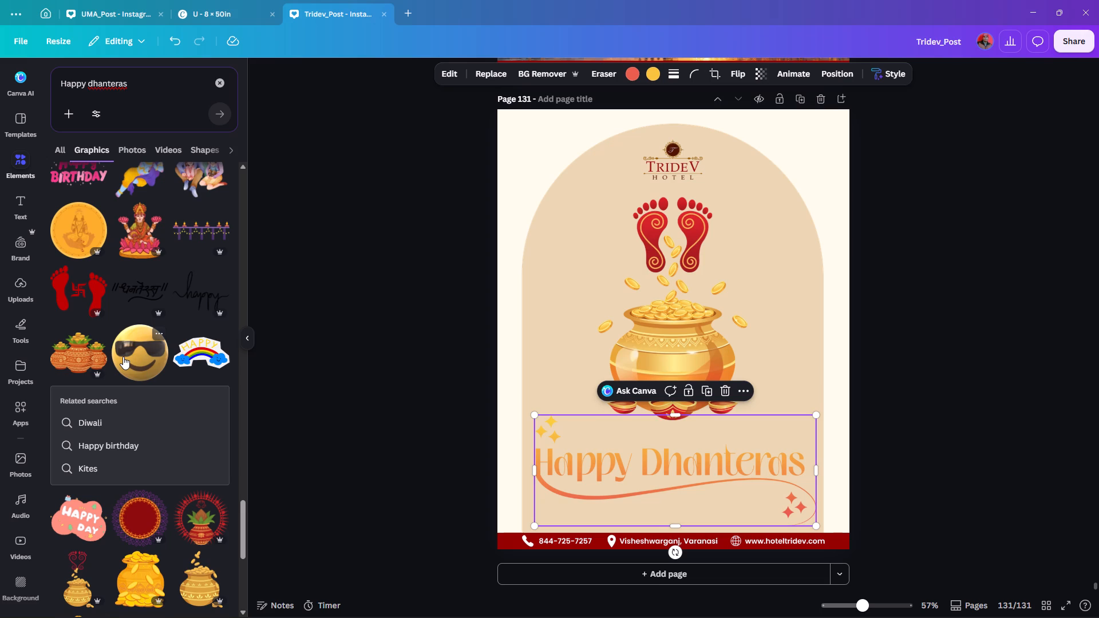
scroll(123, 356, "down", 4)
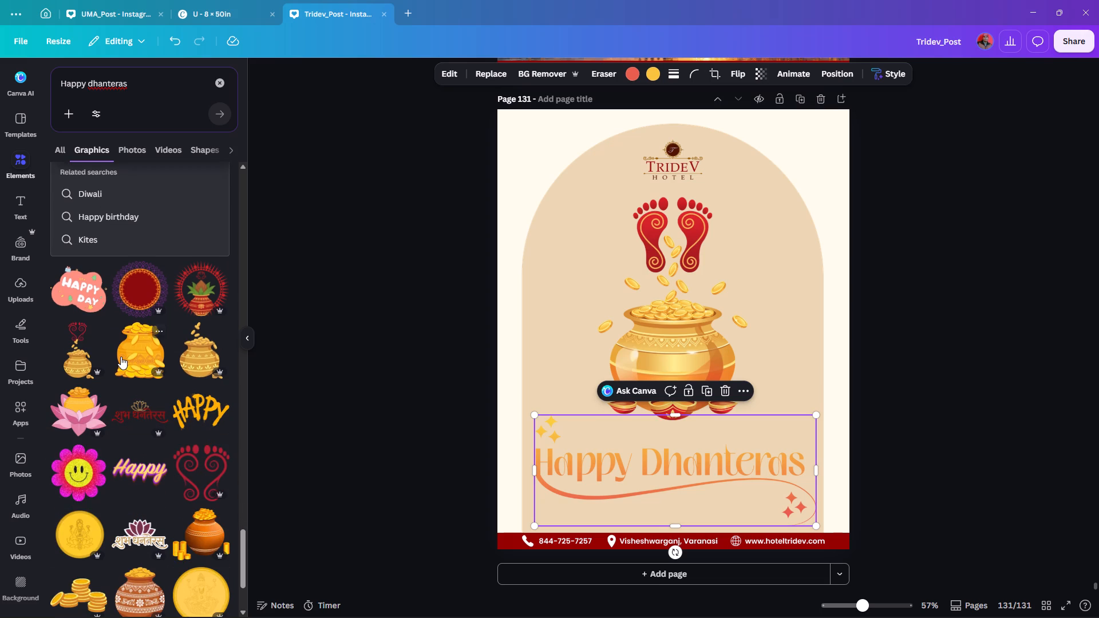
scroll(121, 356, "down", 10)
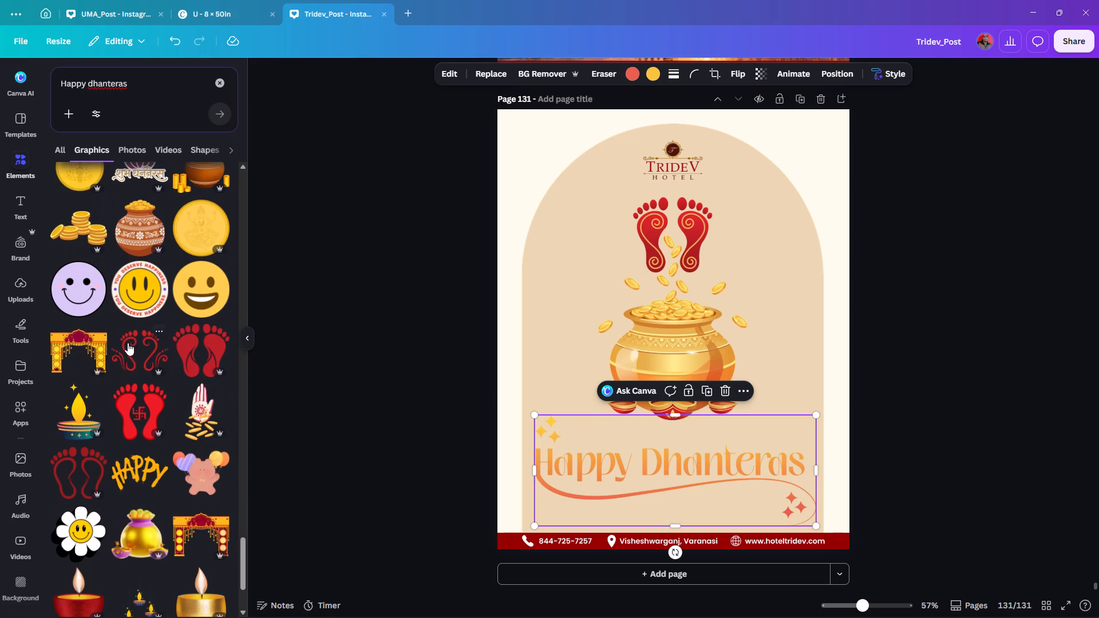
scroll(121, 344, "down", 4)
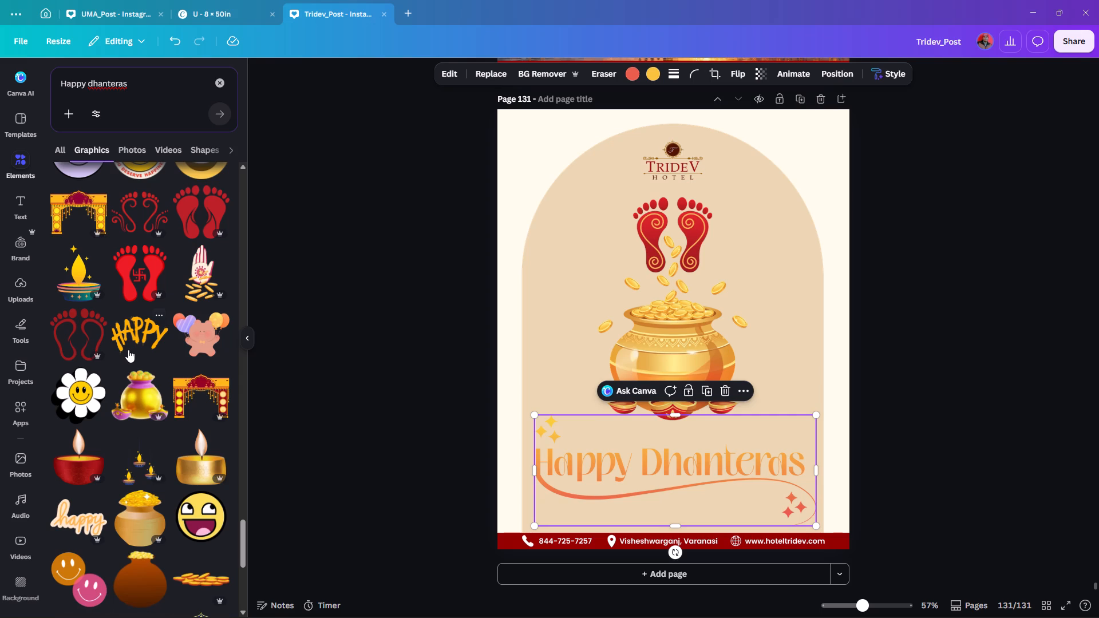
scroll(128, 351, "down", 4)
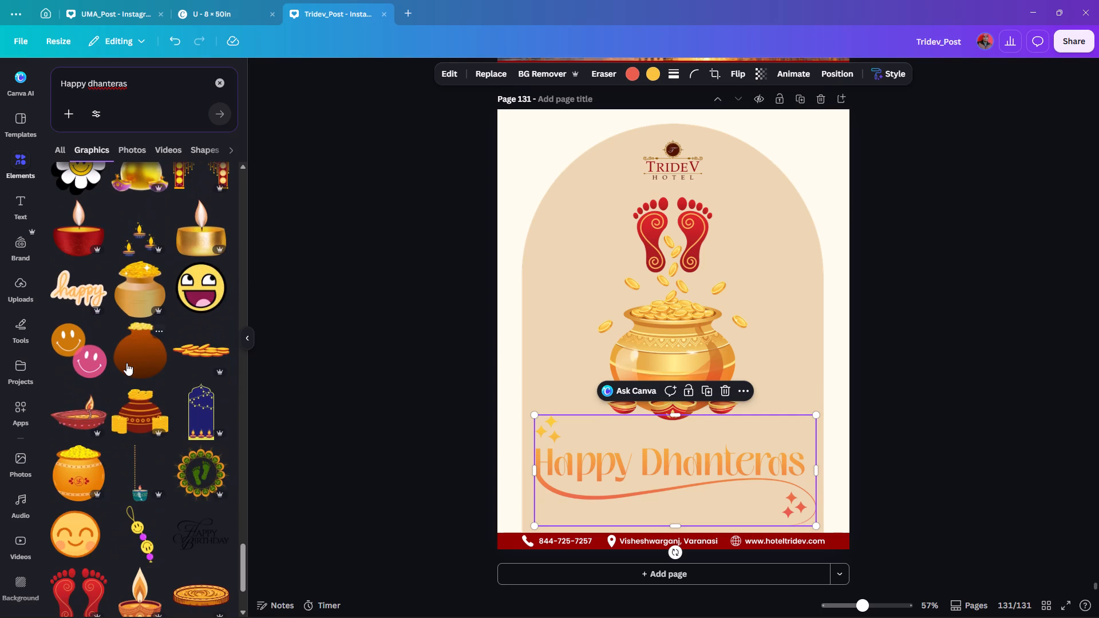
scroll(126, 358, "down", 3)
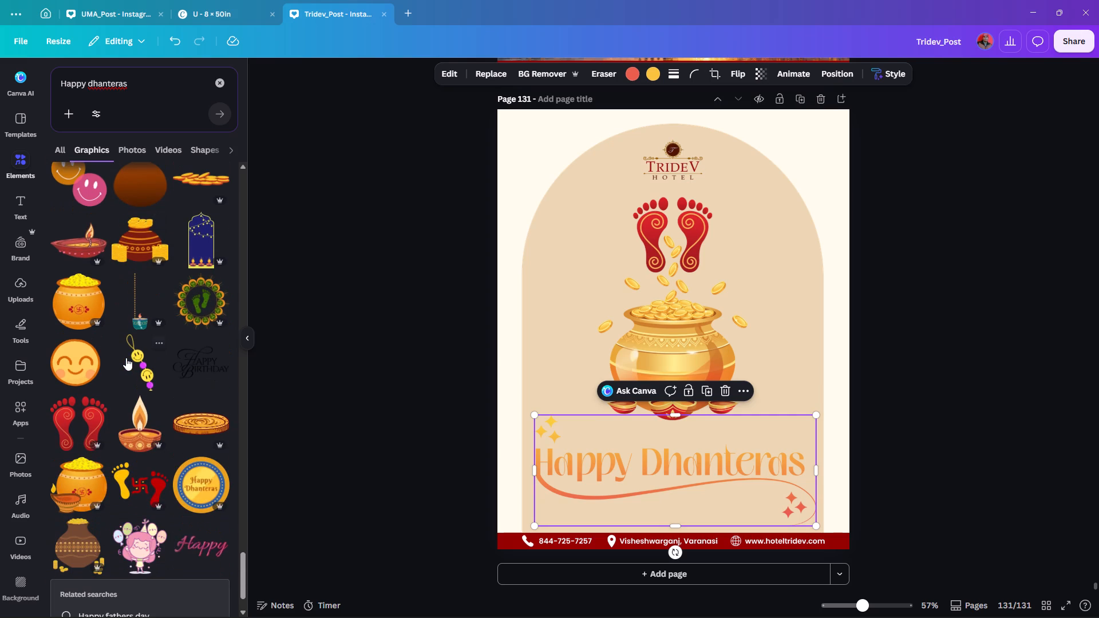
scroll(126, 358, "down", 3)
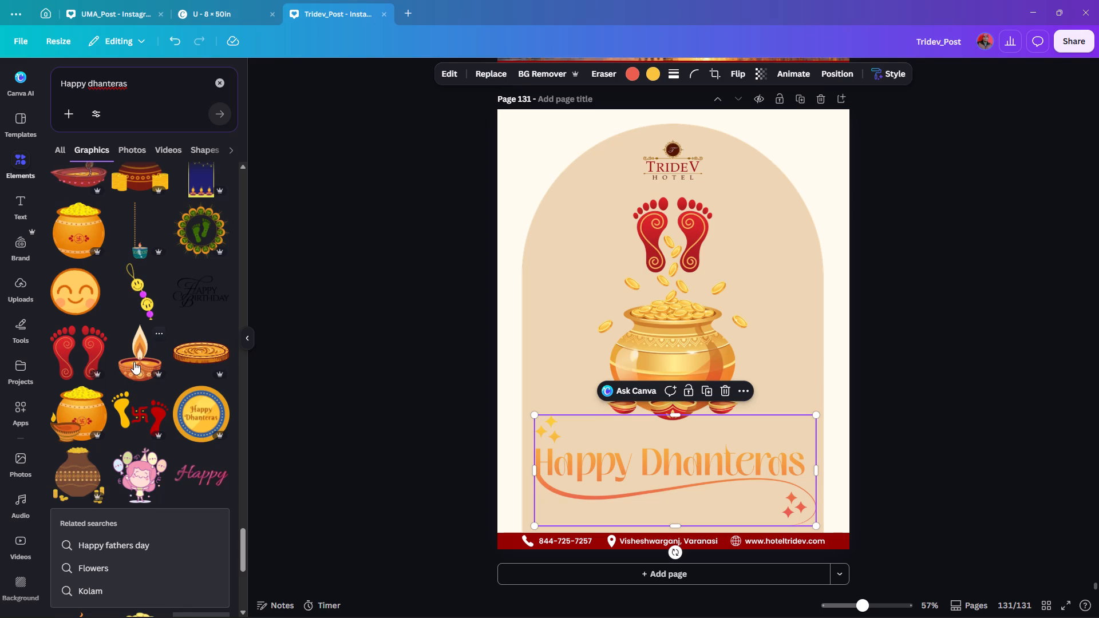
scroll(135, 365, "down", 7)
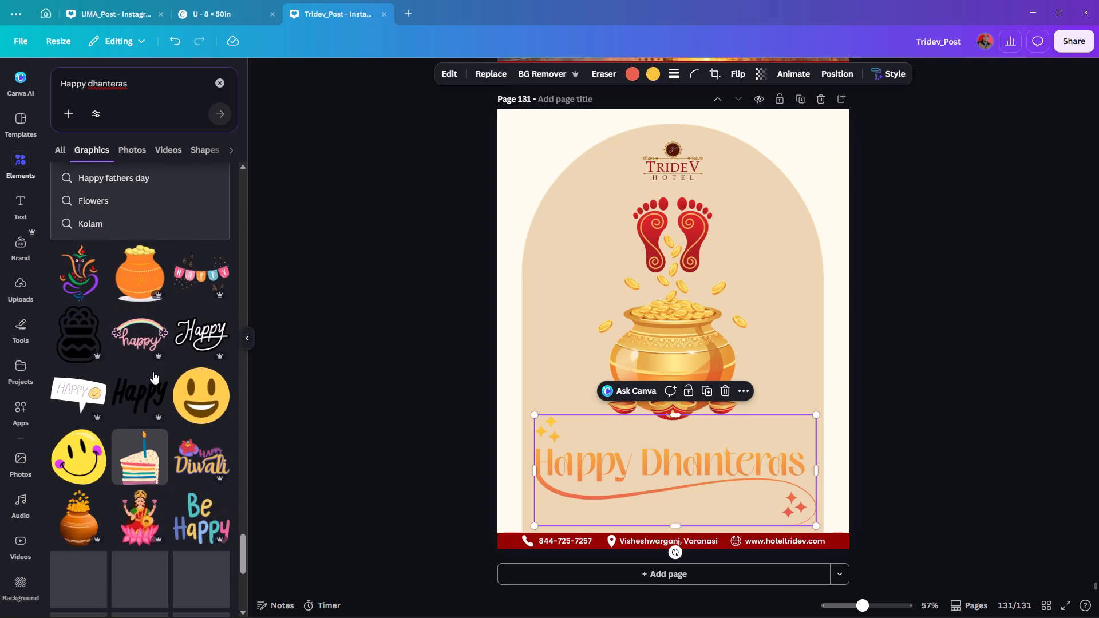
scroll(150, 369, "down", 3)
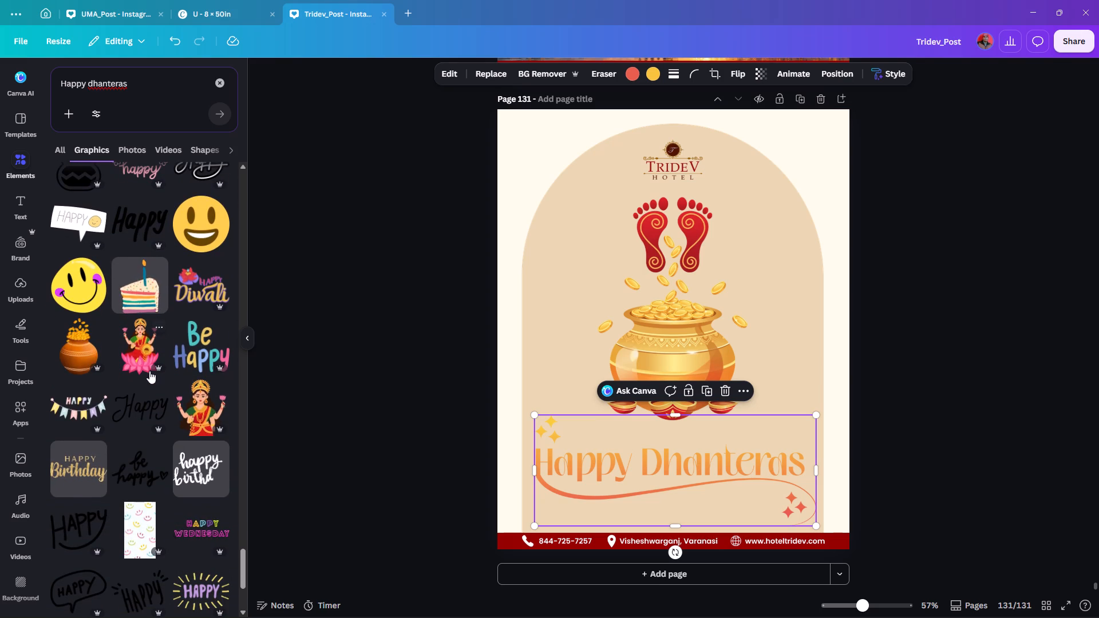
scroll(148, 370, "down", 4)
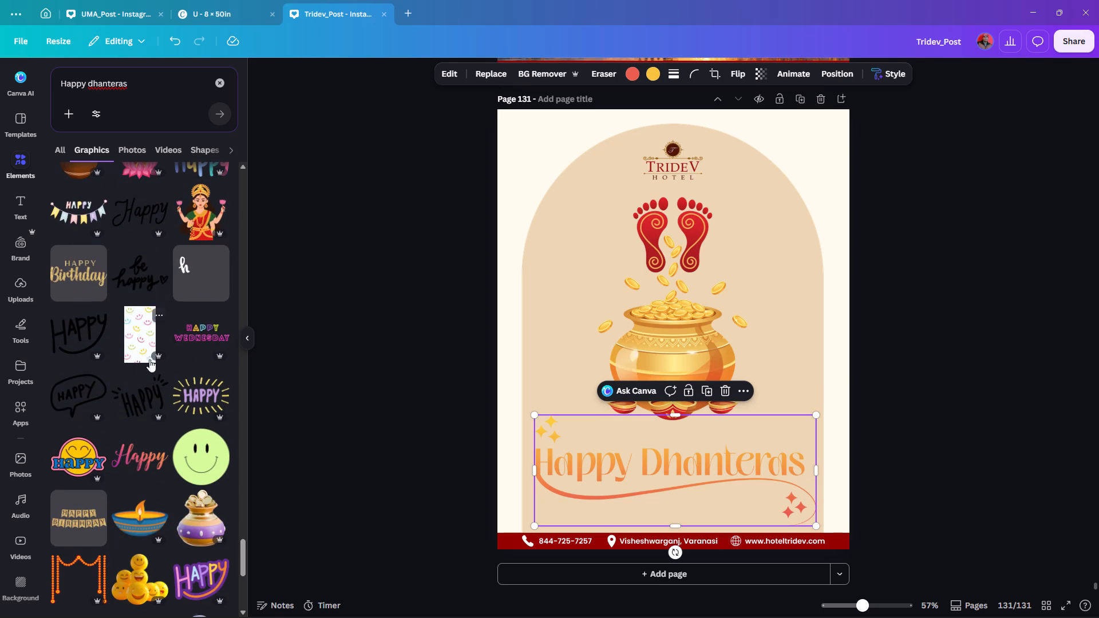
scroll(180, 441, "up", 7)
scroll(177, 435, "down", 1)
scroll(177, 435, "up", 20)
scroll(177, 435, "up", 9)
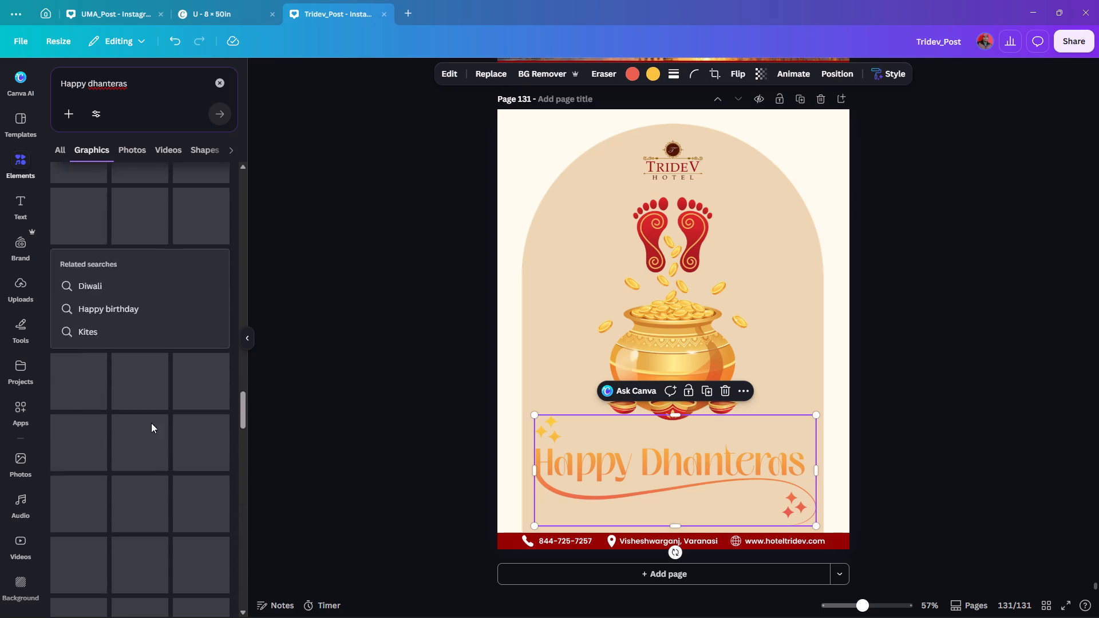
scroll(151, 423, "up", 20)
scroll(151, 423, "up", 20)
scroll(151, 423, "up", 17)
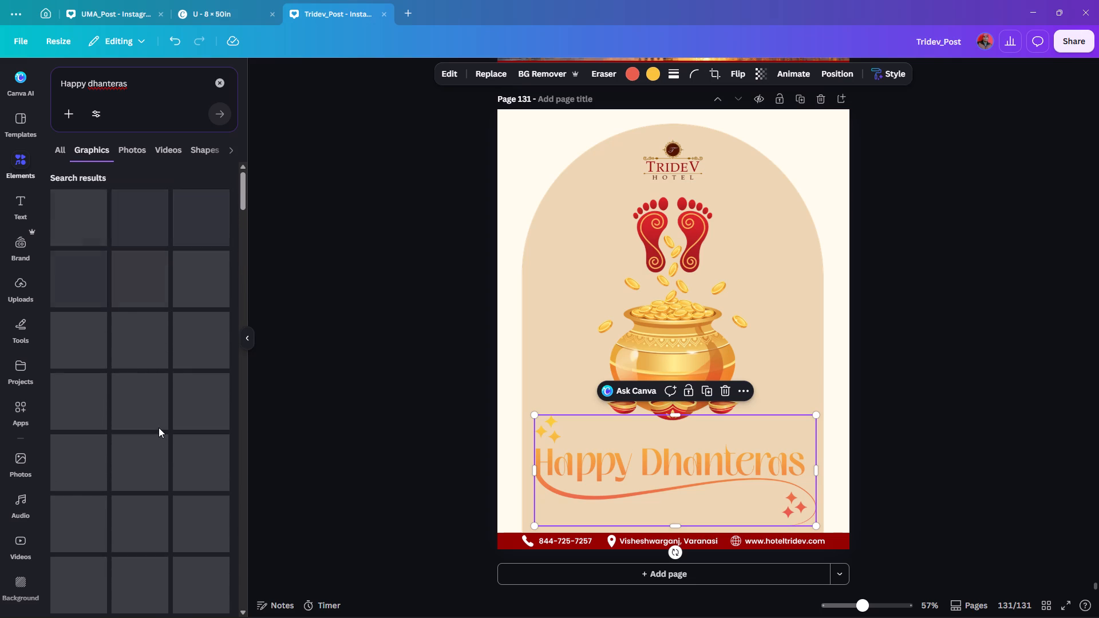
scroll(159, 427, "up", 6)
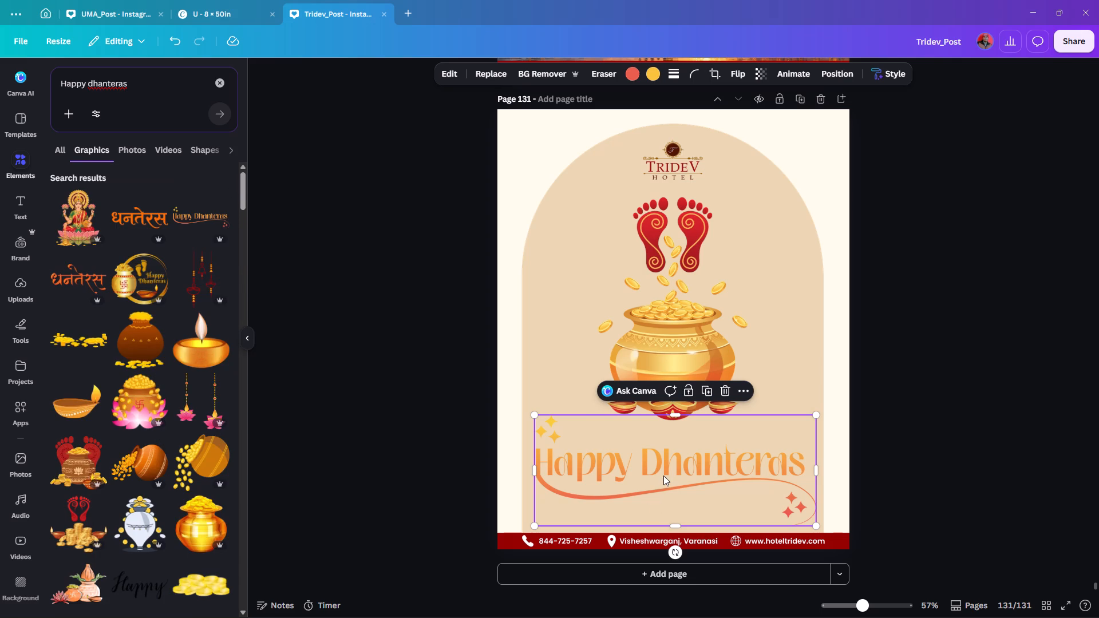
Delete the orange Happy Dhanteras lettering graphic with the swirl from below the golden pot.
key("Delete")
left_click(359, 371)
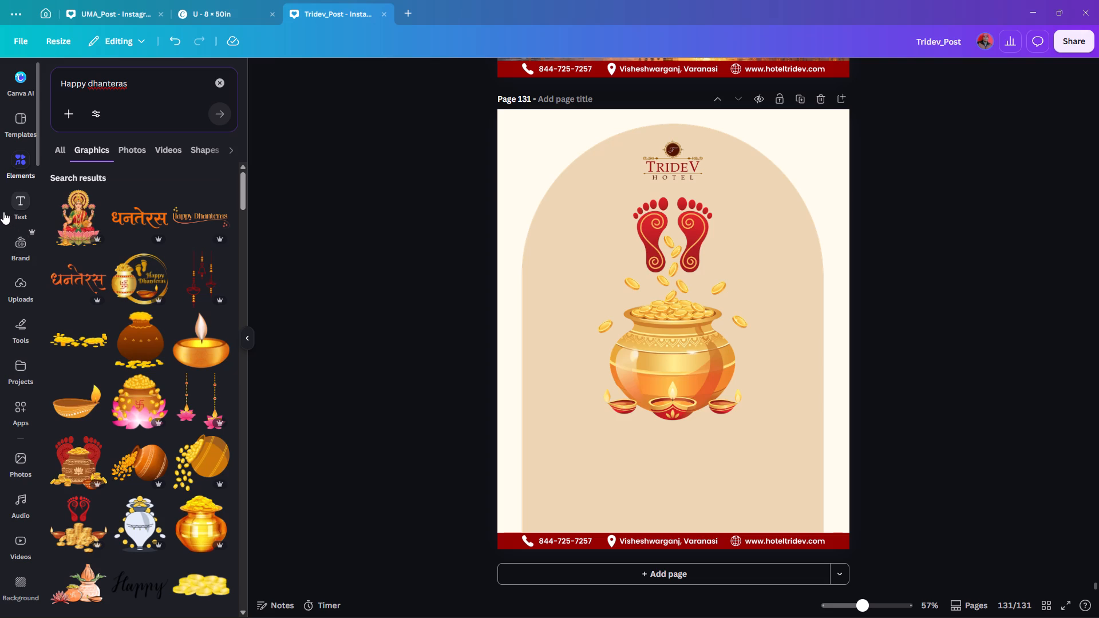
Add a brand-kit heading to the page with the text "Happy Dhanteras".
left_click(16, 199)
left_click(105, 208)
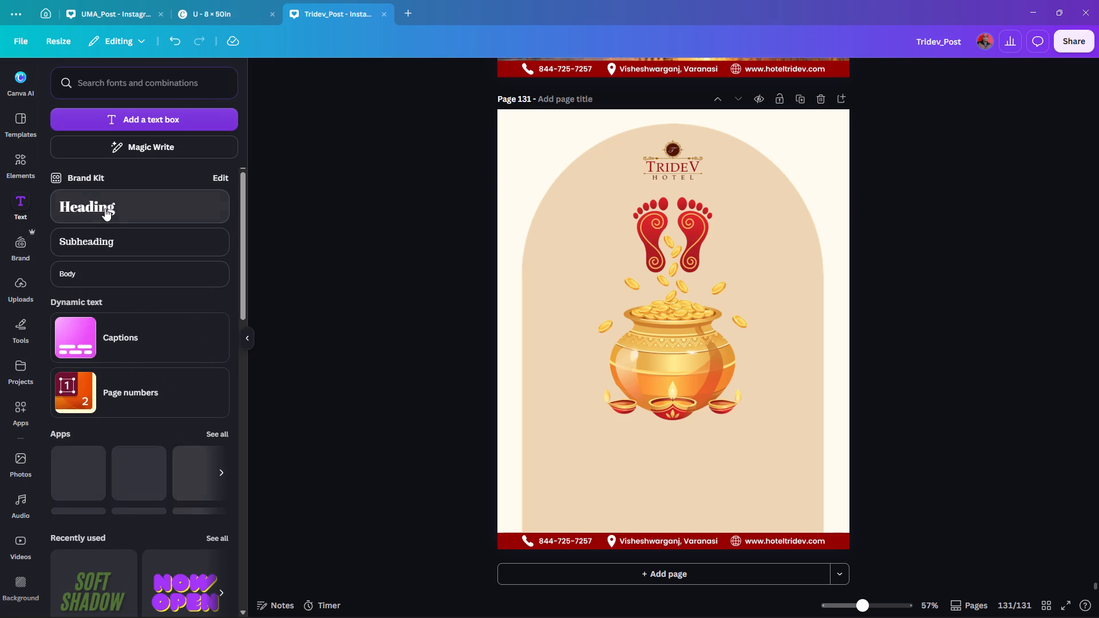
type("Happy")
key("space")
type("Dhantera")
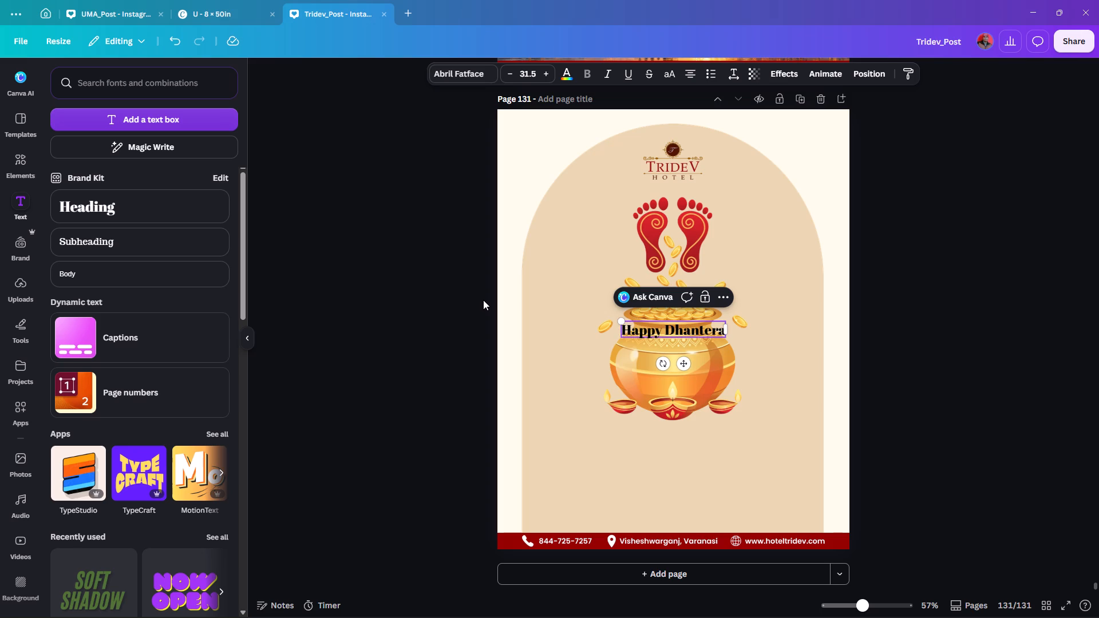
key("s")
left_click(921, 309)
Enlarge the Happy Dhanteras heading to font size 72 and centre it between the golden pot and the red contact bar.
left_click(662, 331)
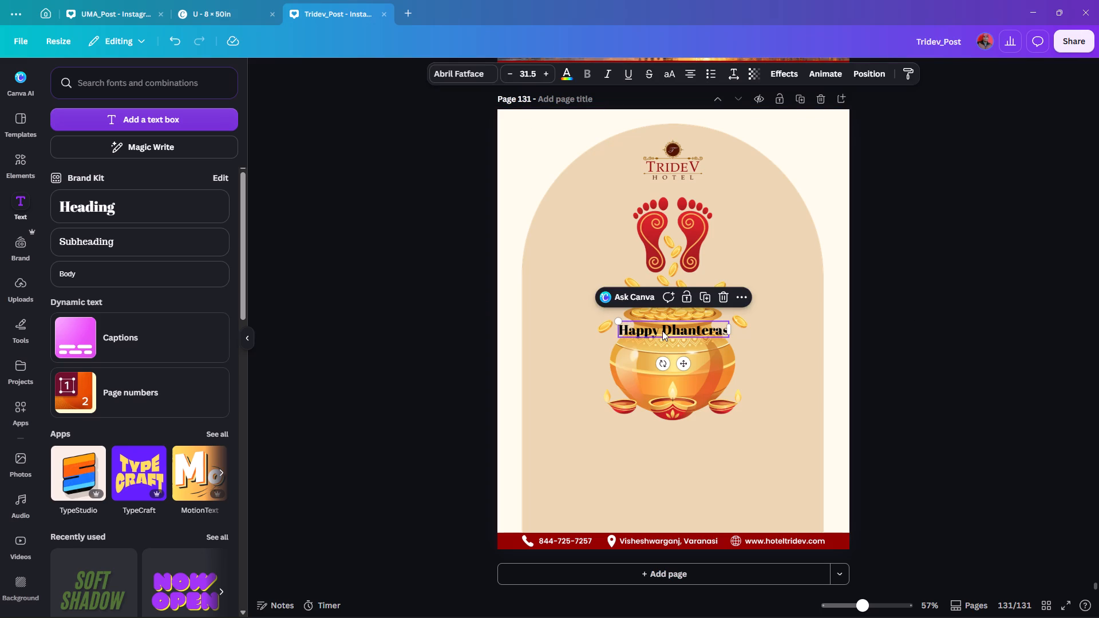
left_click_drag(618, 318, 552, 272, "alt")
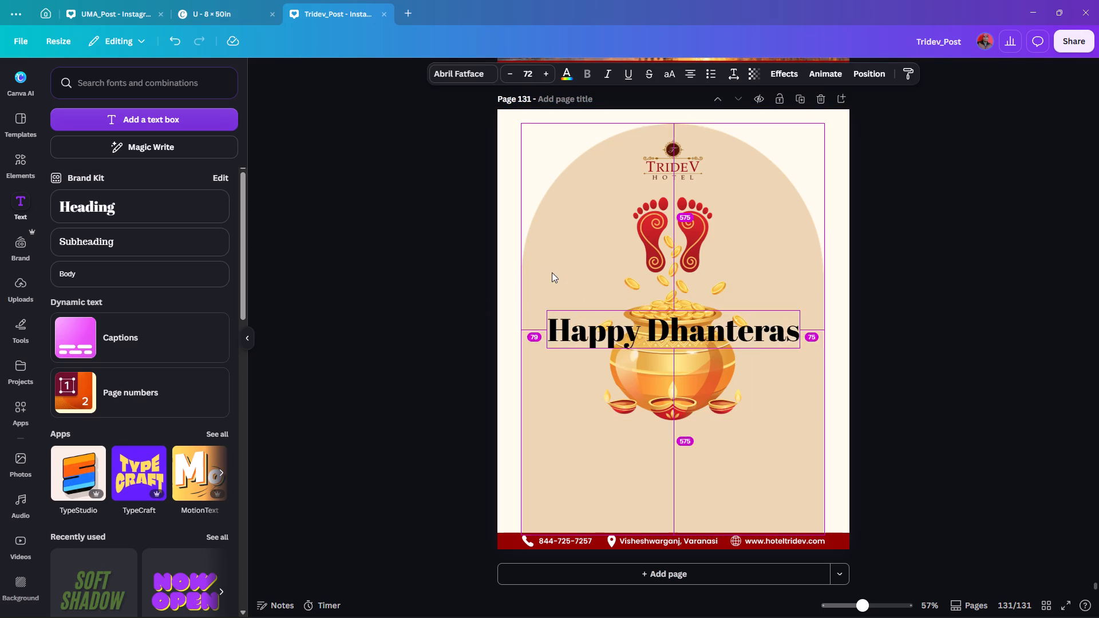
left_click_drag(715, 330, 717, 477)
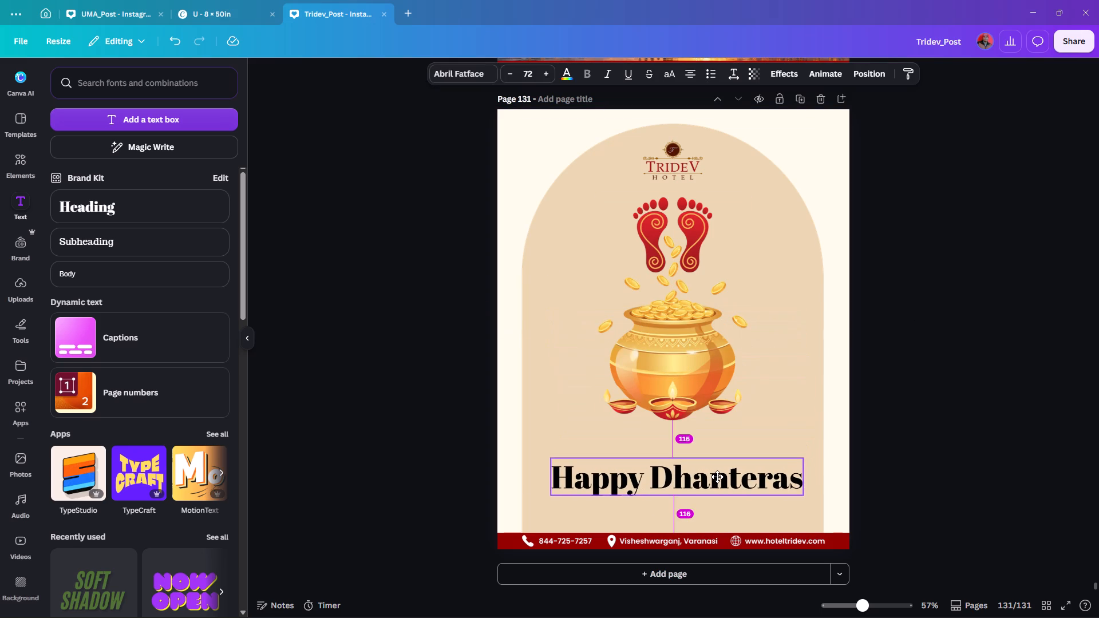
left_click_drag(717, 477, 715, 477)
left_click(924, 385)
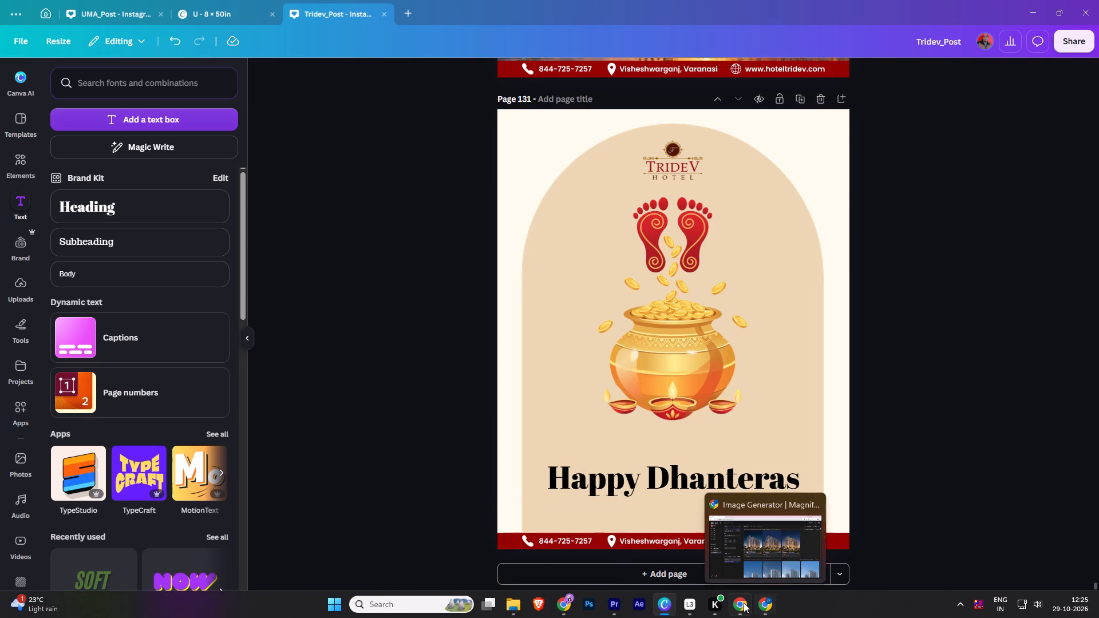
Glance at the Dhanteras image results in Chrome, and in Canva change the page 131 heading to "Subh Dhanteras".
left_click(566, 604)
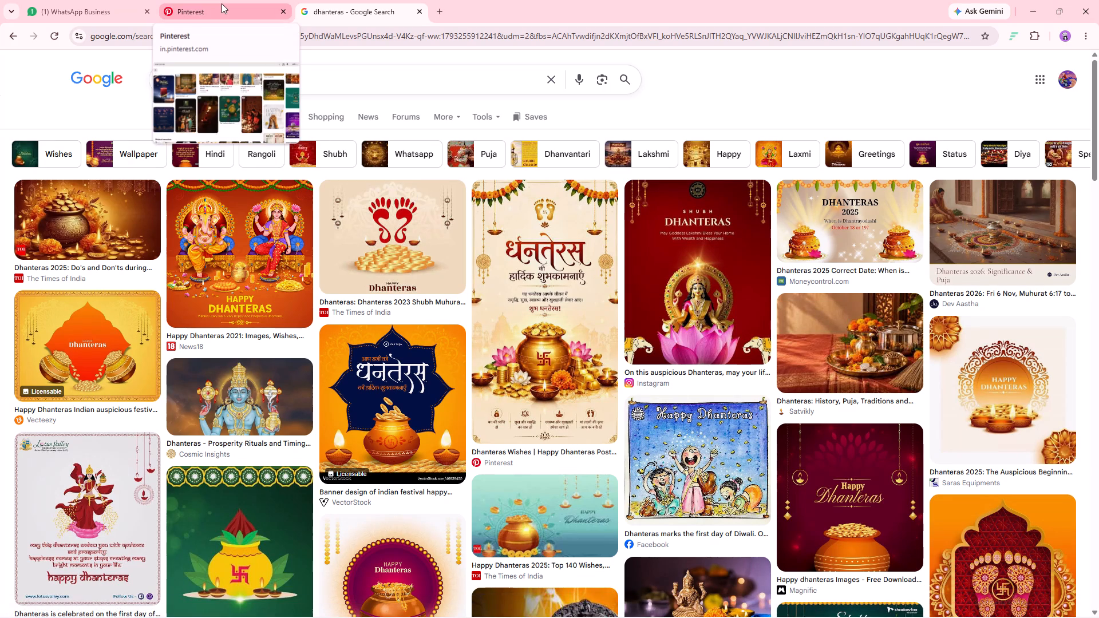
scroll(423, 308, "down", 1)
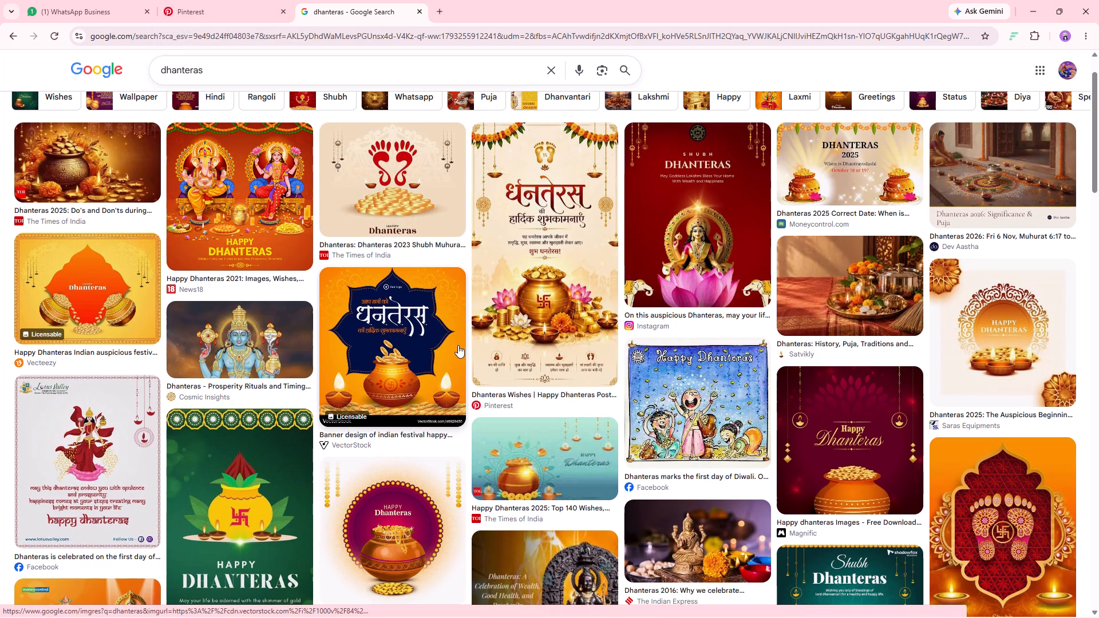
scroll(351, 345, "up", 3)
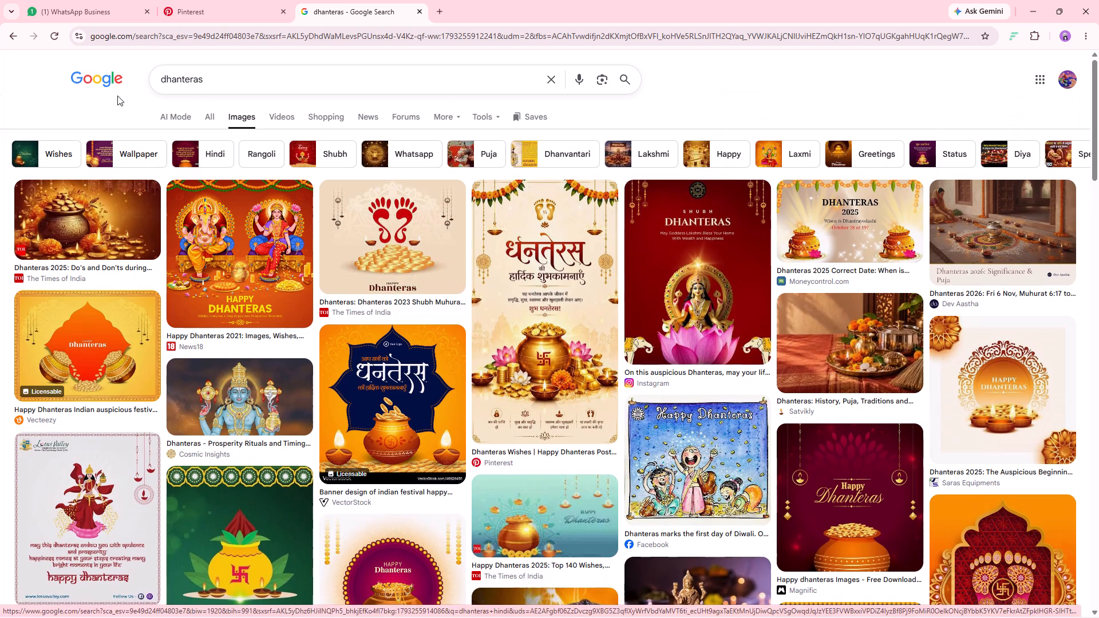
left_click(661, 606)
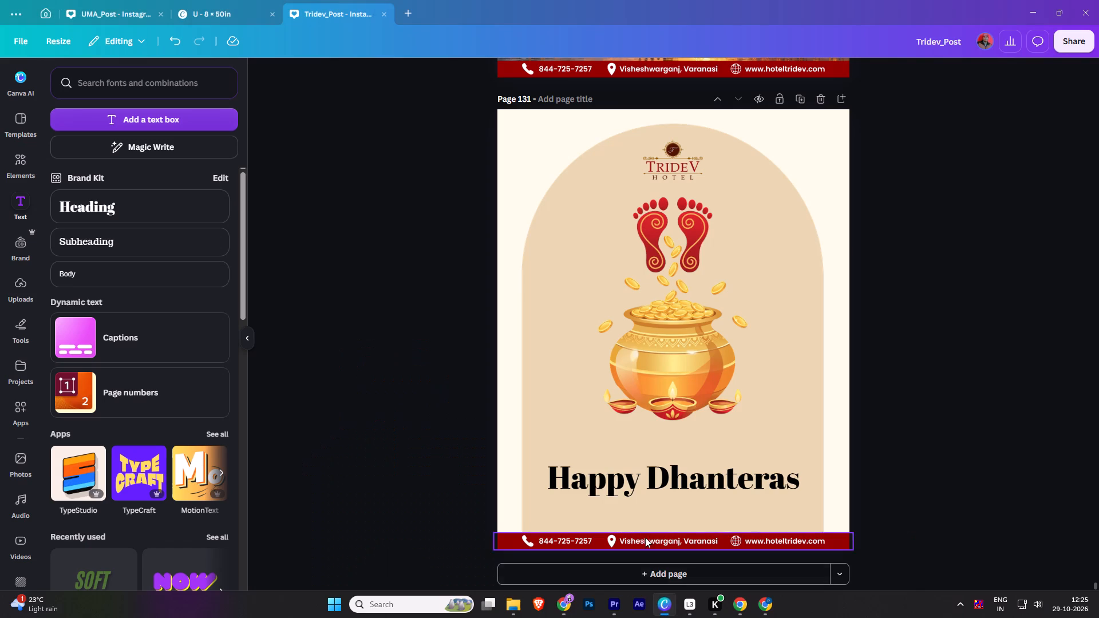
double_click(586, 491)
left_click_drag(639, 476, 531, 475)
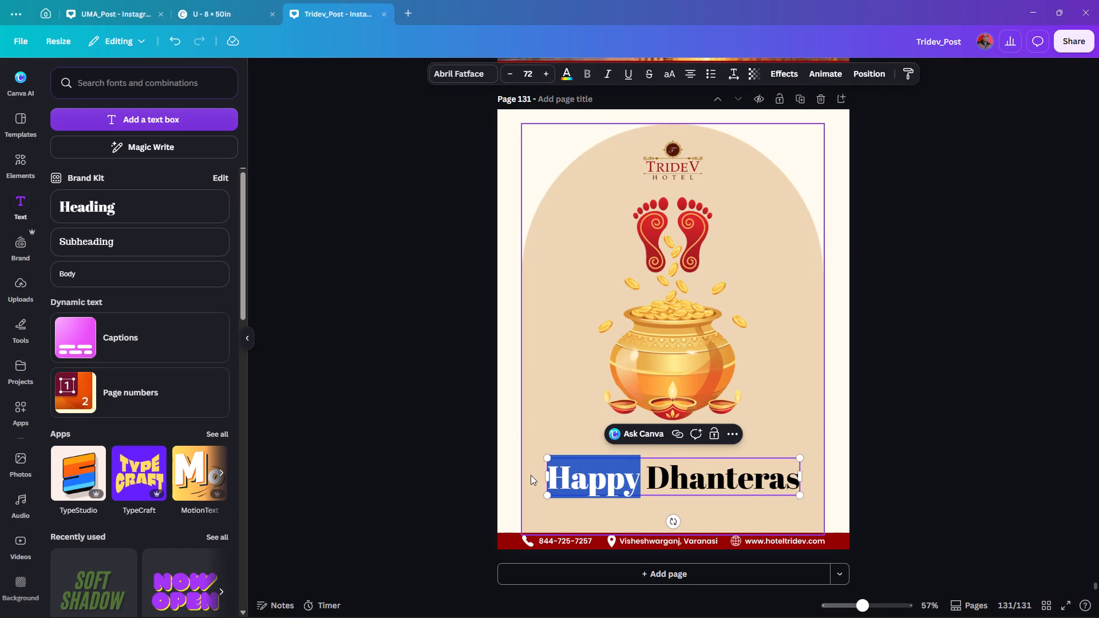
key("shift+s")
key("u")
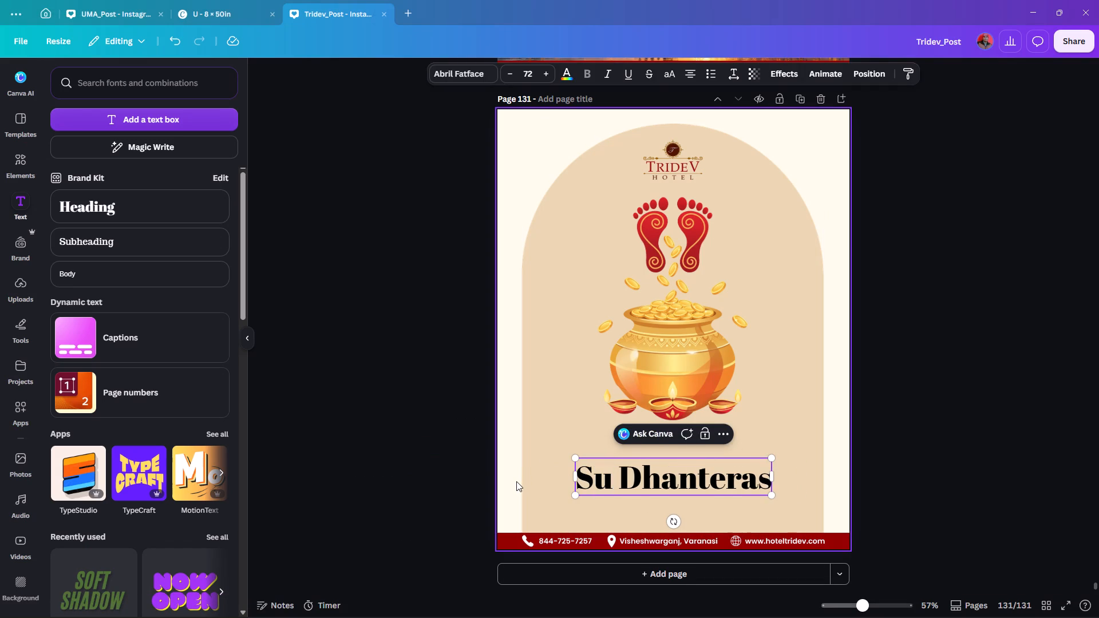
type("bh")
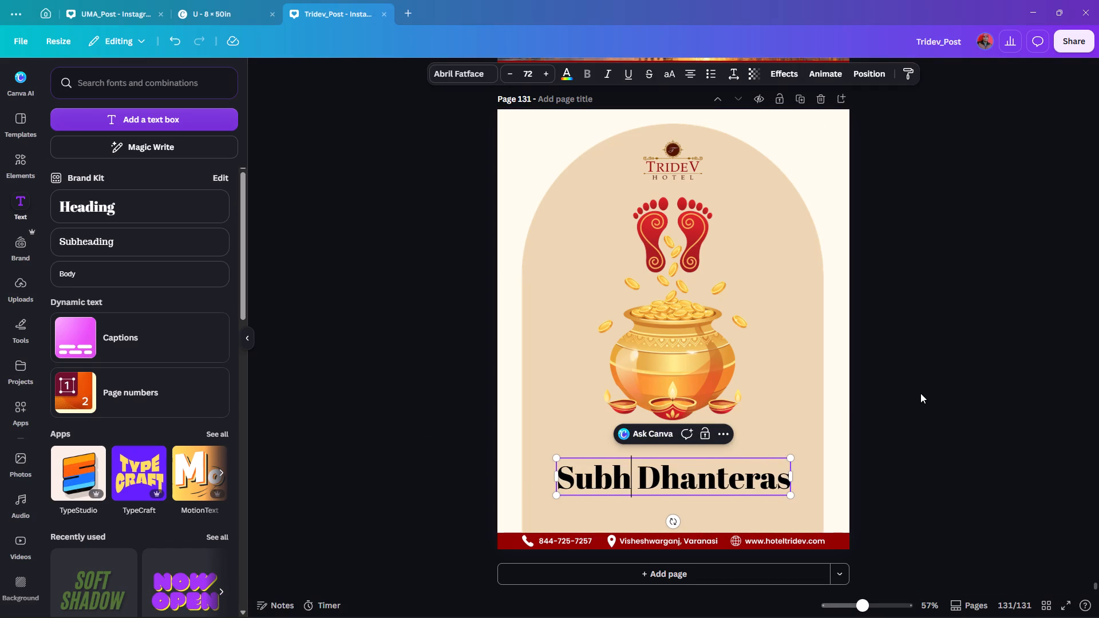
left_click(920, 393)
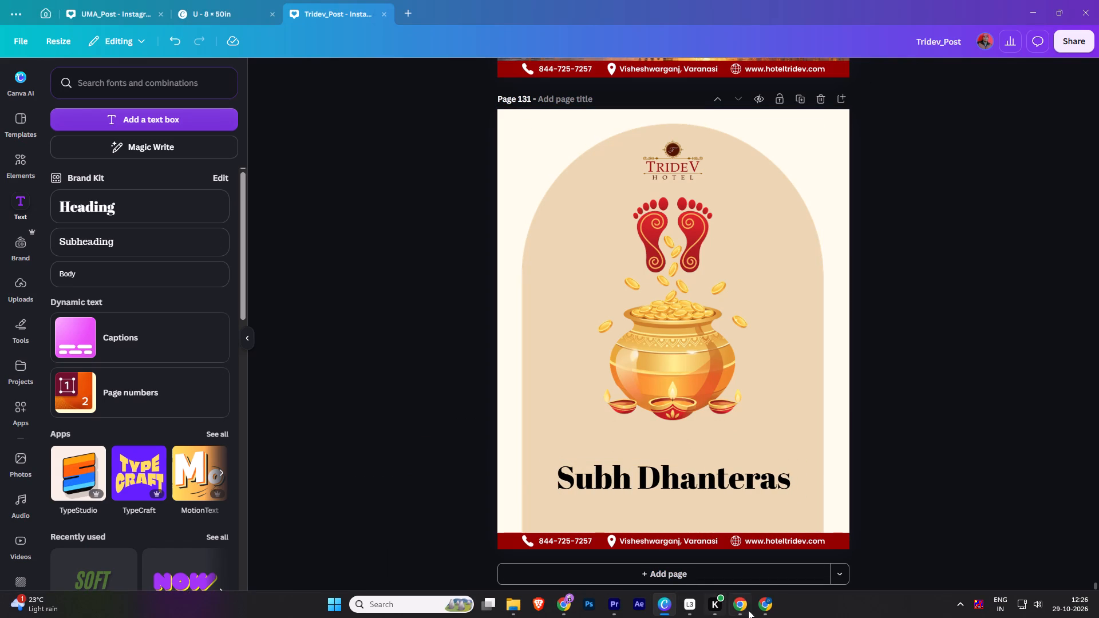
Check the Dhanteras image results again and correct the heading's spelling to "Shubh Dhanteras".
left_click(575, 607)
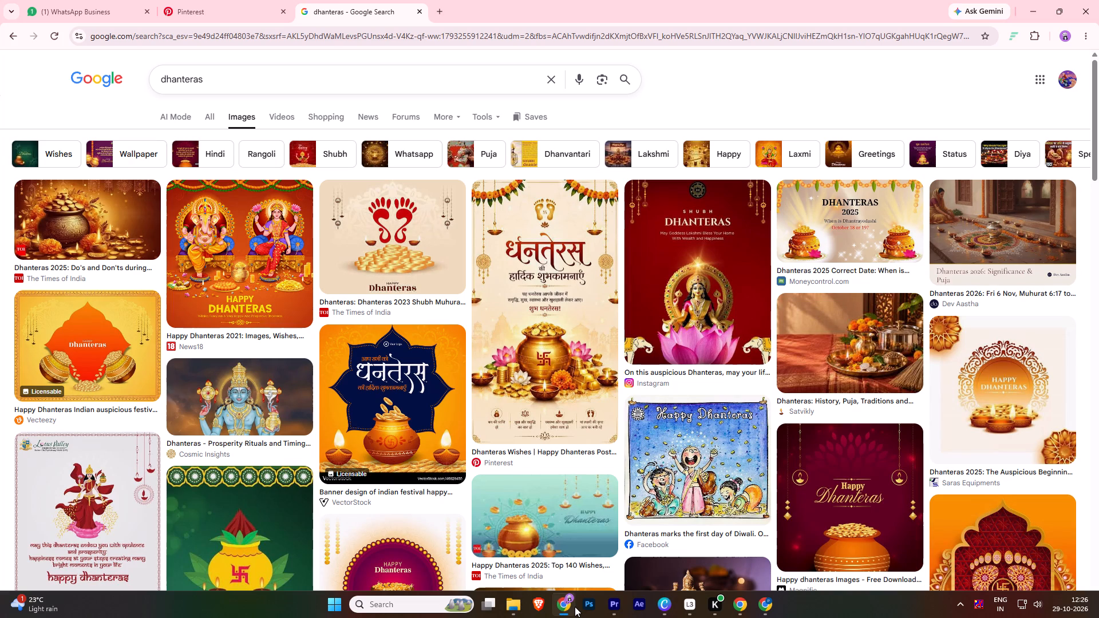
left_click(670, 604)
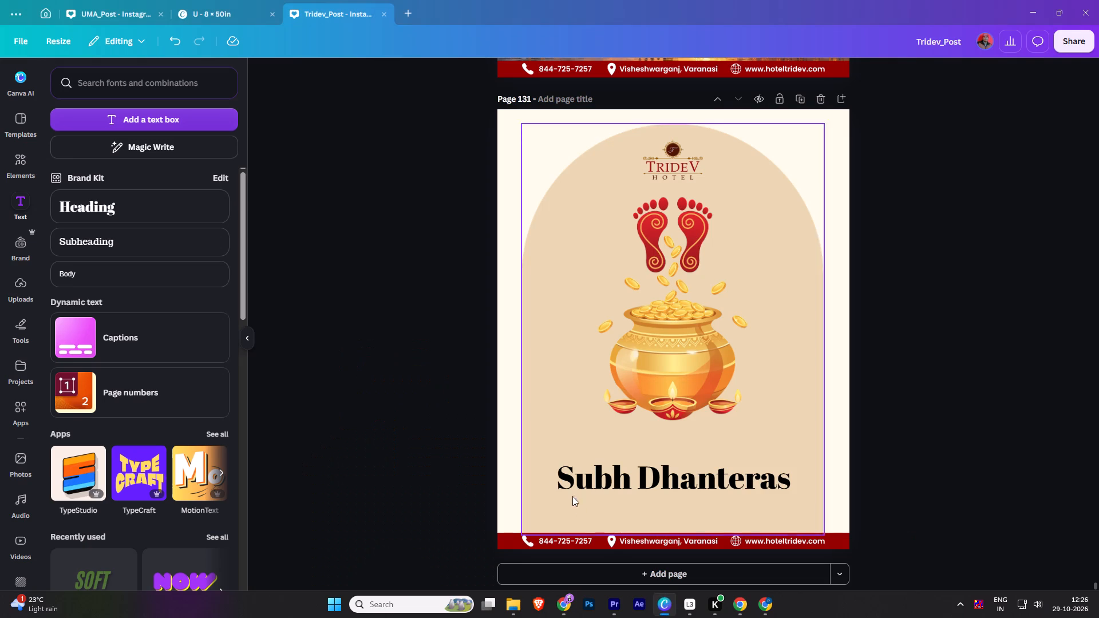
double_click(576, 488)
key("h")
left_click(950, 398)
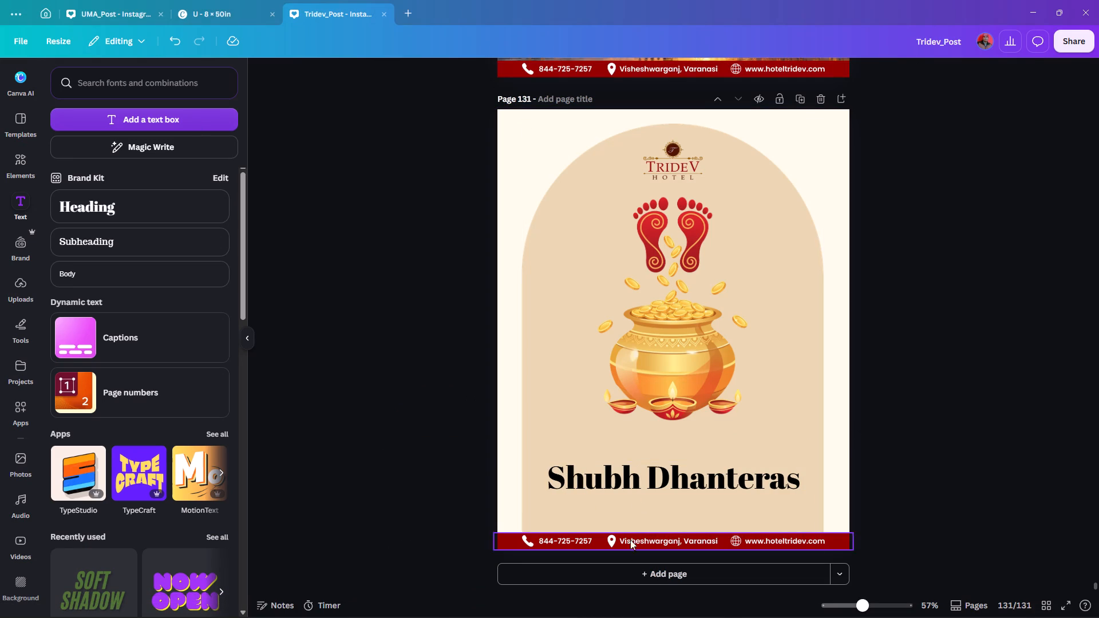
Switch to Pinterest in Chrome and examine the Amicare Happy Diwali pin from the Diwali hotel ads results.
left_click(566, 608)
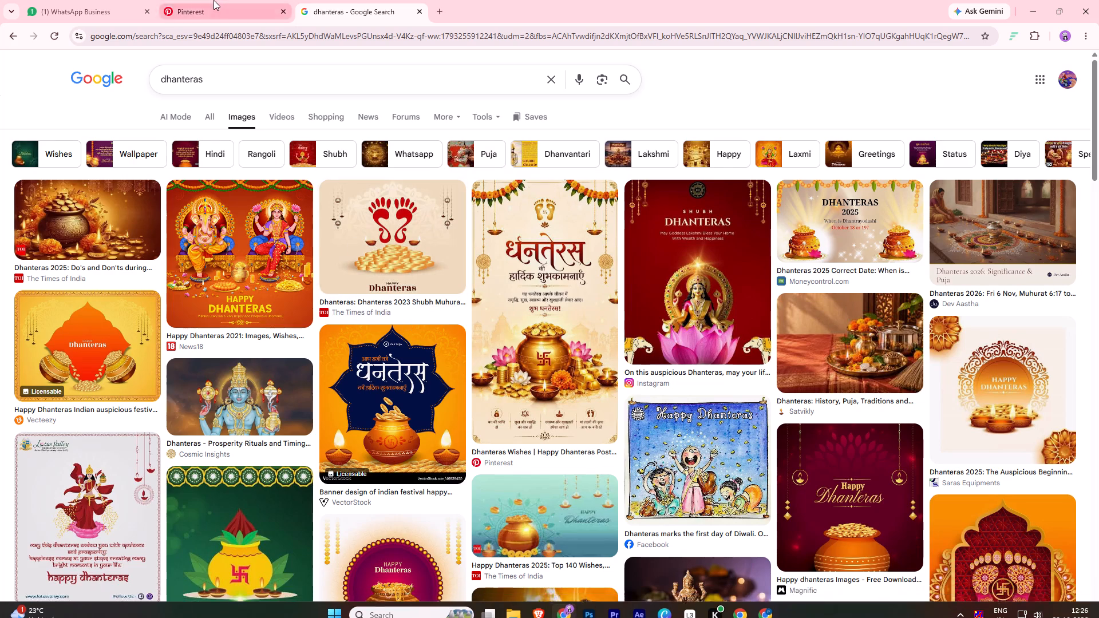
left_click(214, 0)
left_click(185, 72)
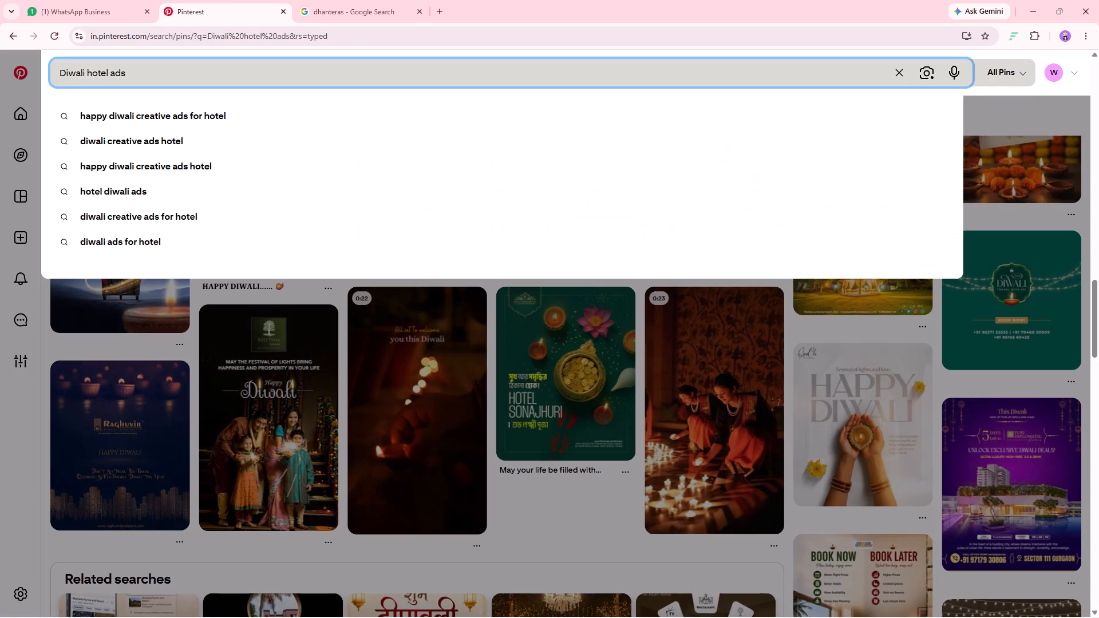
left_click(46, 350)
left_click(261, 199)
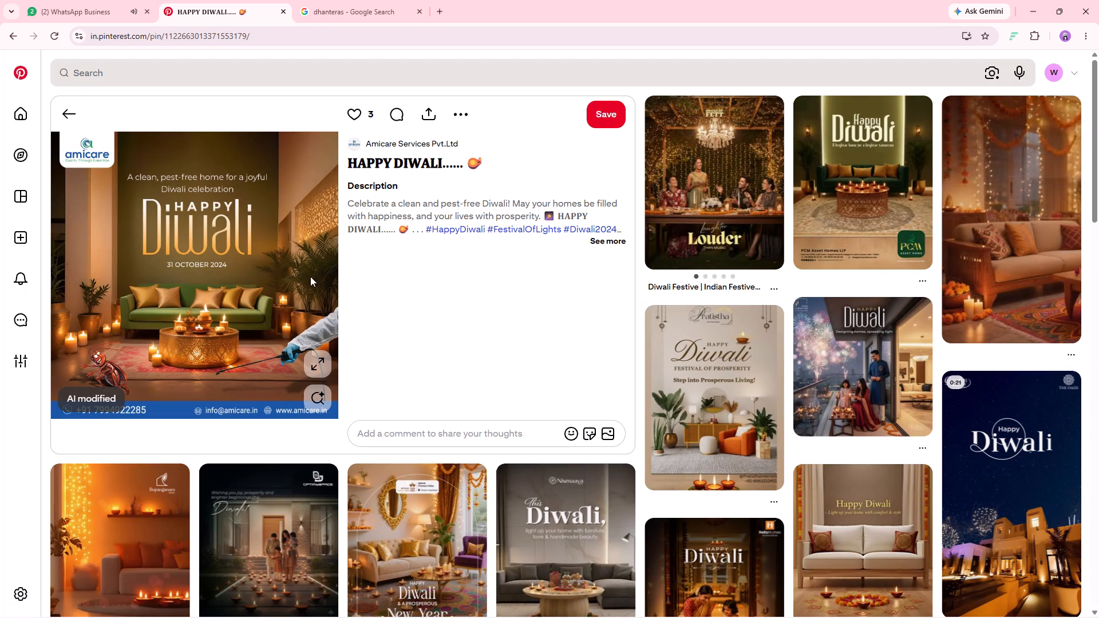
scroll(400, 294, "down", 2)
scroll(422, 291, "up", 8)
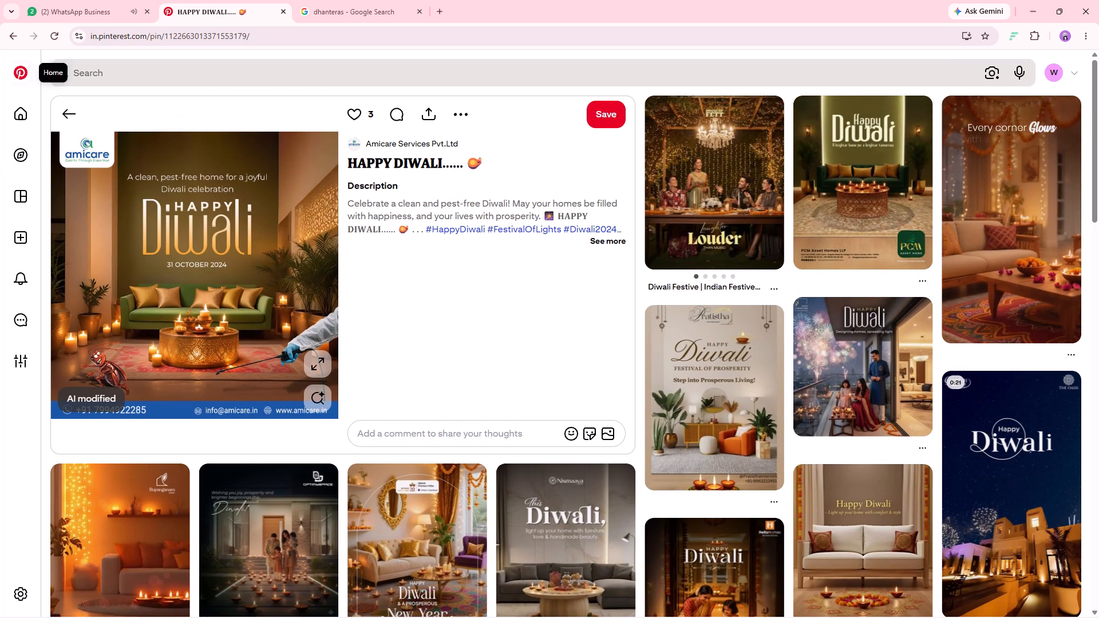
left_click(64, 115)
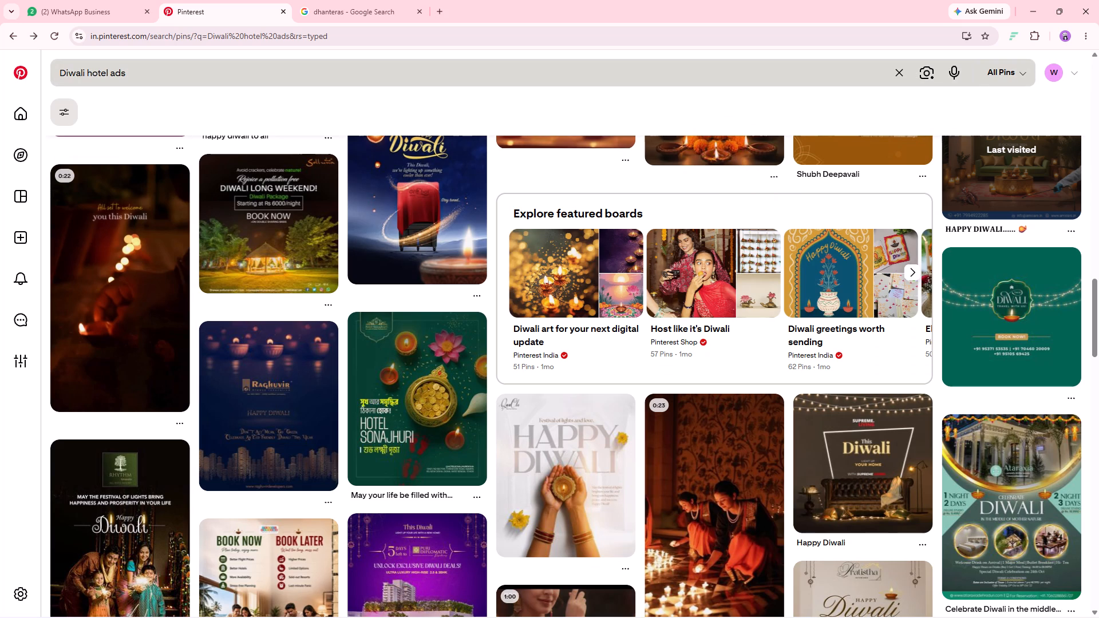
Search Pinterest for "Dhanteras hotel ads".
left_click_drag(84, 72, 45, 69)
key("shift+s")
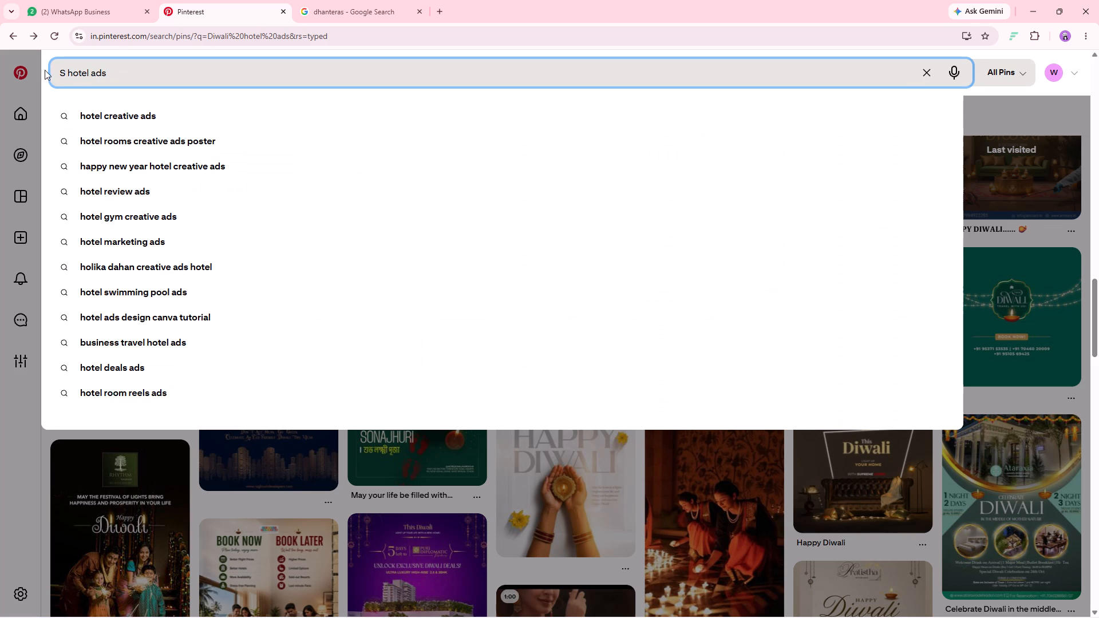
key("BackSpace")
key("shift+d")
type("ha")
key("n")
type("te")
key("r")
key("a")
key("s")
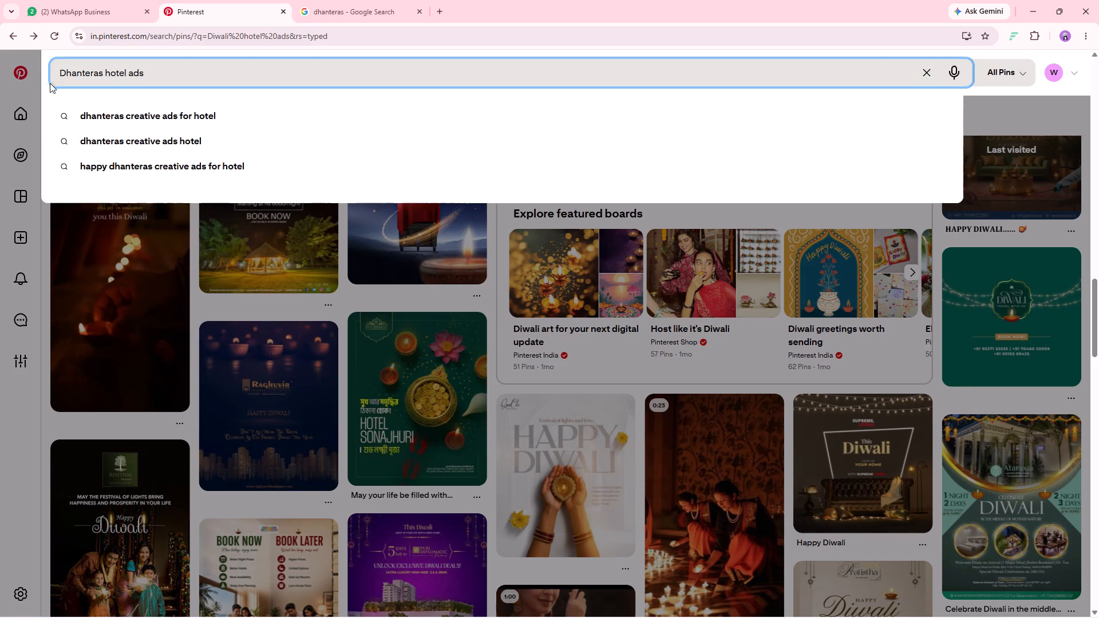
key("Return")
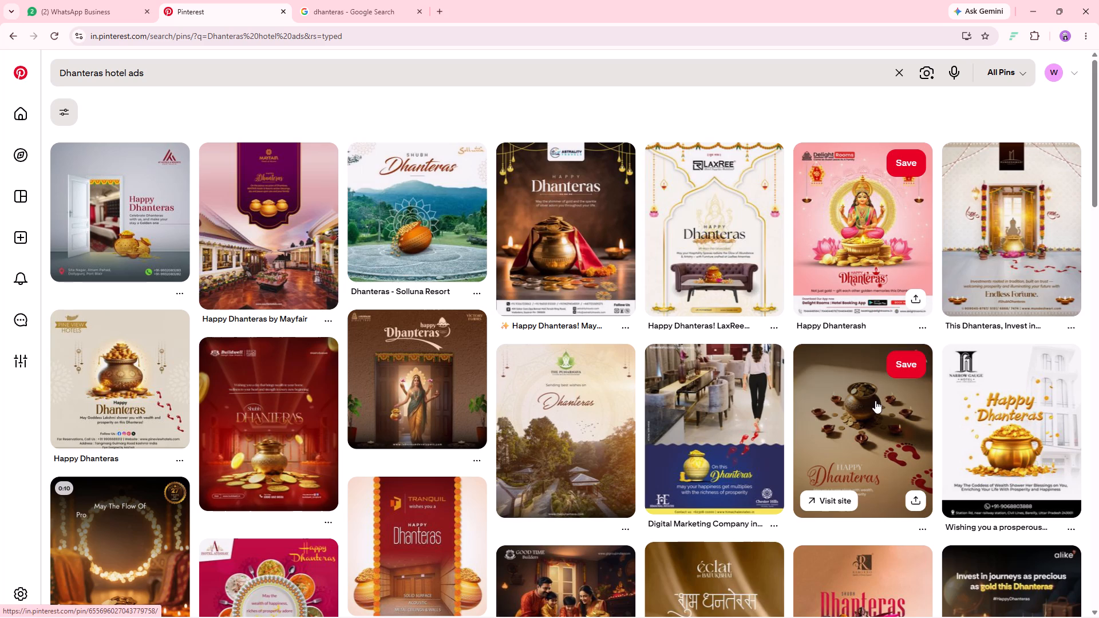
Browse the Dhanteras hotel ads results for a reference design and examine the "Dhanteras Creative for fashion brand" pin.
scroll(824, 344, "down", 1)
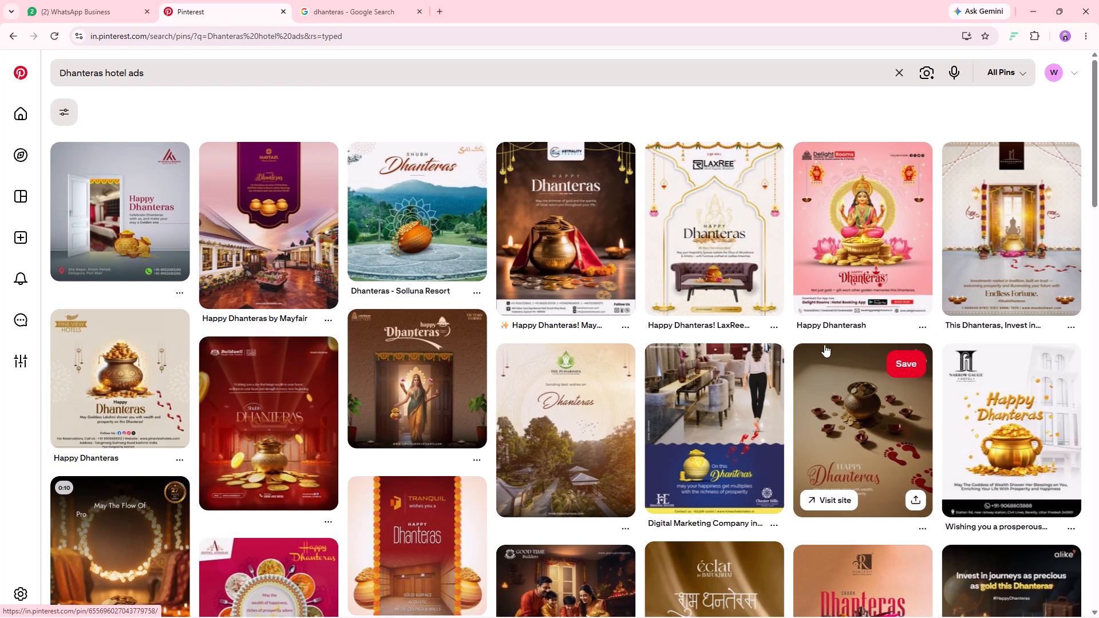
scroll(824, 344, "down", 1)
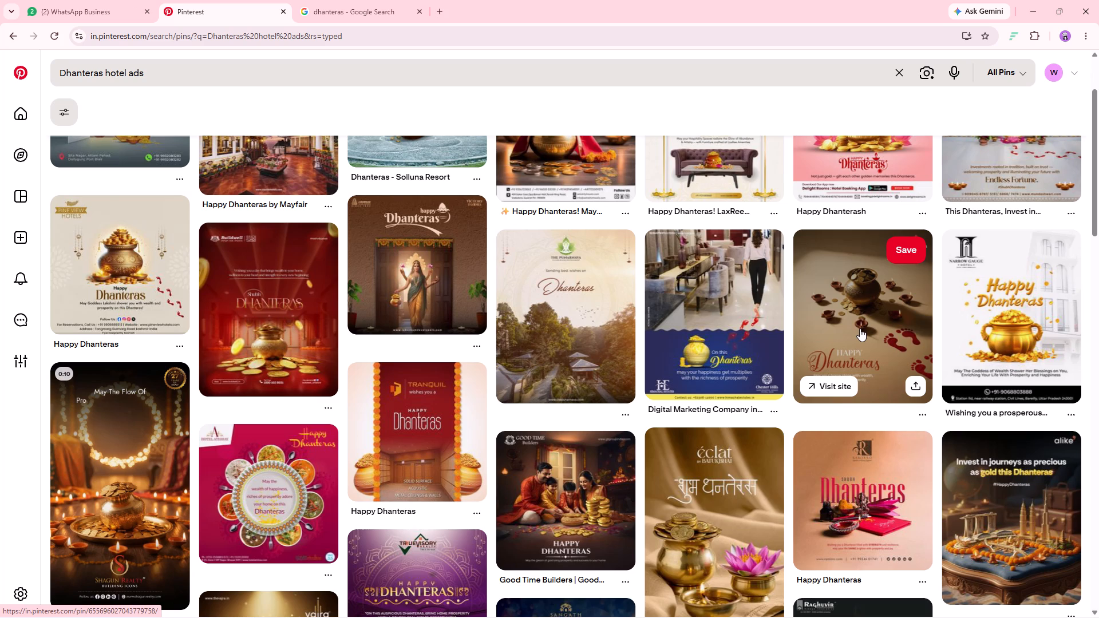
scroll(859, 328, "down", 2)
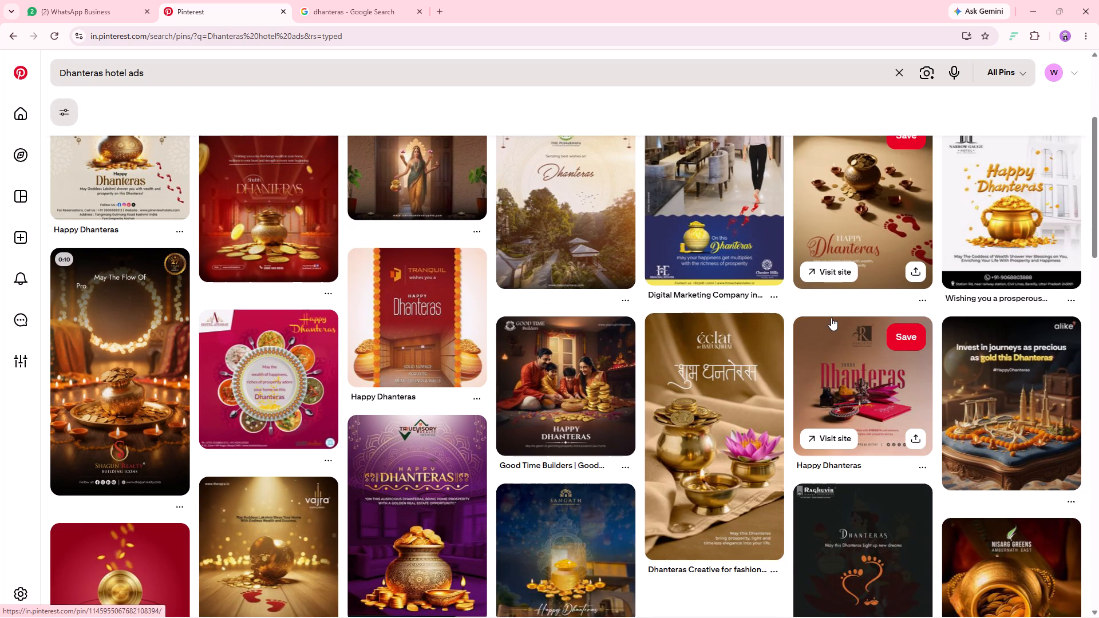
scroll(742, 279, "down", 3)
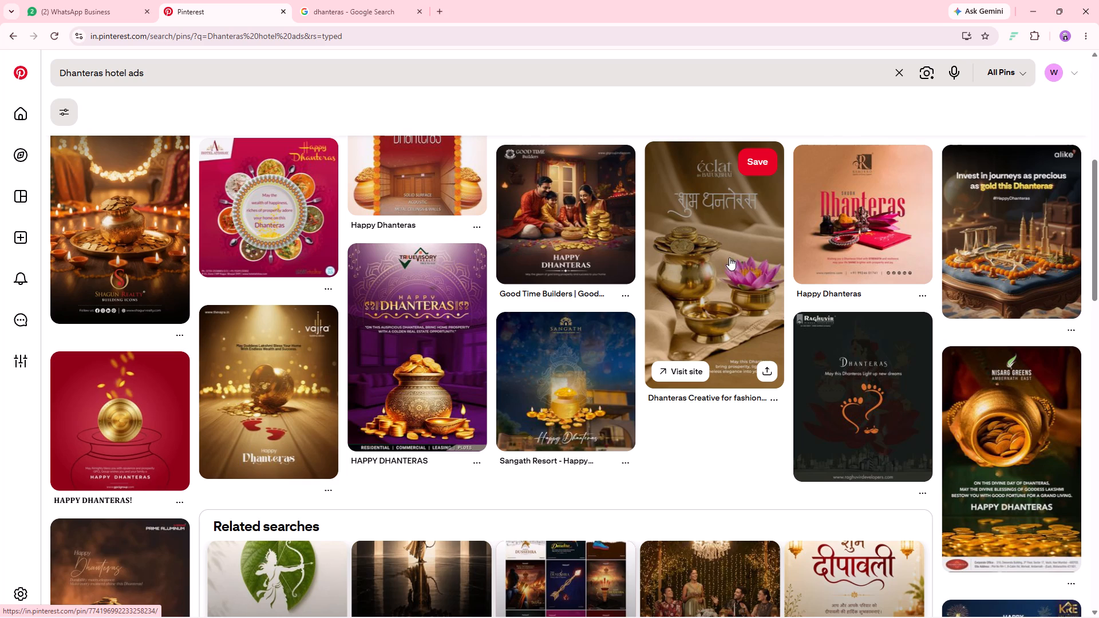
left_click(689, 239)
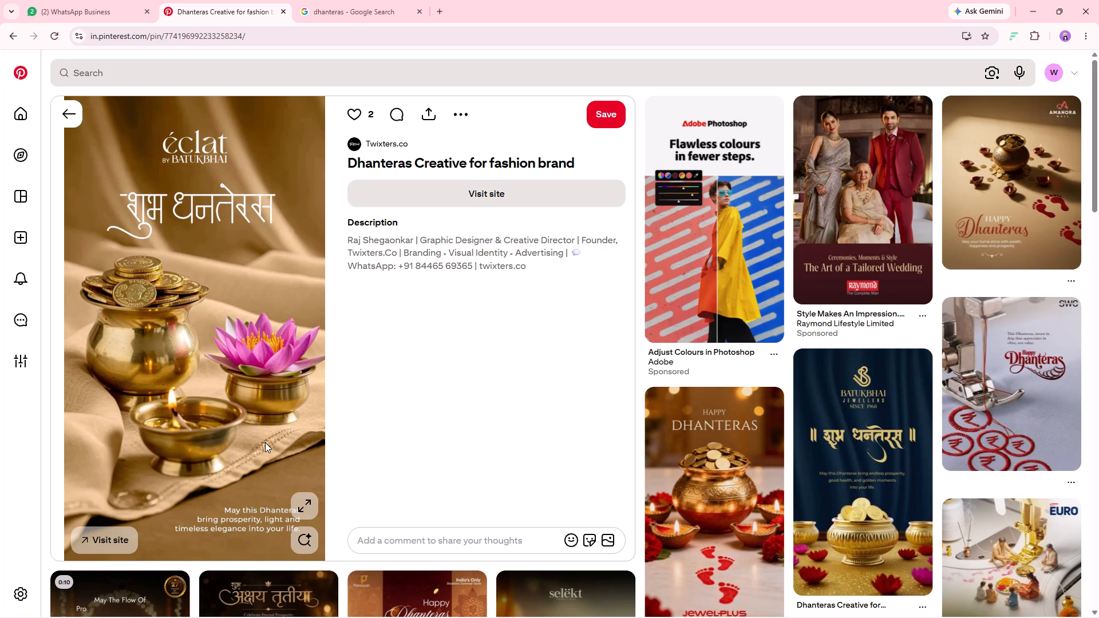
scroll(333, 419, "down", 1)
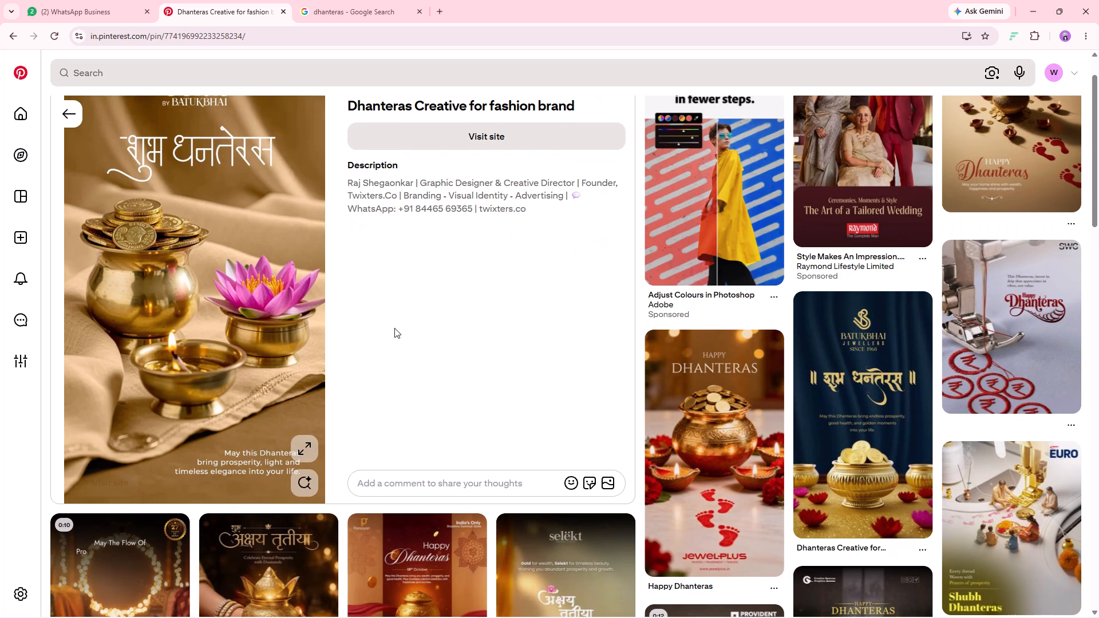
scroll(392, 331, "up", 2)
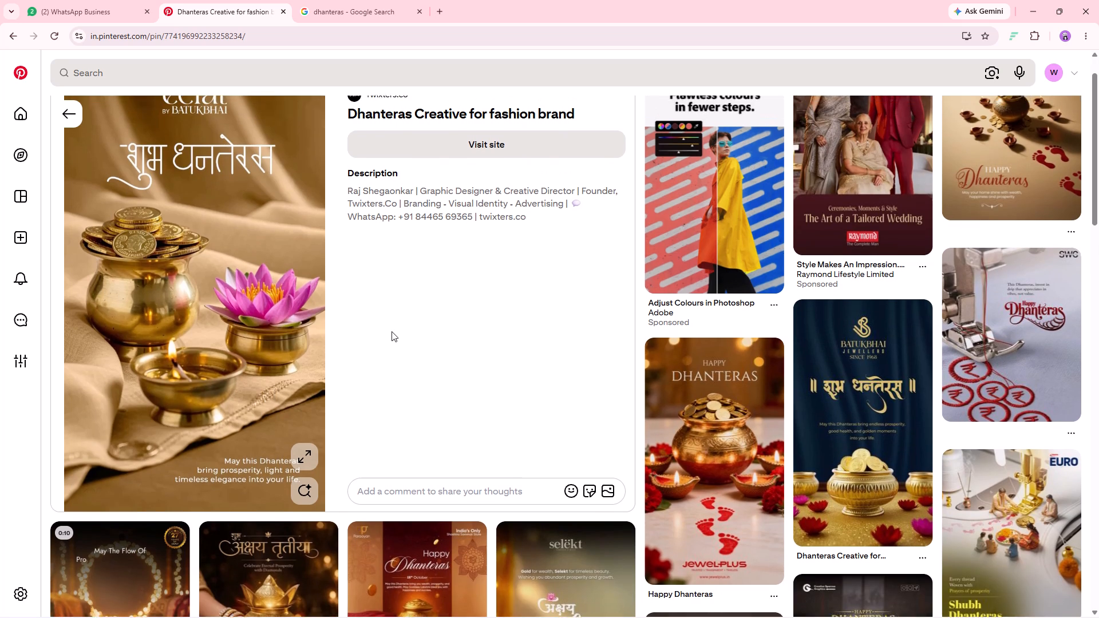
scroll(392, 331, "up", 2)
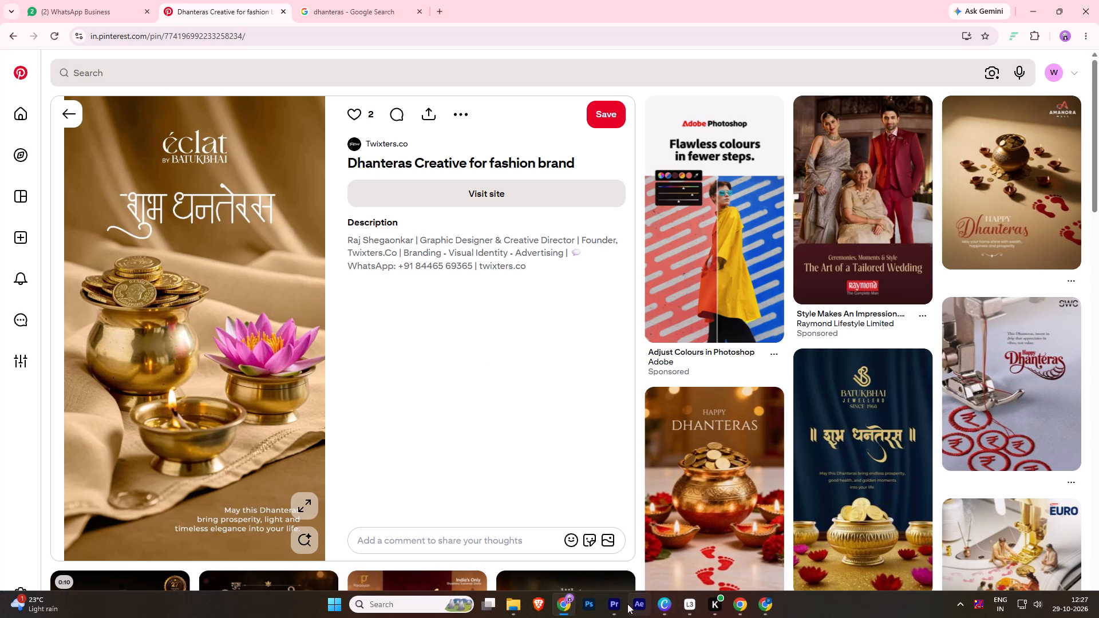
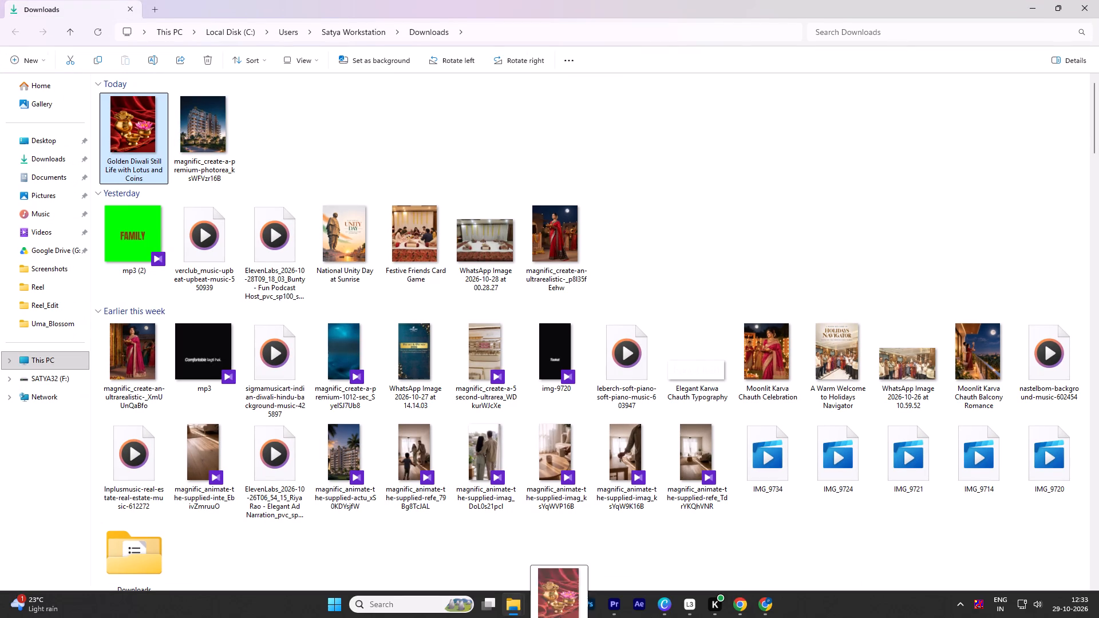
left_click_drag(560, 617, 402, 381)
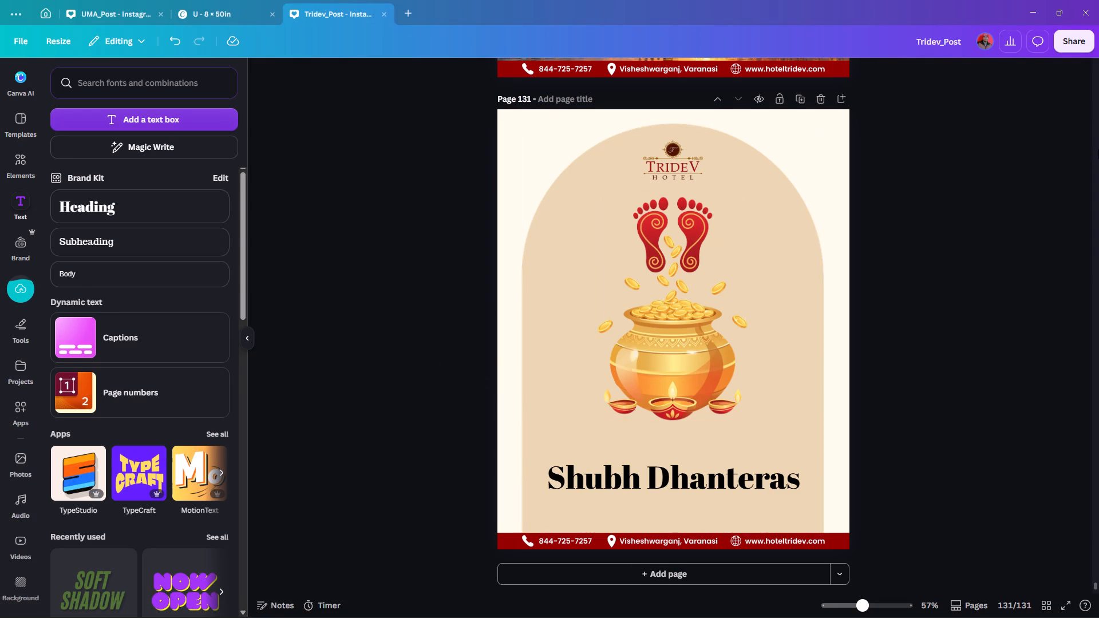
Delete the footprints, coin pot and beige arch artwork from page 131.
left_click_drag(1098, 148, 634, 330)
left_click_drag(952, 258, 569, 391)
key("Delete")
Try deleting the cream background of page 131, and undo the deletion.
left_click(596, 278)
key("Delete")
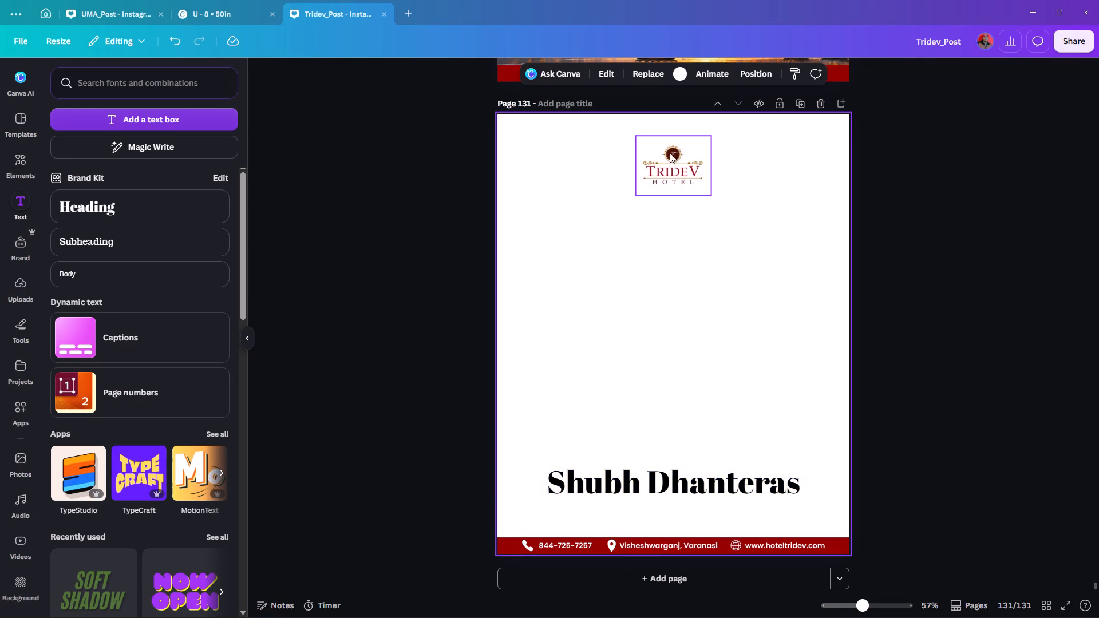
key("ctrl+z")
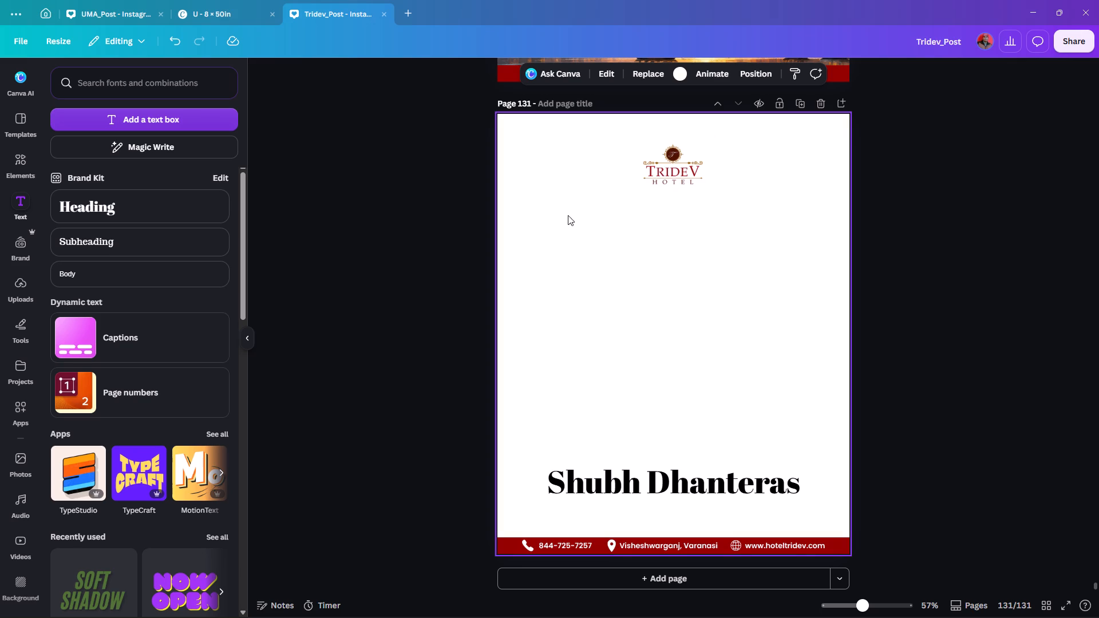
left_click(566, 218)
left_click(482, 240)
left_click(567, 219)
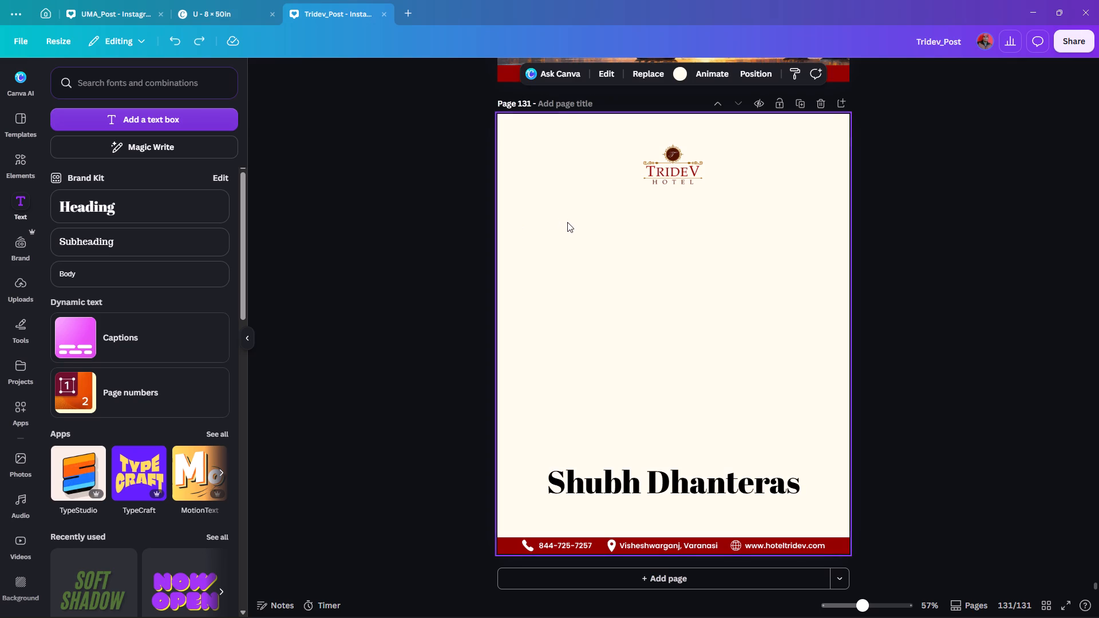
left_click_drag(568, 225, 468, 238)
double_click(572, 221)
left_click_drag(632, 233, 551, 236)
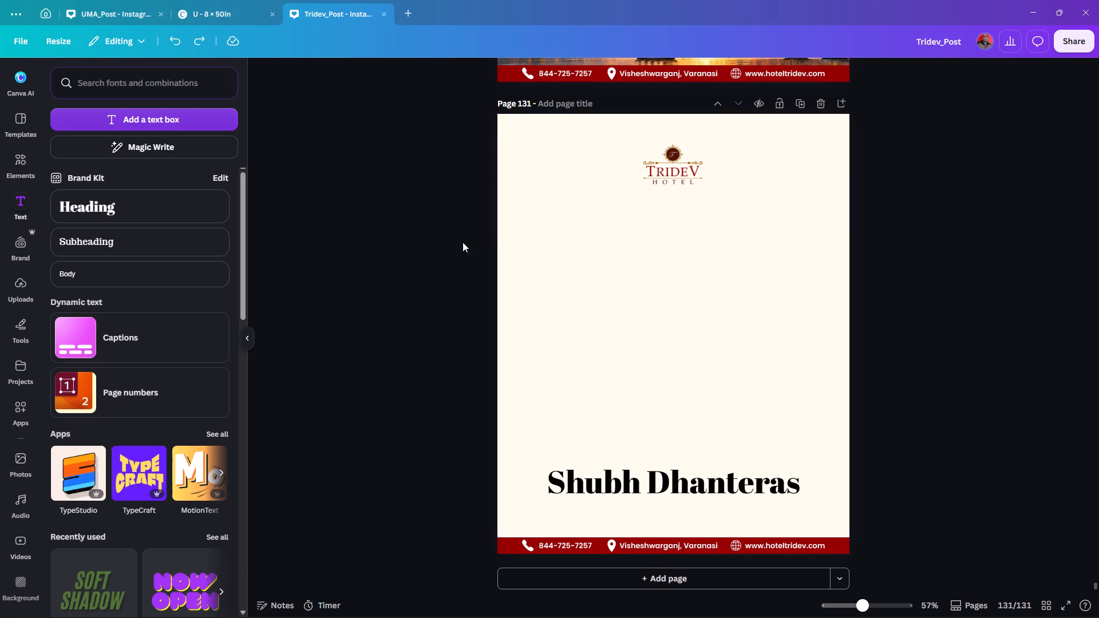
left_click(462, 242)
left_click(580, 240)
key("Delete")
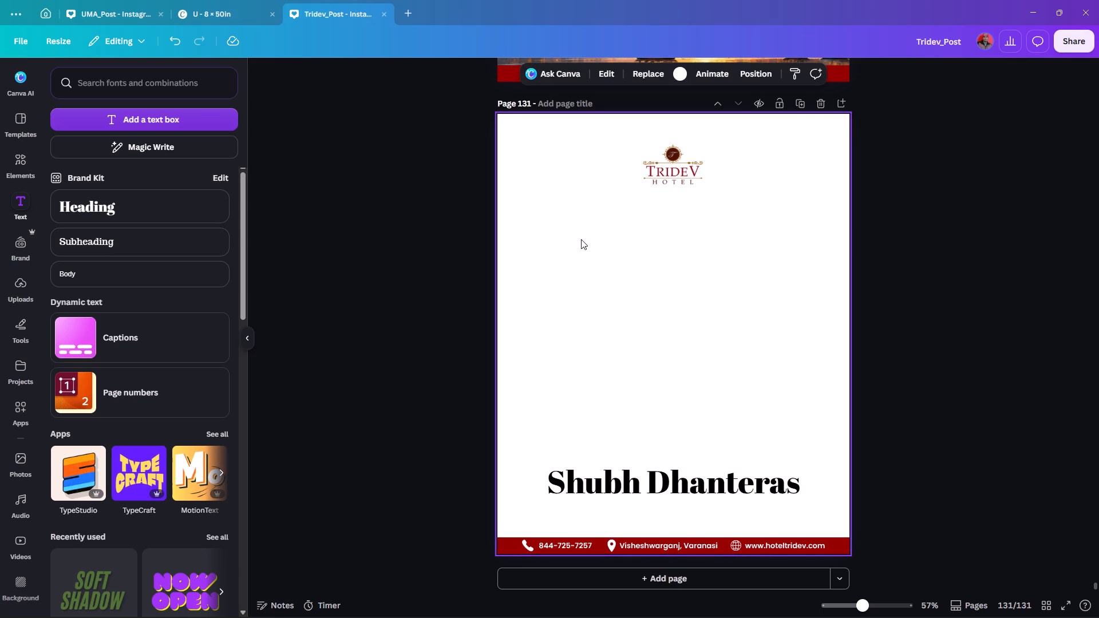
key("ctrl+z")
Delete the Tridev Hotel logo from the top of page 131.
left_click_drag(670, 169, 671, 146)
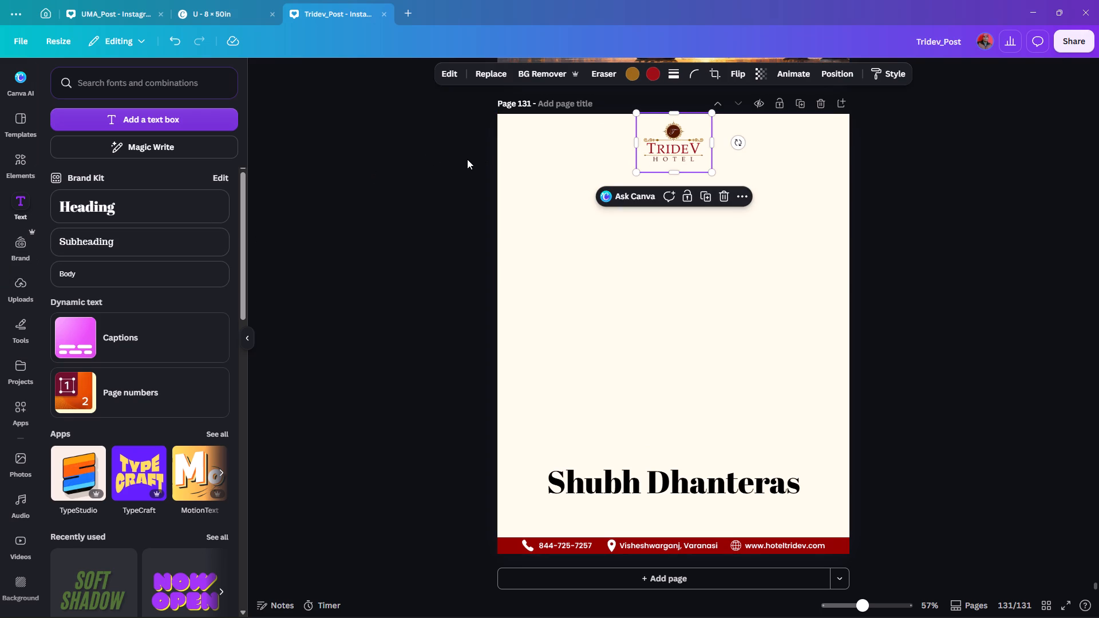
key("Delete")
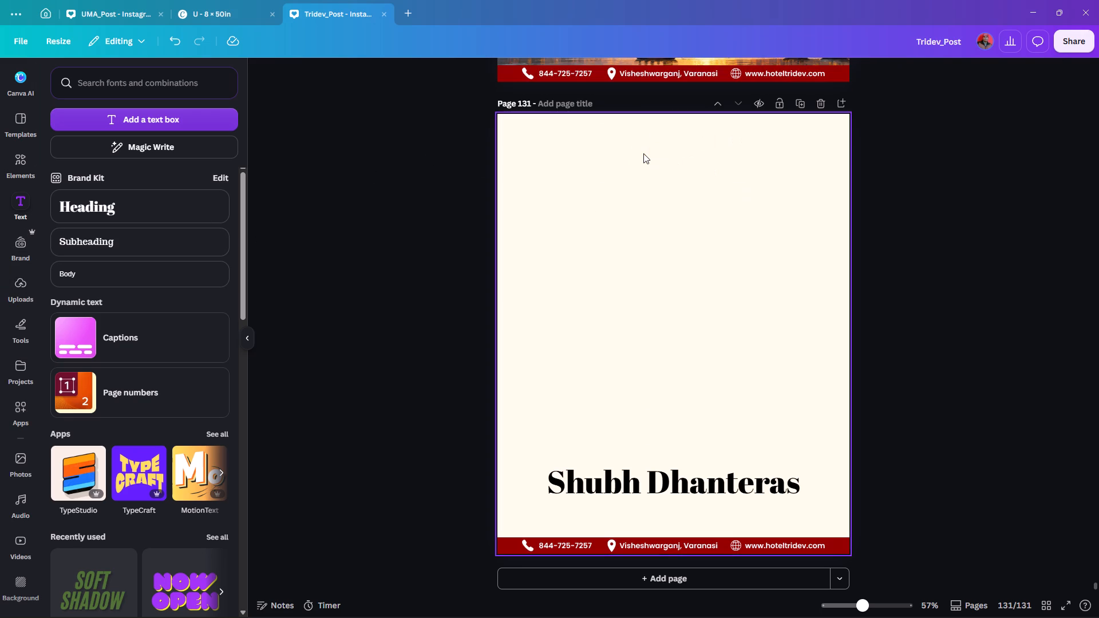
Place the uploaded gold pots and lotus image on page 131, enlarged to about 1083 × 1353 px and centred both ways to cover the page.
left_click(17, 291)
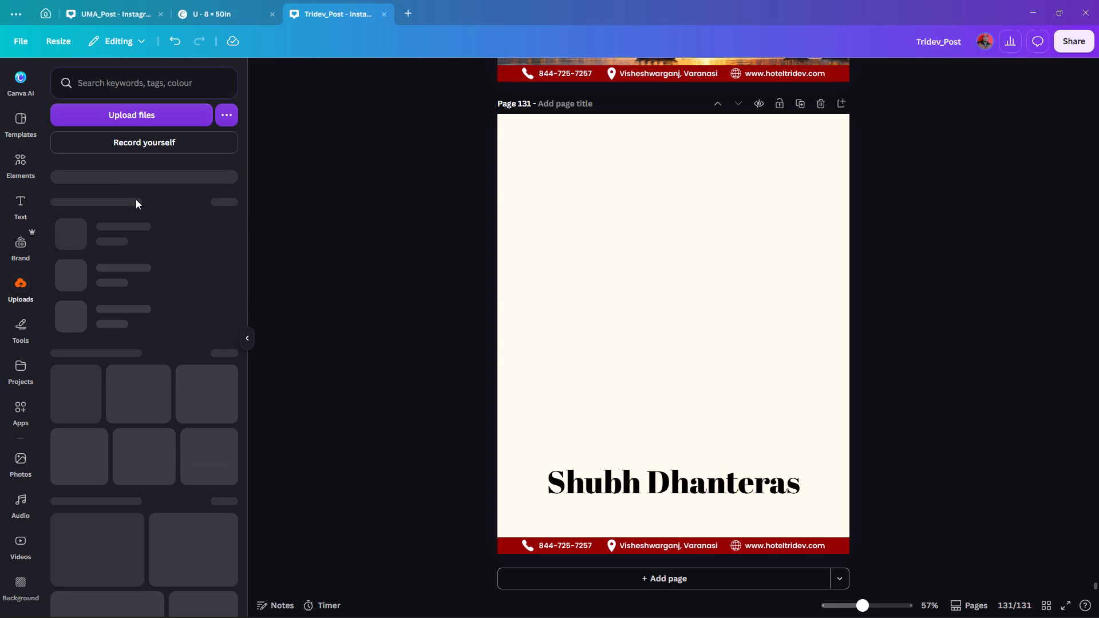
left_click(89, 244)
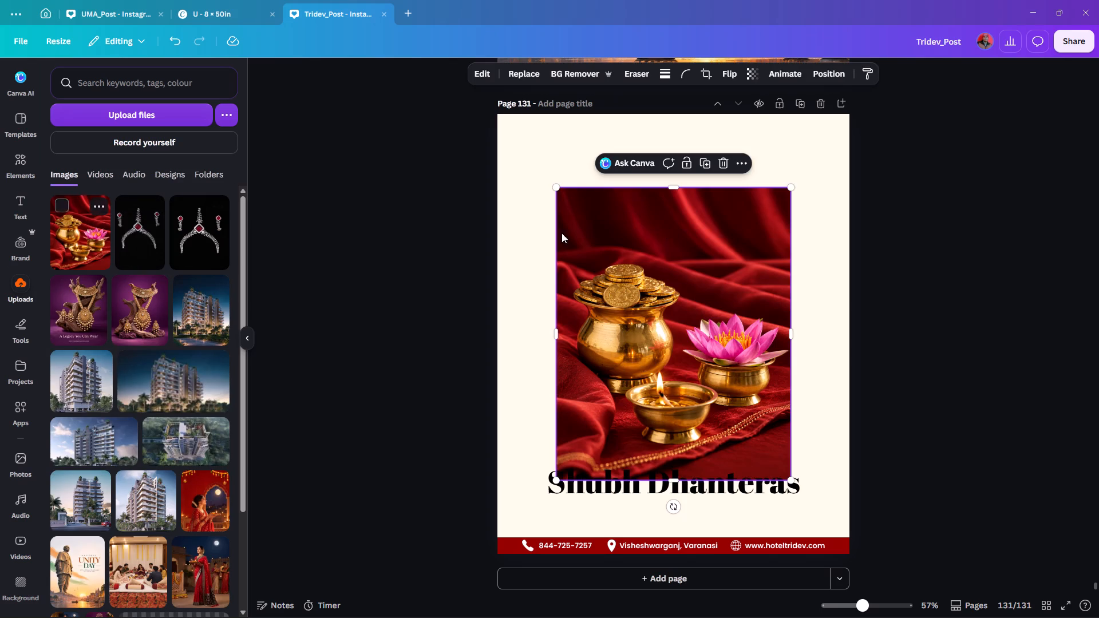
left_click_drag(663, 289, 606, 218)
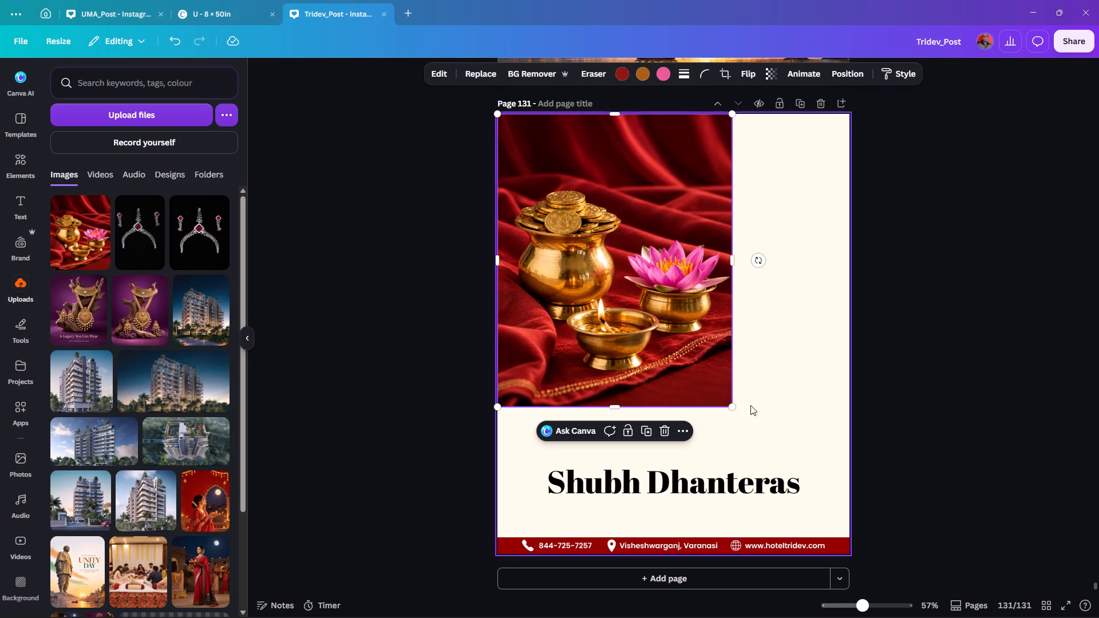
left_click_drag(734, 407, 817, 463, "alt")
left_click_drag(630, 312, 694, 394)
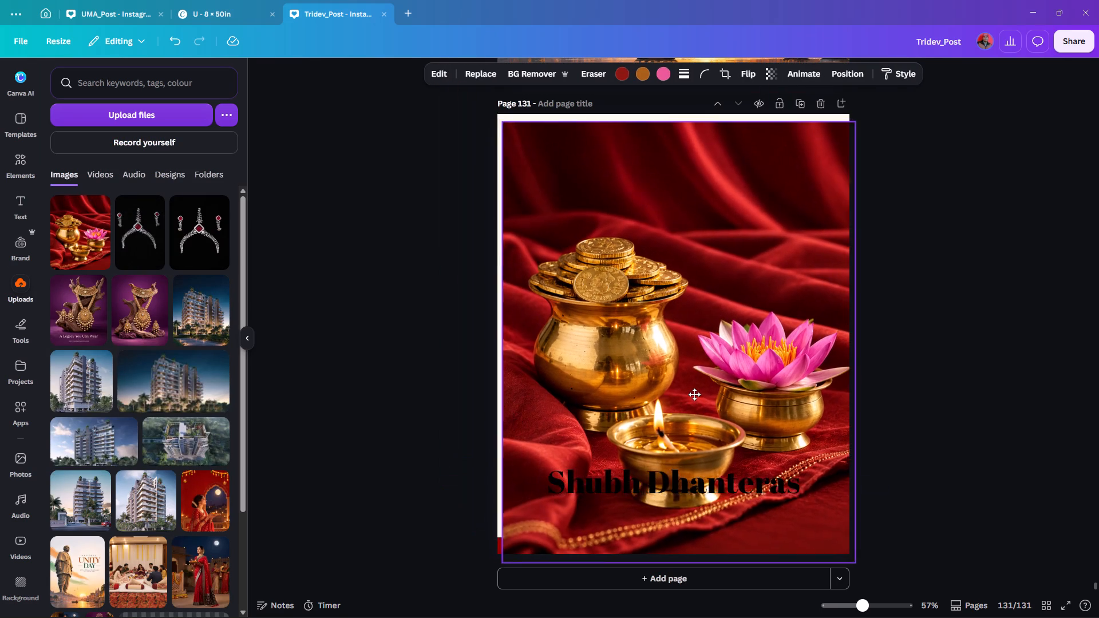
left_click_drag(694, 394, 689, 385)
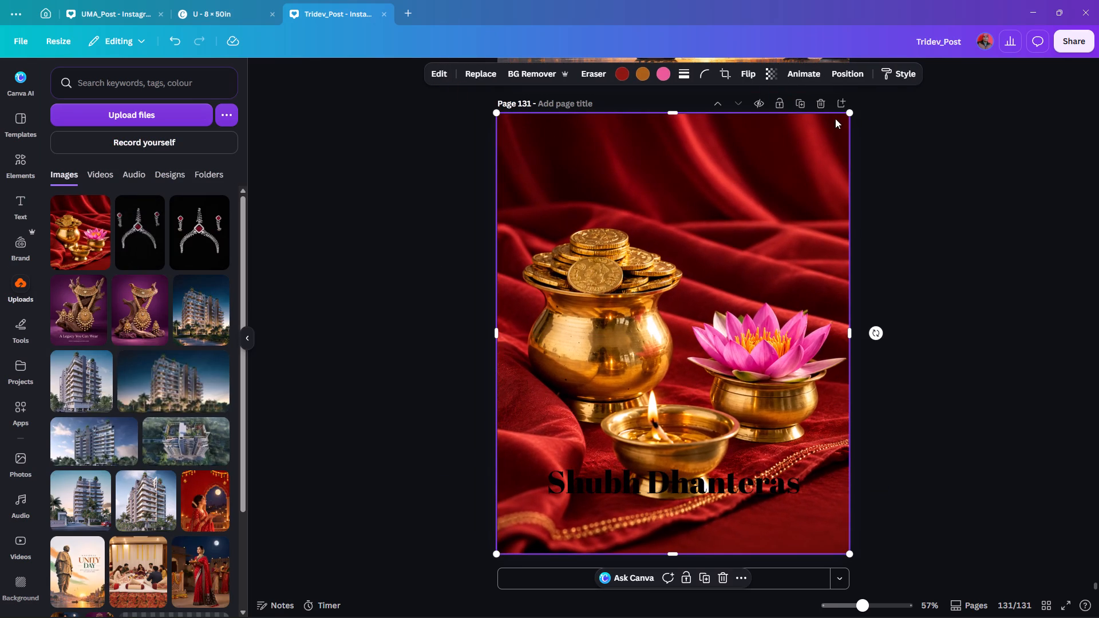
left_click_drag(837, 73, 831, 72)
left_click(208, 249)
left_click(80, 241)
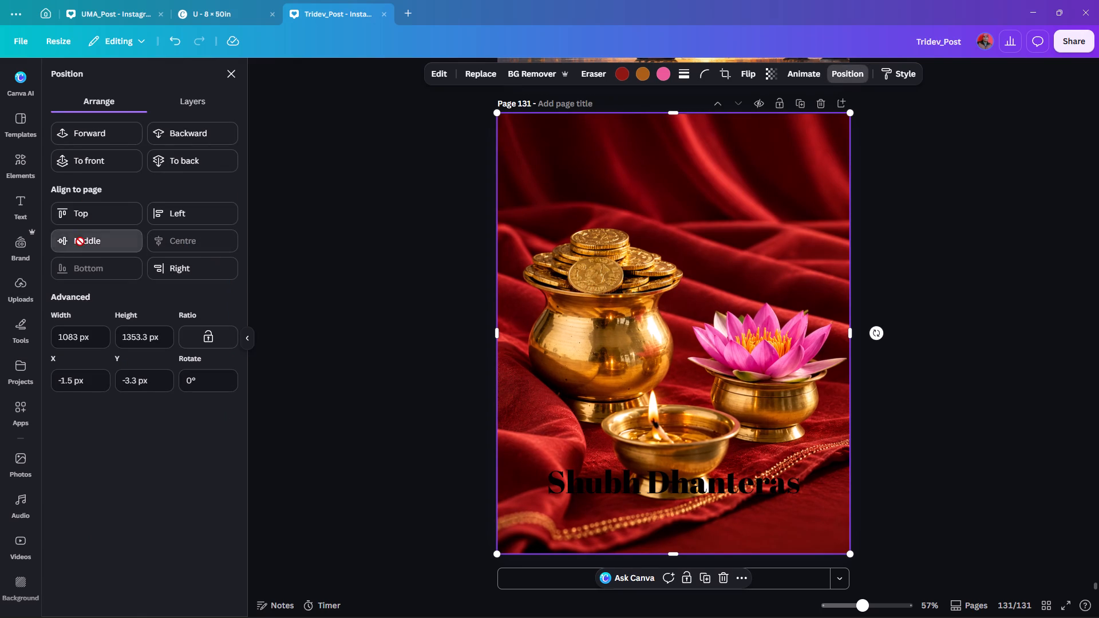
double_click(956, 194)
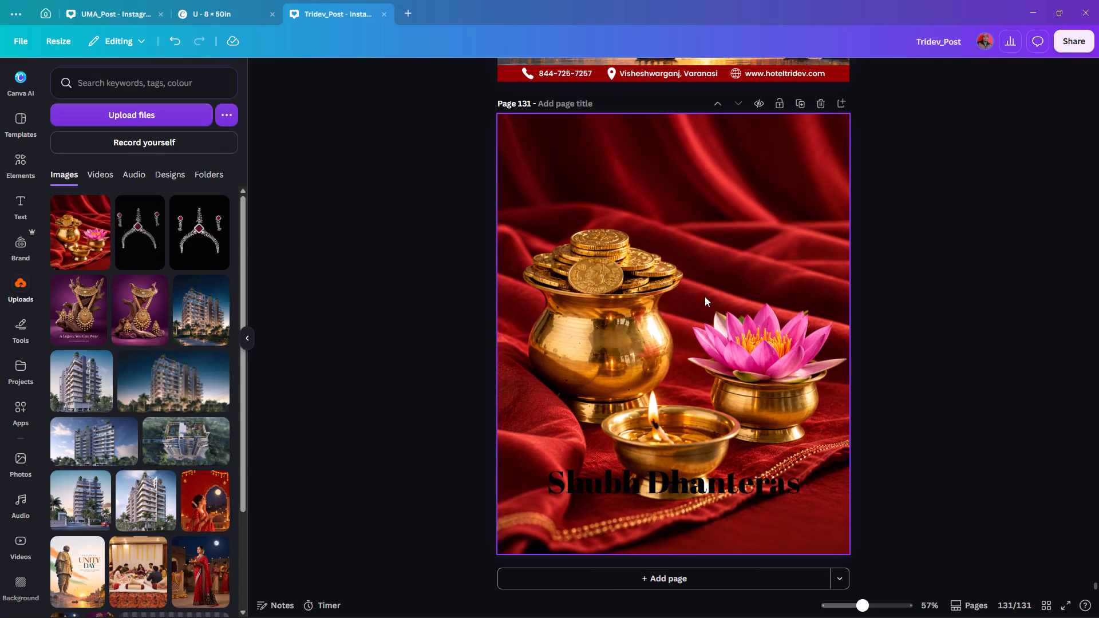
Send the gold pots image backward so it sits behind the red contact strip.
left_click(706, 290)
key("ctrl+bracketleft")
key("ctrl+bracketleft")
key("ctrl+bracketleft")
key("ctrl+bracketleft")
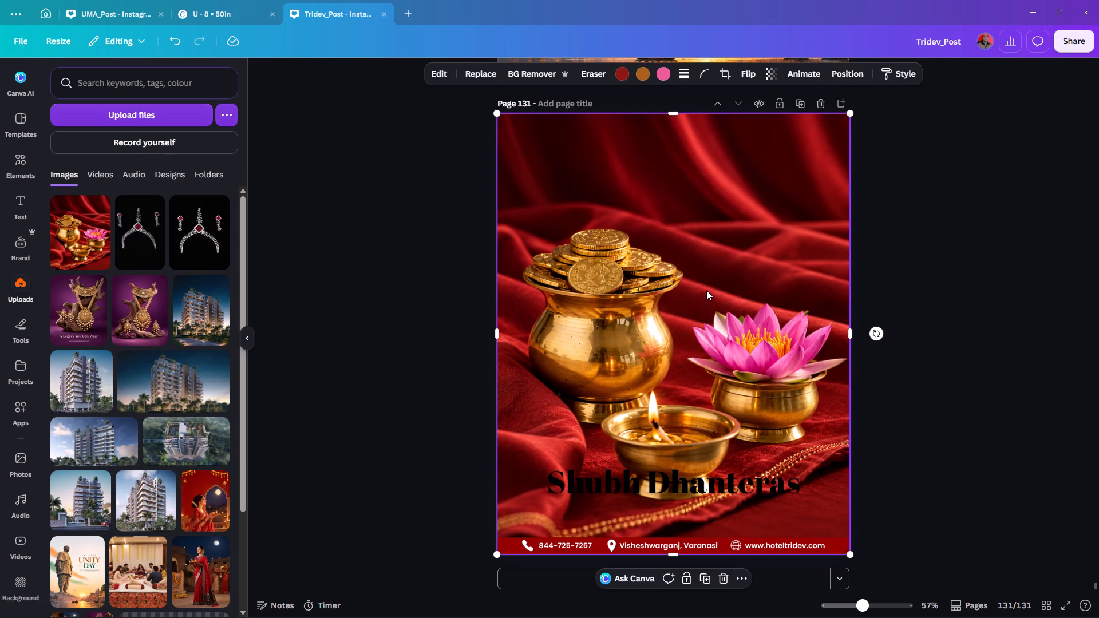
Recolour the Shubh Dhanteras heading white (#ffffff).
left_click(721, 486)
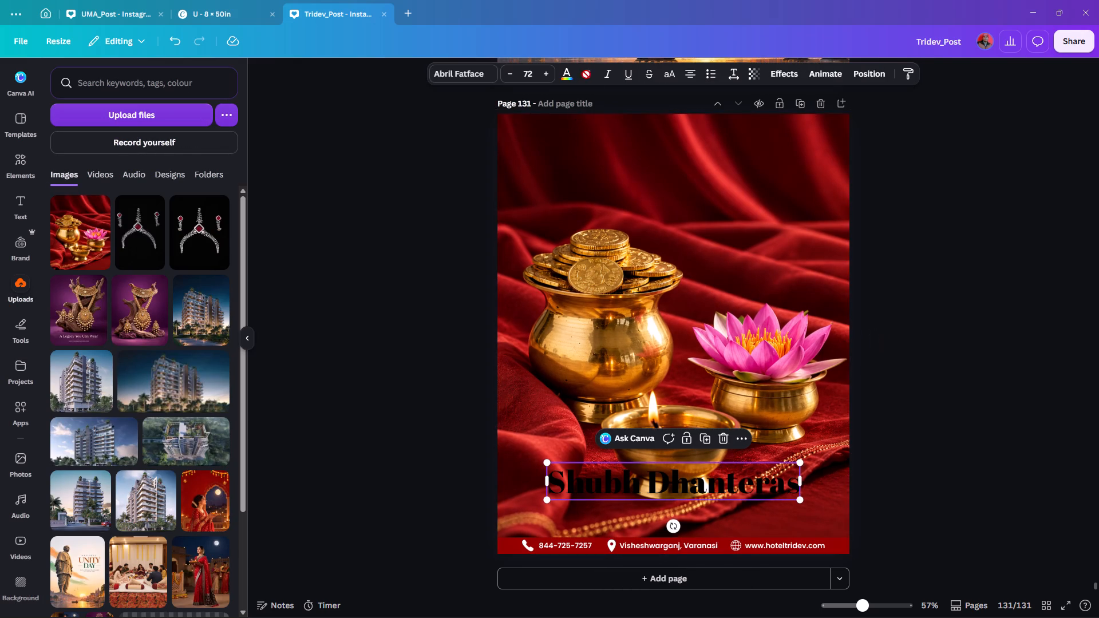
left_click(571, 78)
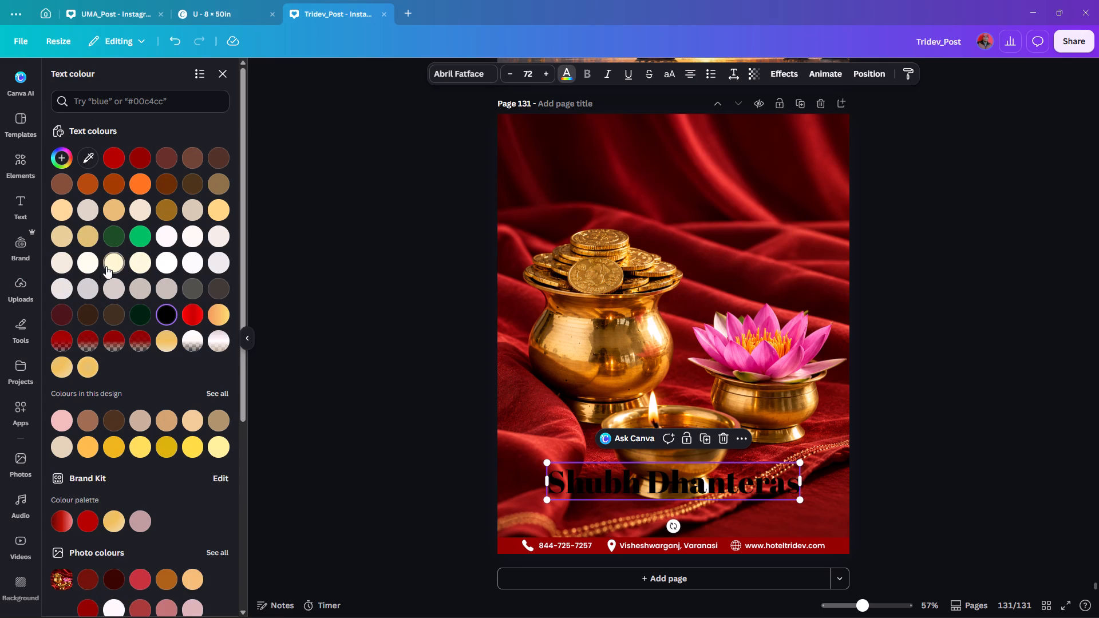
left_click(89, 267)
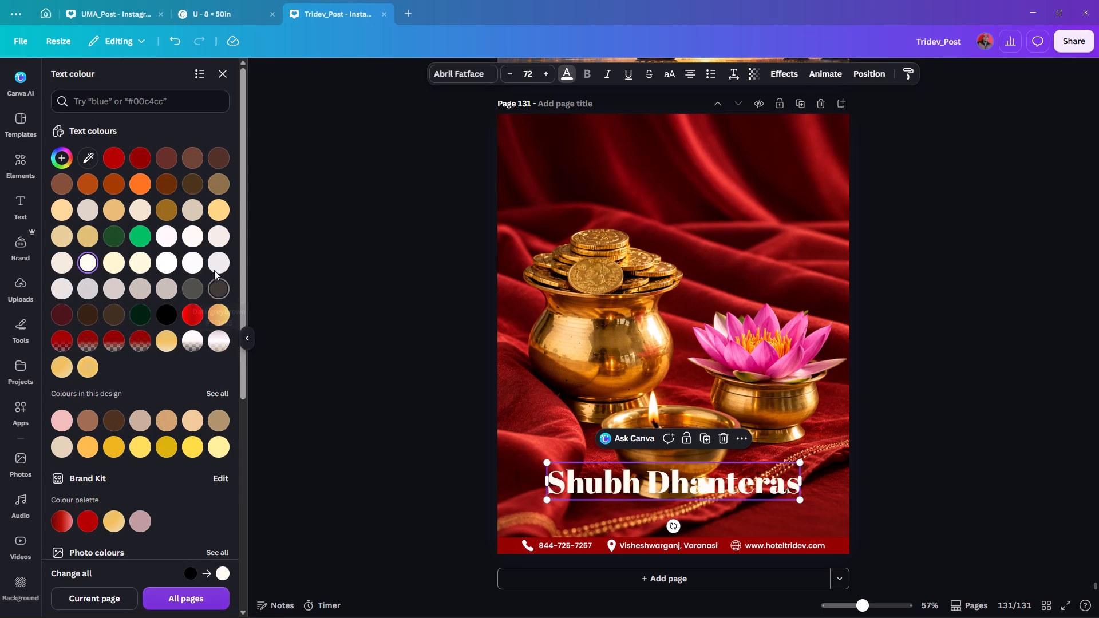
left_click(168, 260)
double_click(975, 343)
Move the Shubh Dhanteras heading above the coin-filled pot, centred horizontally on the page.
left_click_drag(695, 489, 707, 335)
left_click(699, 186)
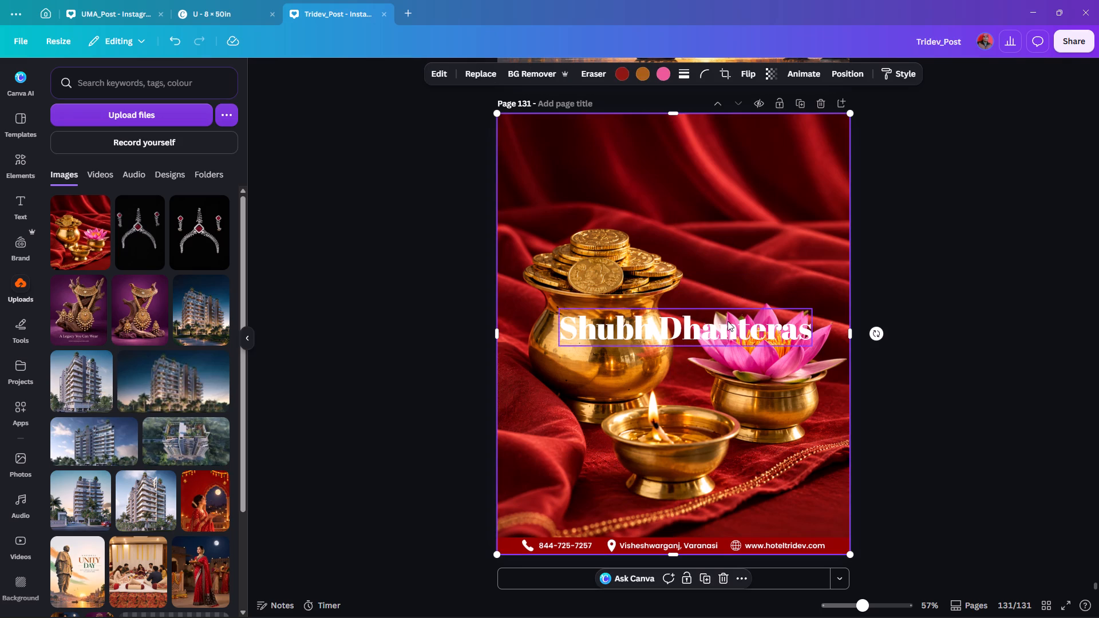
left_click_drag(718, 330, 710, 203)
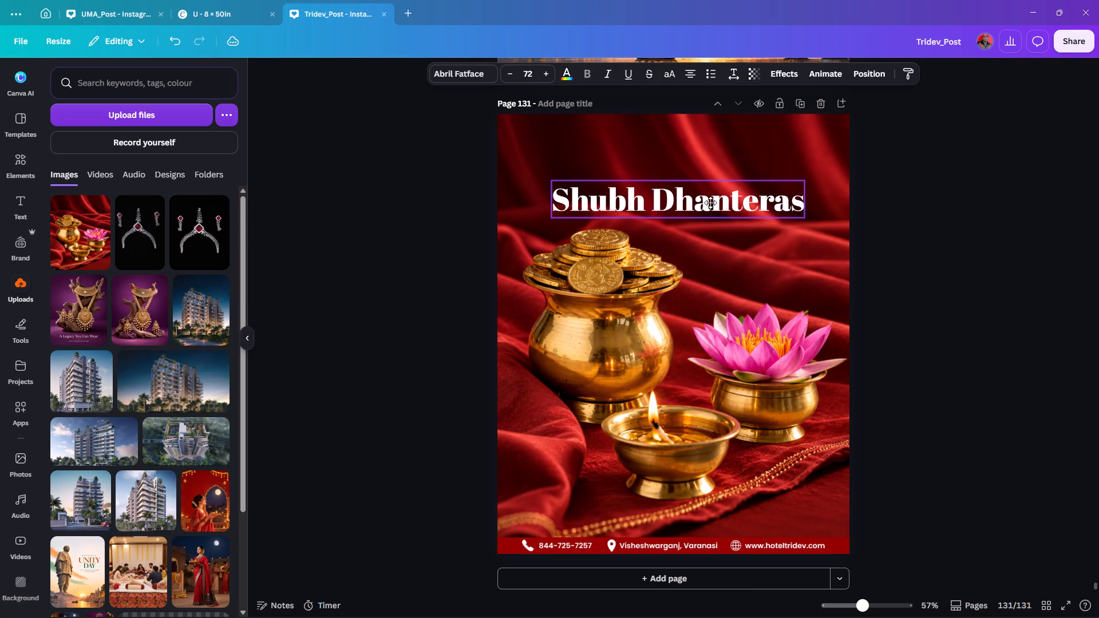
left_click_drag(710, 203, 704, 204)
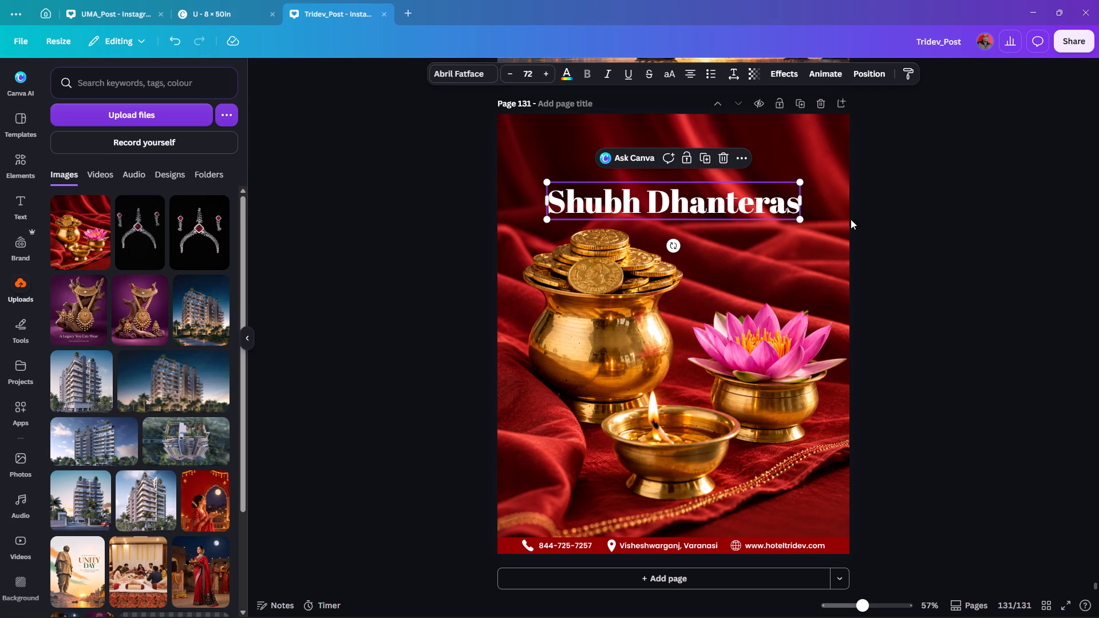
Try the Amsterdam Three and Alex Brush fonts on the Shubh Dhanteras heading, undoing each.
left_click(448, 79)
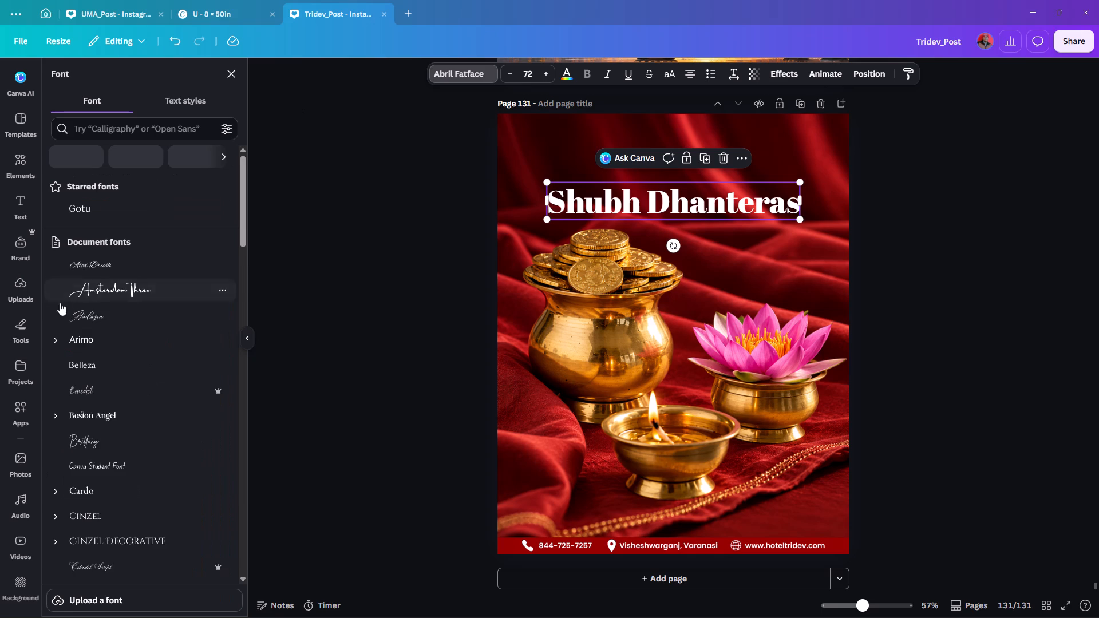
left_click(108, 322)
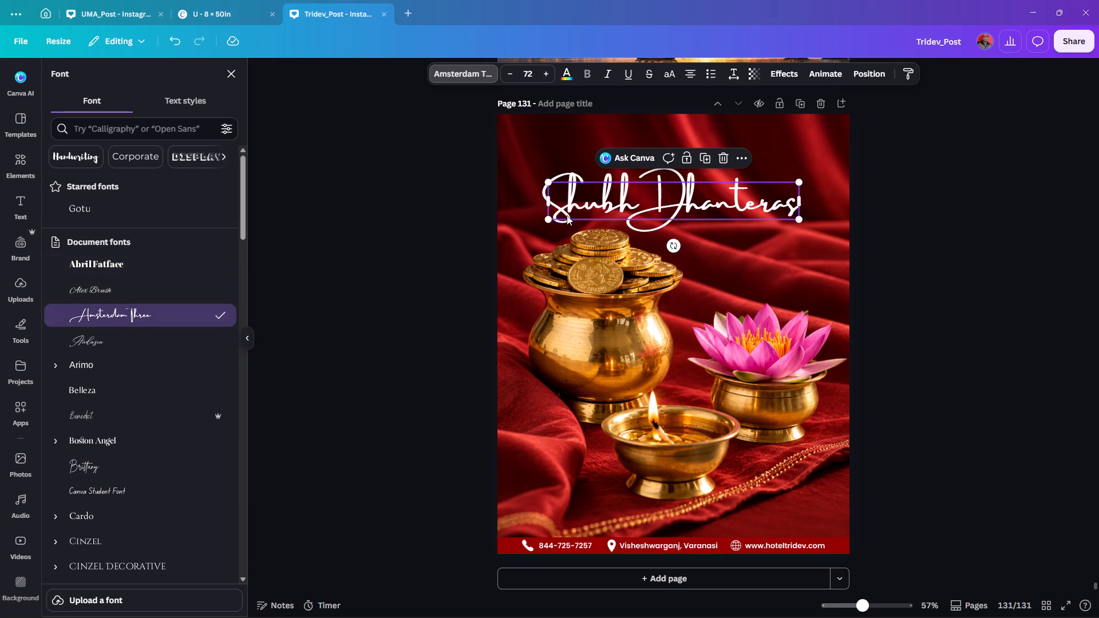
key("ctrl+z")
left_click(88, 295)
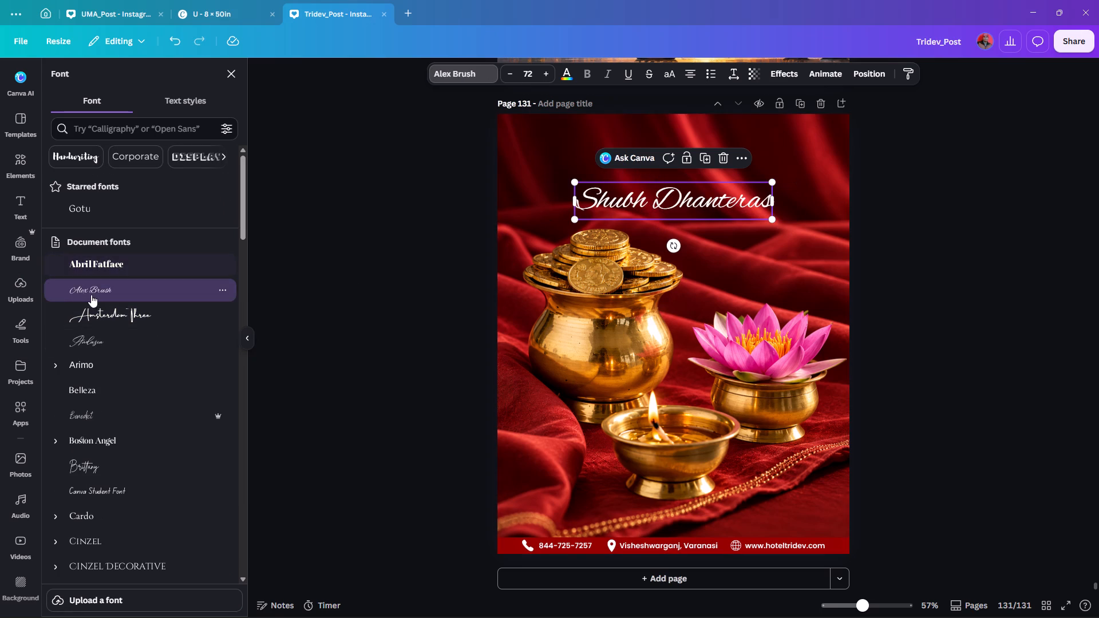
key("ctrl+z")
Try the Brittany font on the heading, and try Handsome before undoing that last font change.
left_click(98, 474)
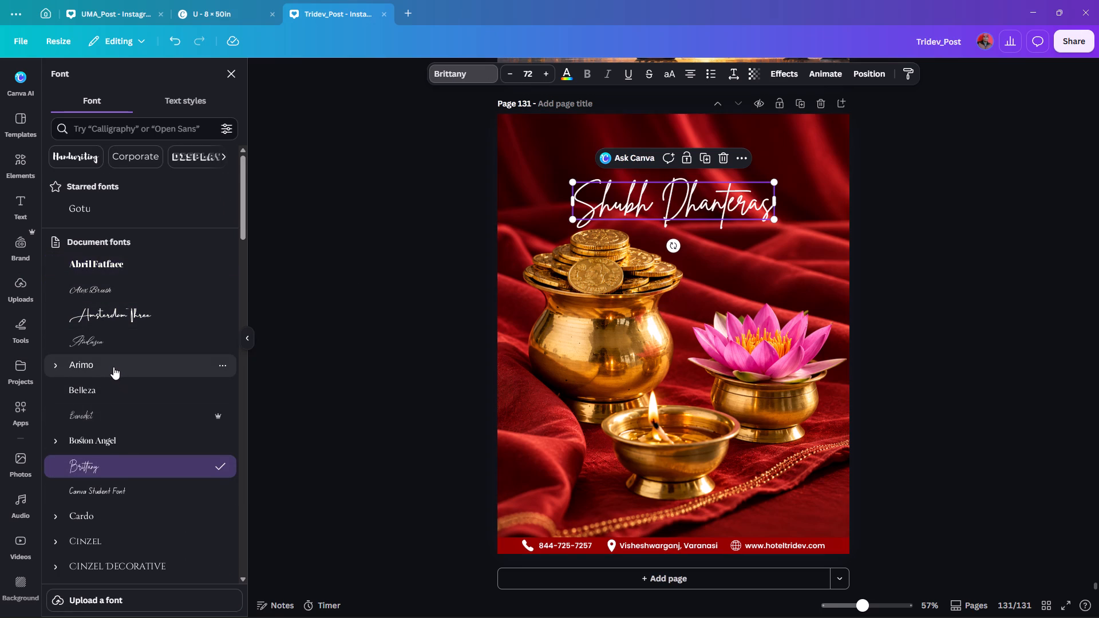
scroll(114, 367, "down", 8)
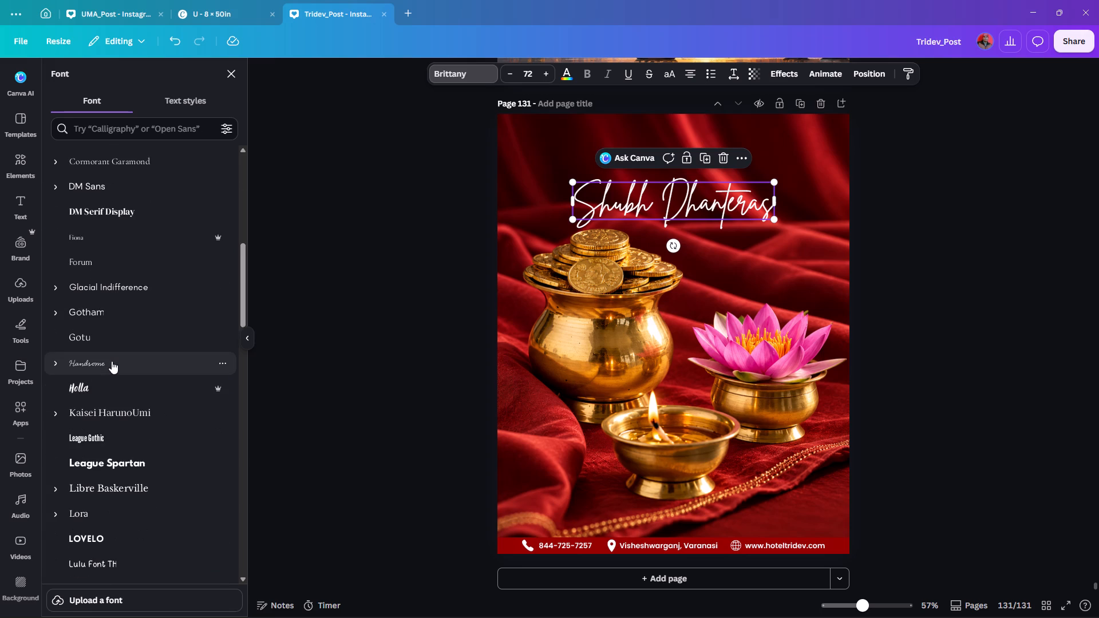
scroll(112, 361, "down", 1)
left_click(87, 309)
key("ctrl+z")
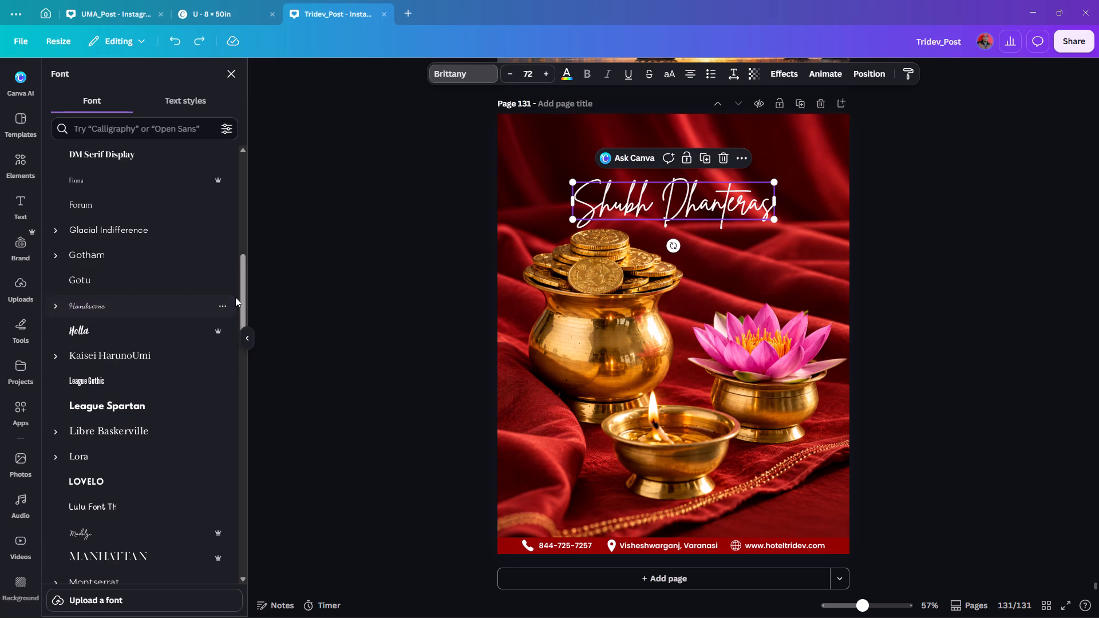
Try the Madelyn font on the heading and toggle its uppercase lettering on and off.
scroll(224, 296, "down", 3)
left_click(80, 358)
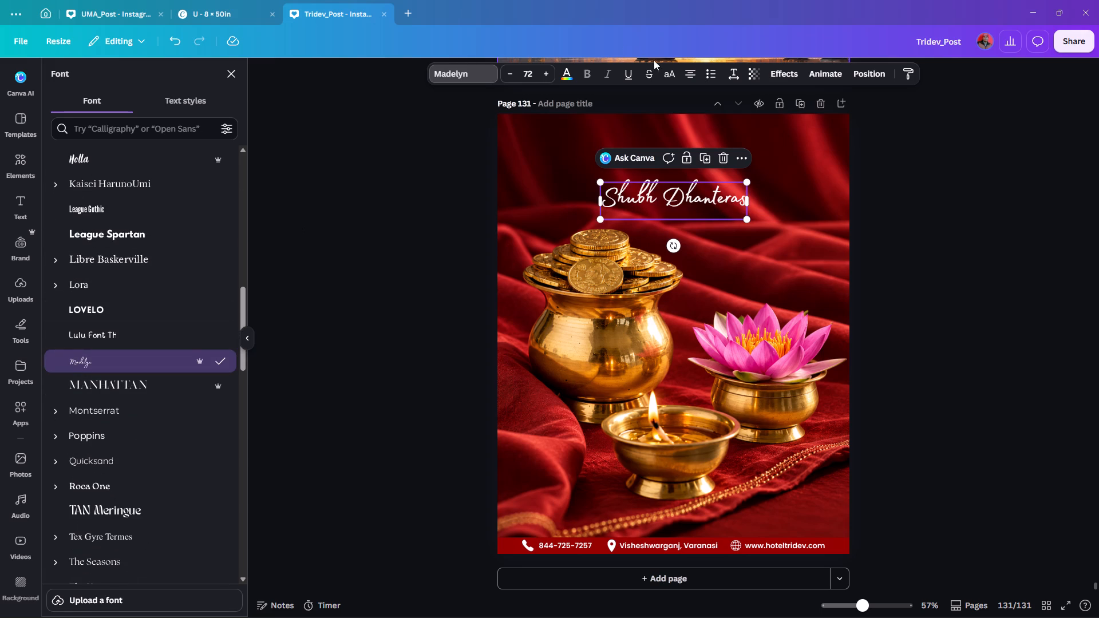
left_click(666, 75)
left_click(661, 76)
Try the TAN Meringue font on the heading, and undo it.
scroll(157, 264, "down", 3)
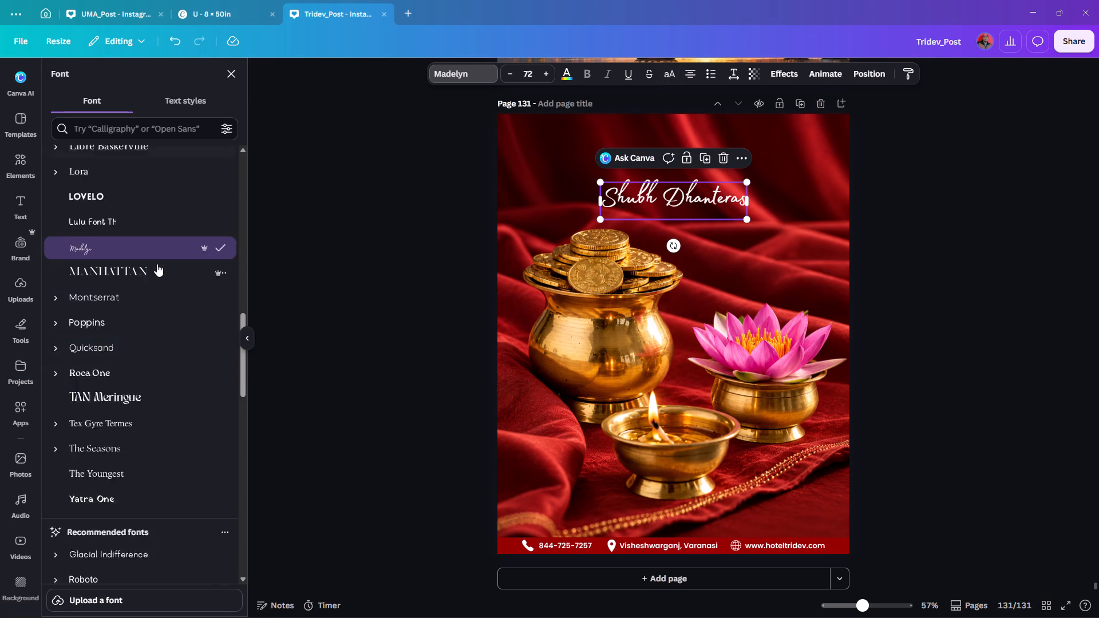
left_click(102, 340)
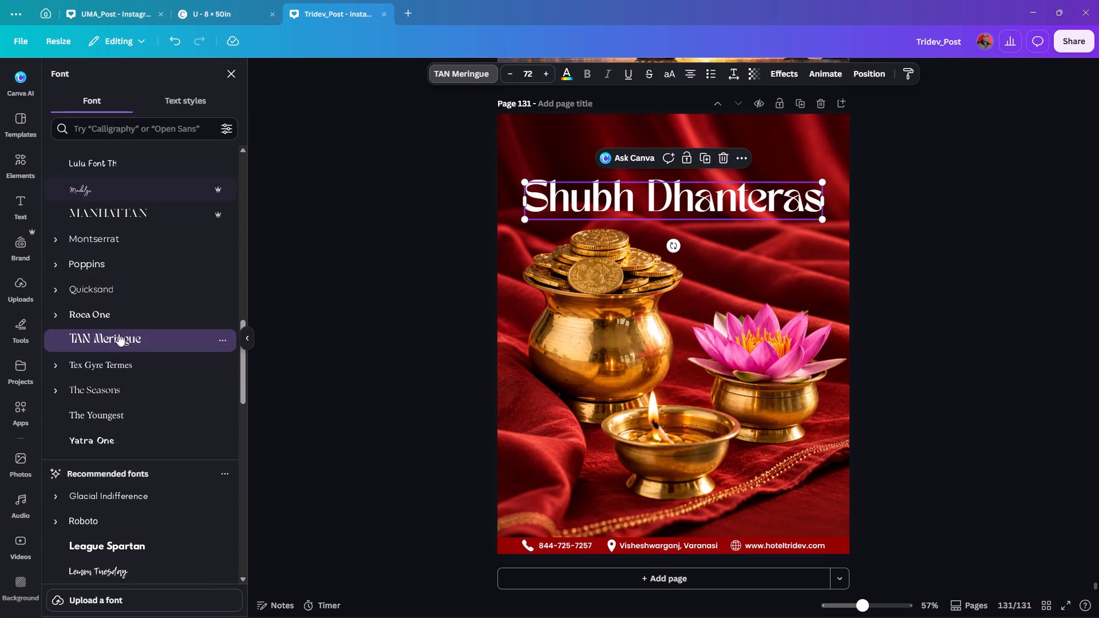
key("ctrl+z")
Set the Shubh Dhanteras heading's font to Lemon Tuesday.
scroll(117, 301, "down", 3)
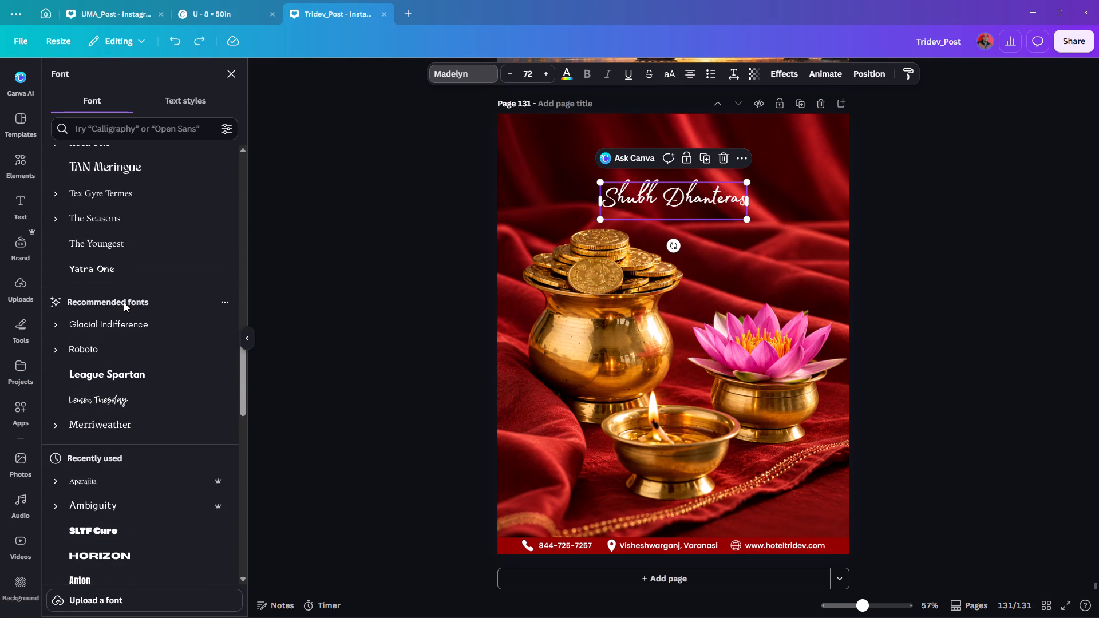
scroll(123, 303, "down", 2)
left_click(112, 295)
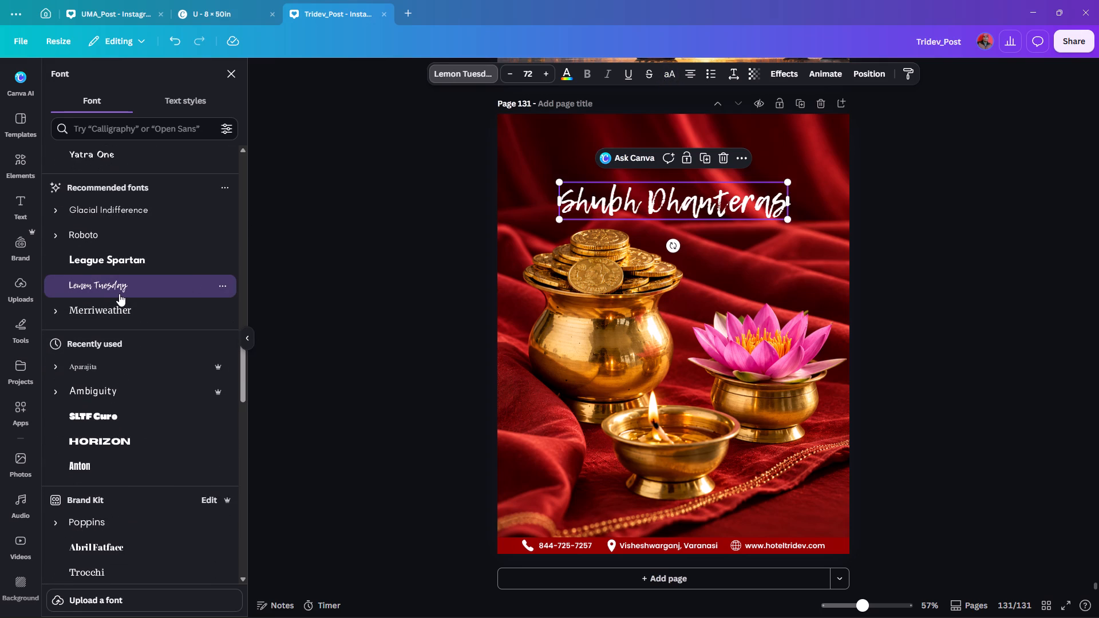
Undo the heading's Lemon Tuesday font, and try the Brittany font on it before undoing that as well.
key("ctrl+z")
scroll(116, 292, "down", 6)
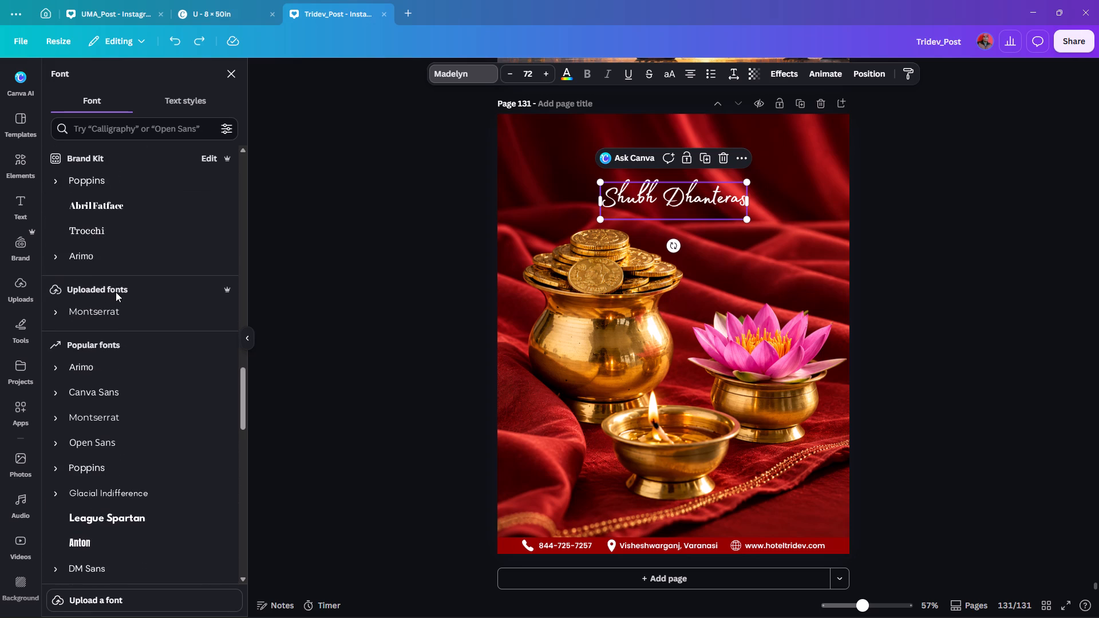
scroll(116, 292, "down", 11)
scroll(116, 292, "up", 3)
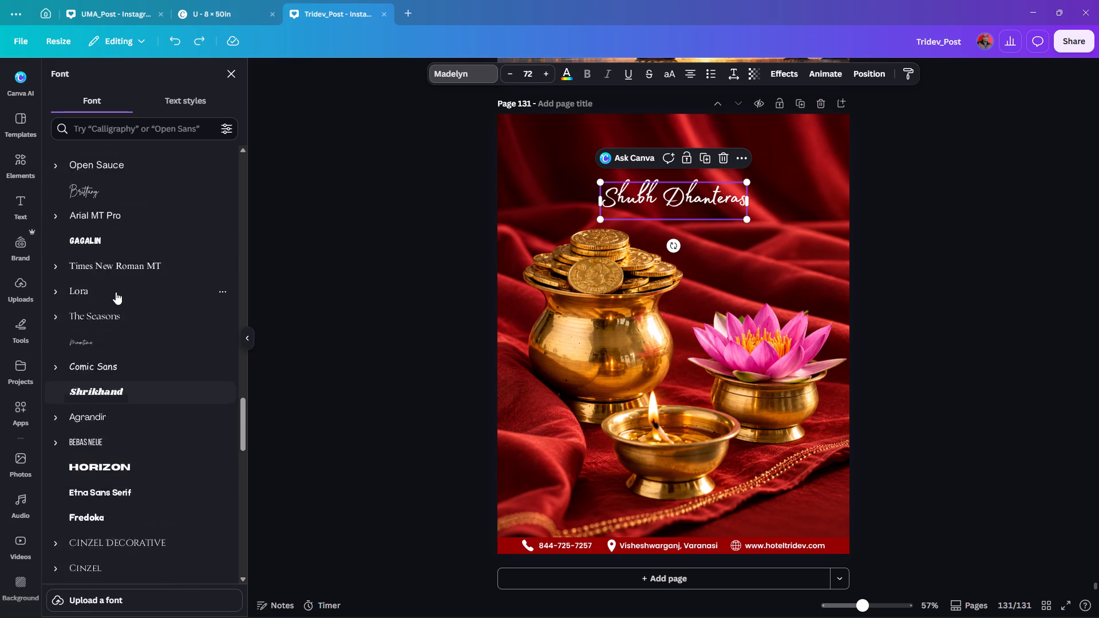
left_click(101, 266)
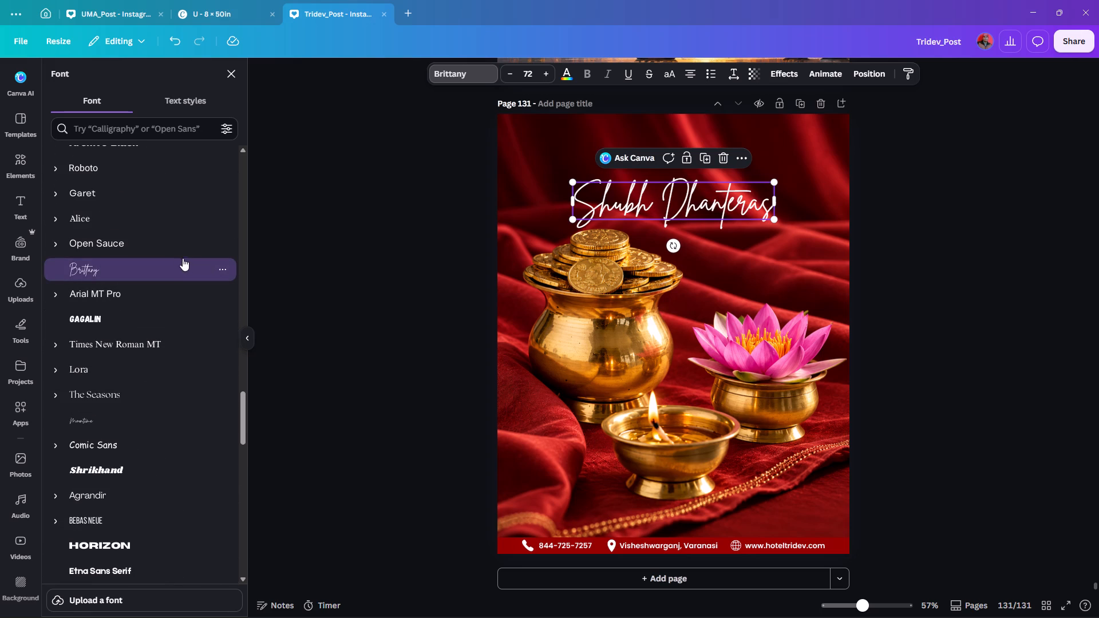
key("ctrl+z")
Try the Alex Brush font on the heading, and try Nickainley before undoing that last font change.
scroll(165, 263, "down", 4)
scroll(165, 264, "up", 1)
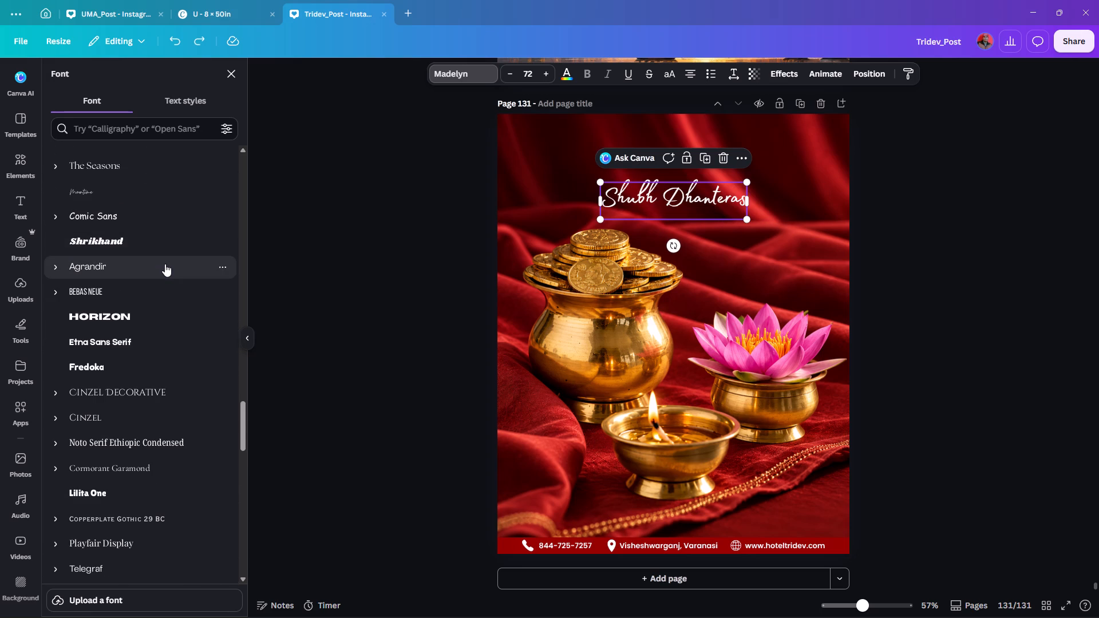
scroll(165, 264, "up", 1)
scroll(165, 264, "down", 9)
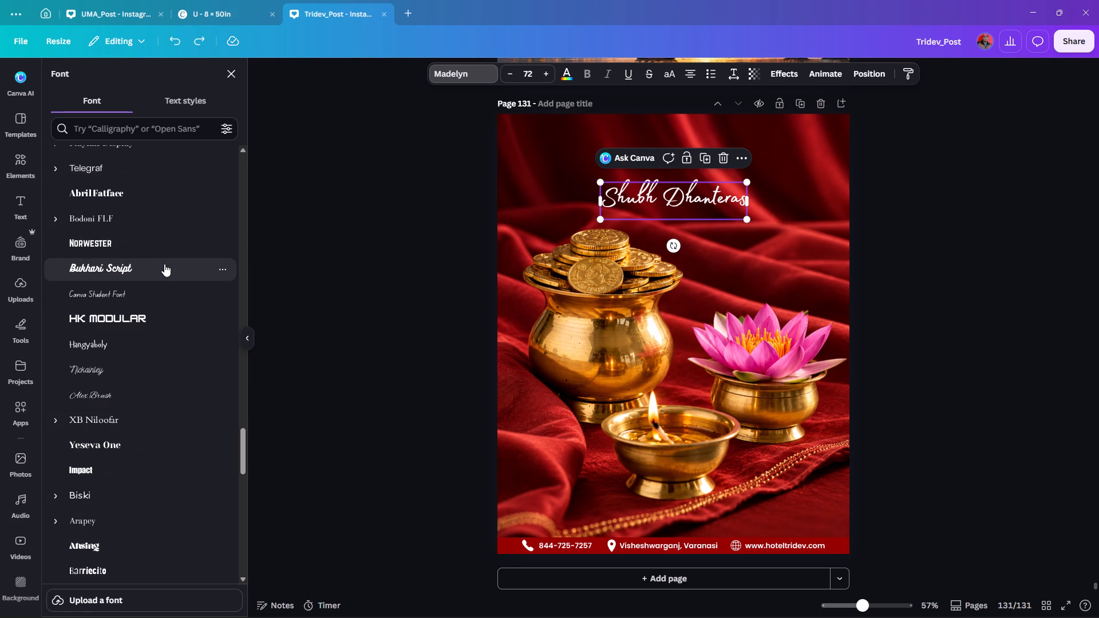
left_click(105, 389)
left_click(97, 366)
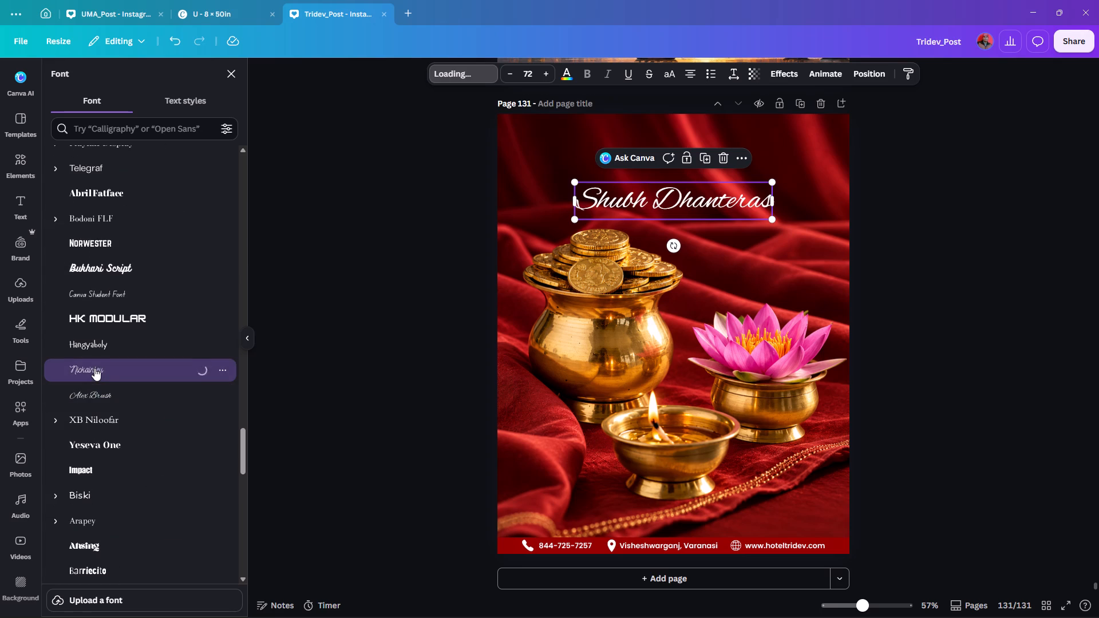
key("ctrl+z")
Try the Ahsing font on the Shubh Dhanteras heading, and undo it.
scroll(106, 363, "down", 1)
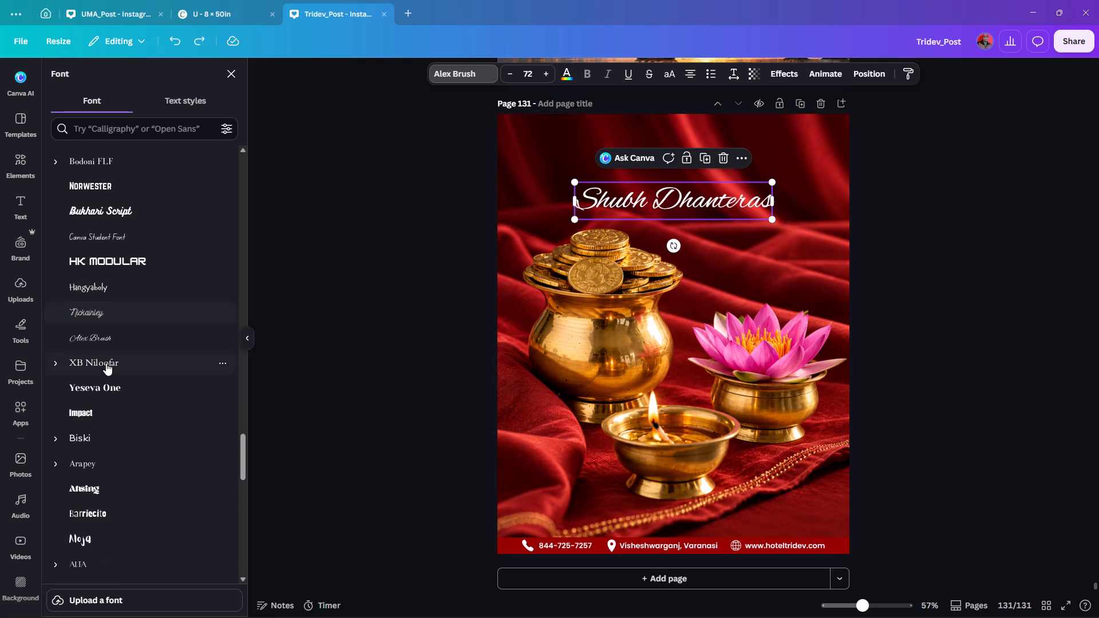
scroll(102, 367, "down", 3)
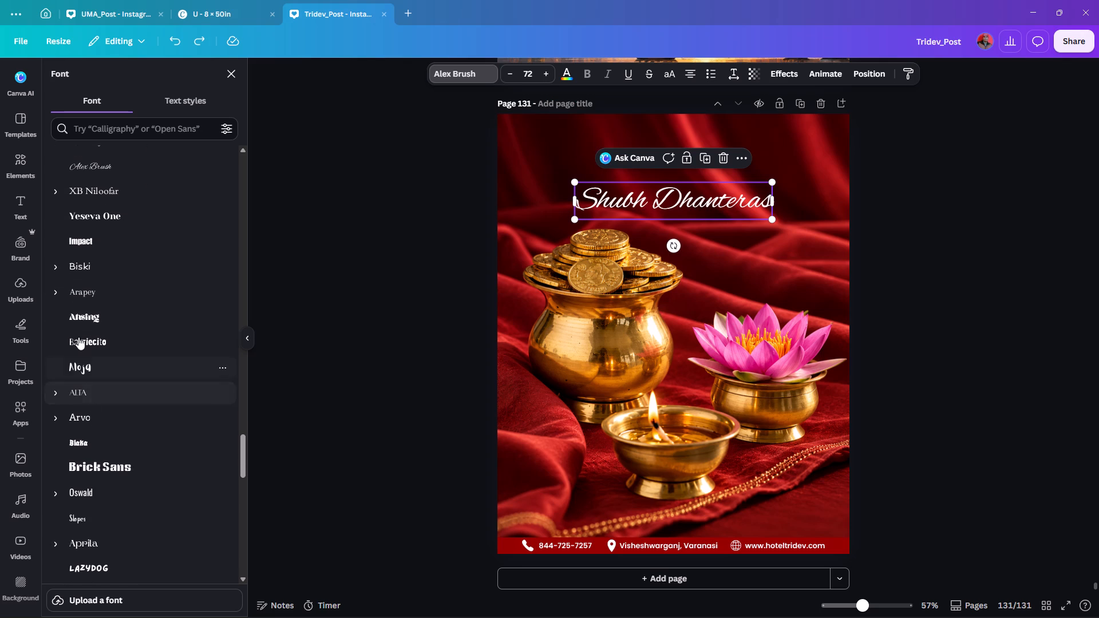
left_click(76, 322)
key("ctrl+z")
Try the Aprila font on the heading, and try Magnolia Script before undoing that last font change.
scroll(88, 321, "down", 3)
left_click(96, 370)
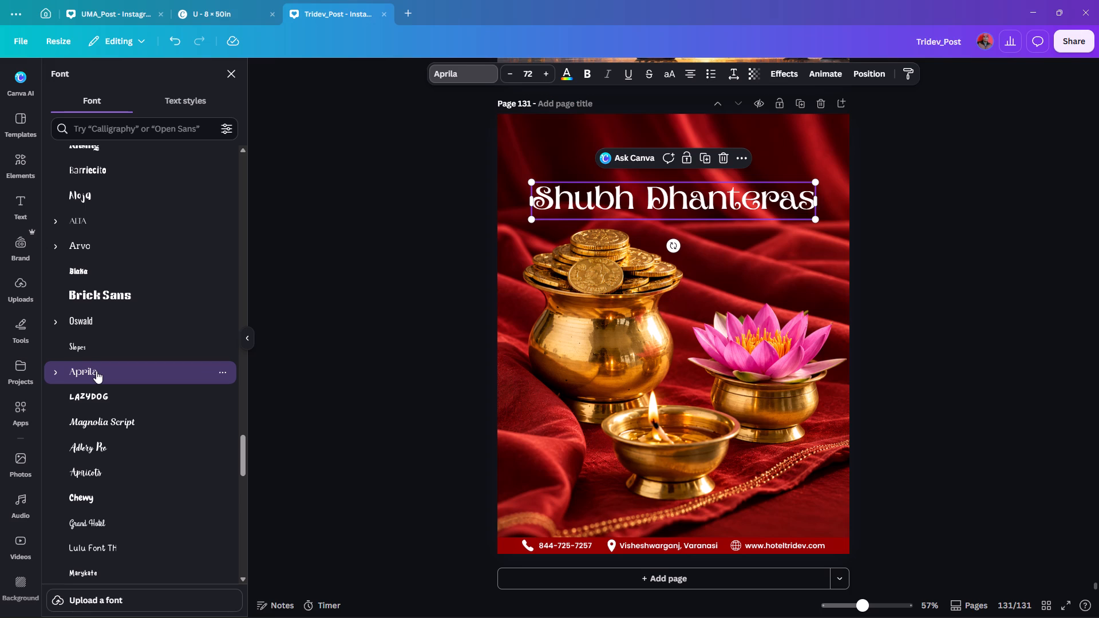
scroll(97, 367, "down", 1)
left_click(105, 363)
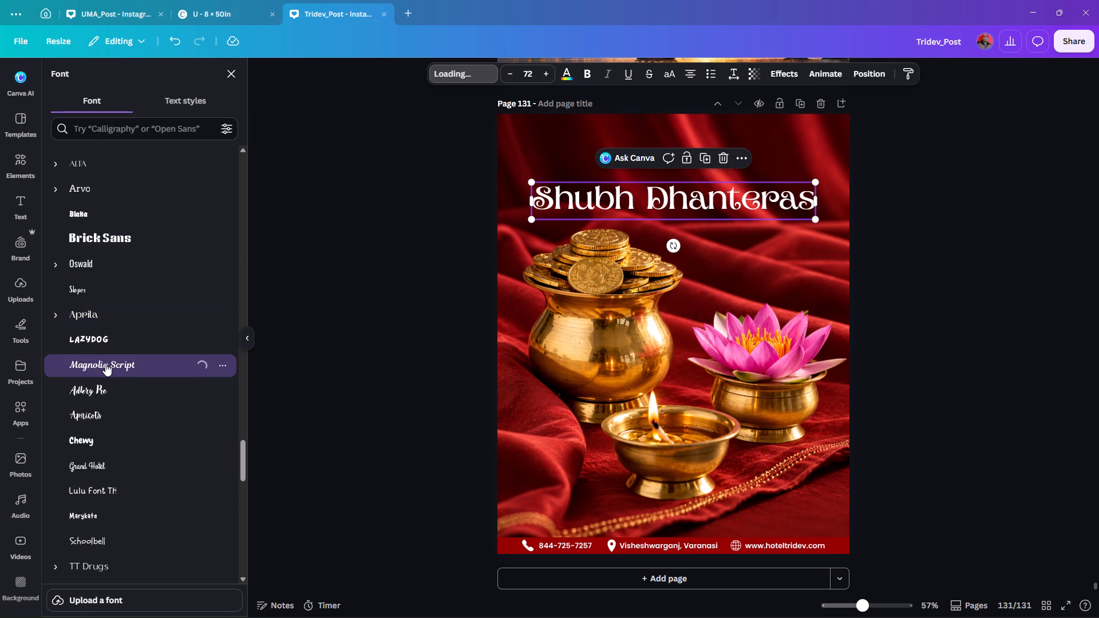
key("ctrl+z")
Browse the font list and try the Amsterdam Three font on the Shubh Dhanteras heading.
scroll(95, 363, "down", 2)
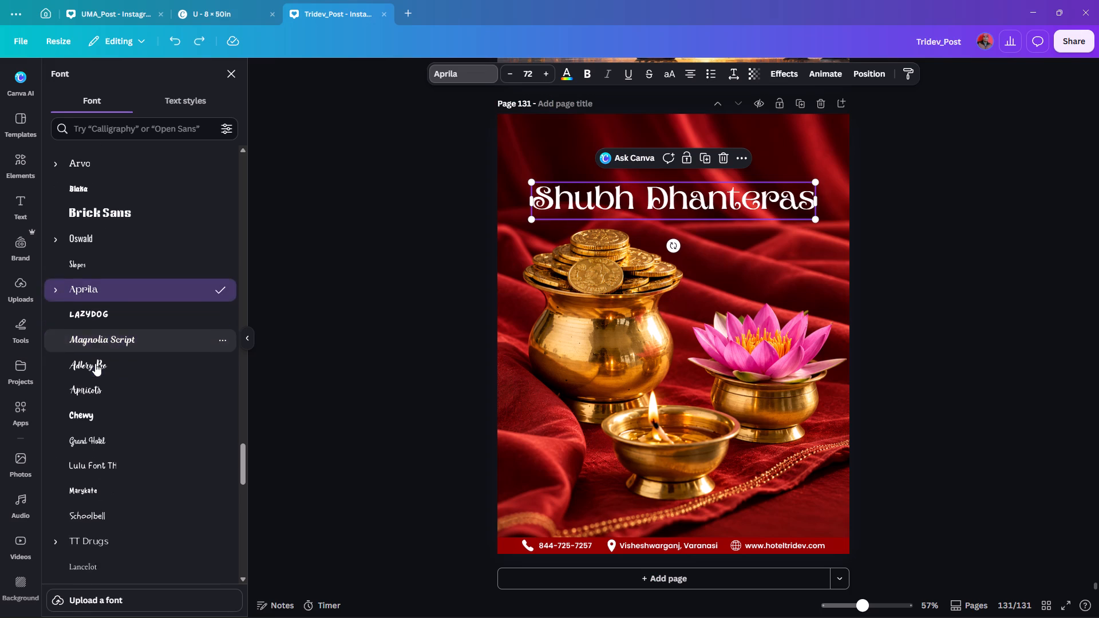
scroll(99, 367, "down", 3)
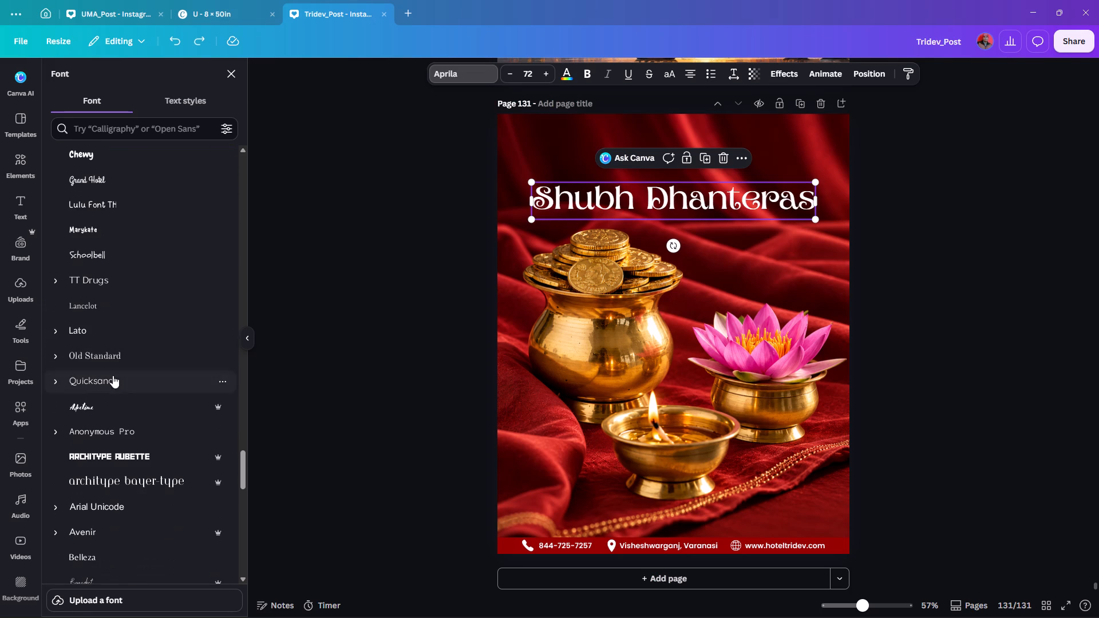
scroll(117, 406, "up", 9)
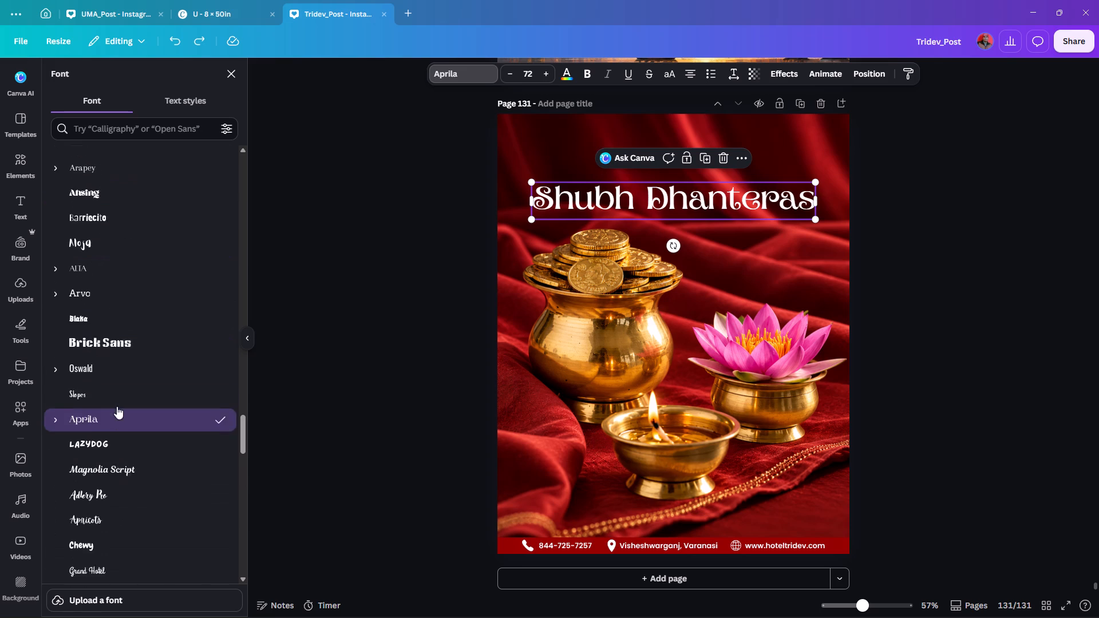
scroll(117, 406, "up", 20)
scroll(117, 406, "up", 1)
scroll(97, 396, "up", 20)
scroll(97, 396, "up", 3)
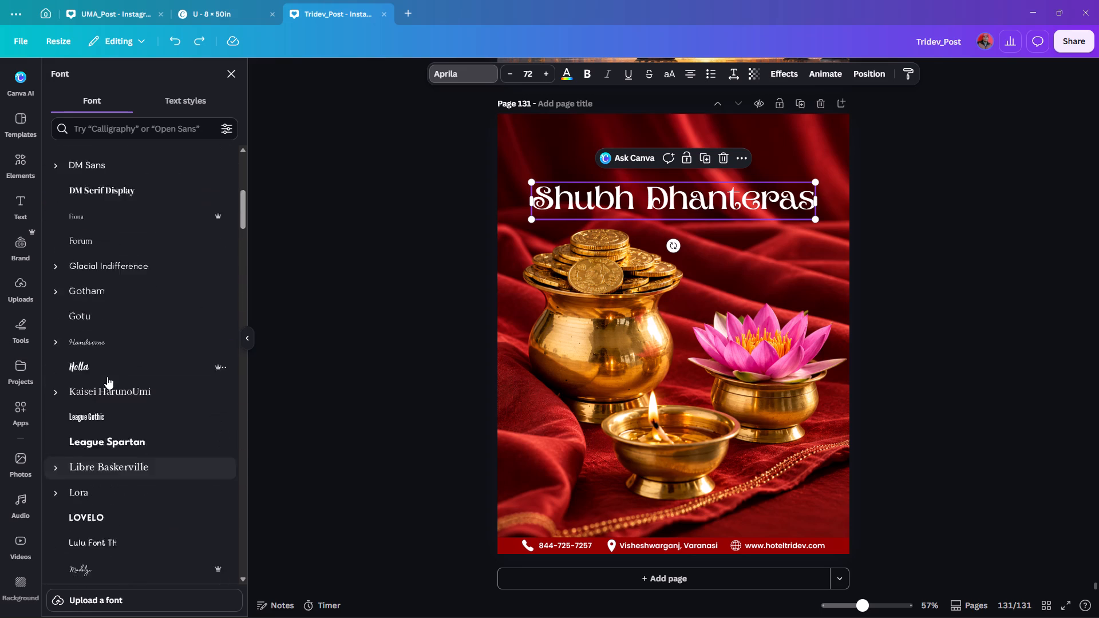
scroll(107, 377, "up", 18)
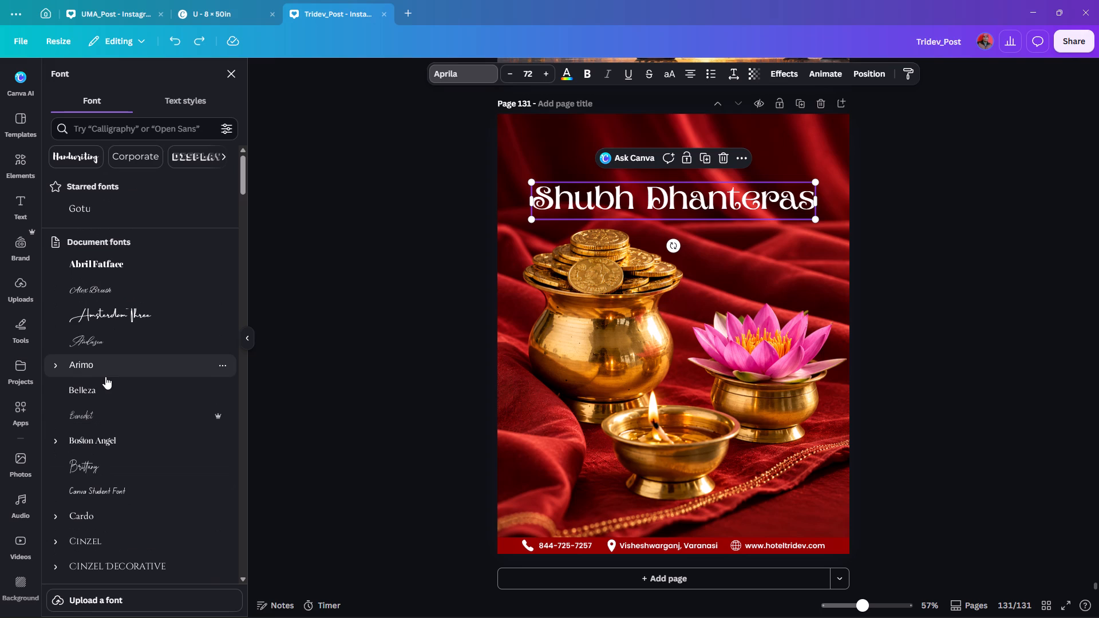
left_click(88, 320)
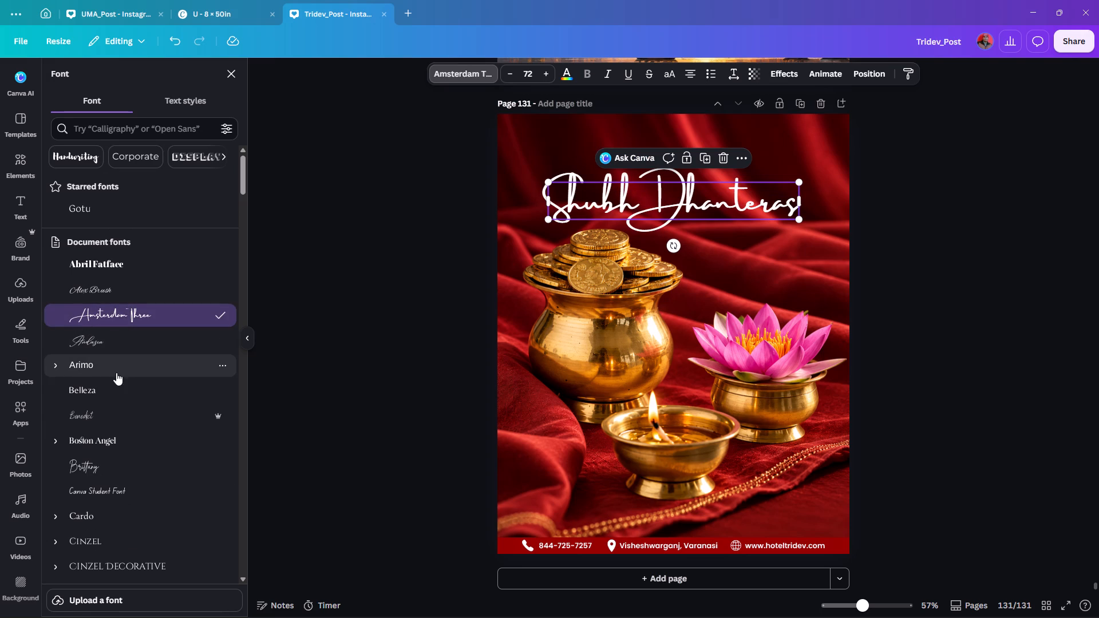
Set the Shubh Dhanteras heading's font to Boston Angel.
left_click(104, 434)
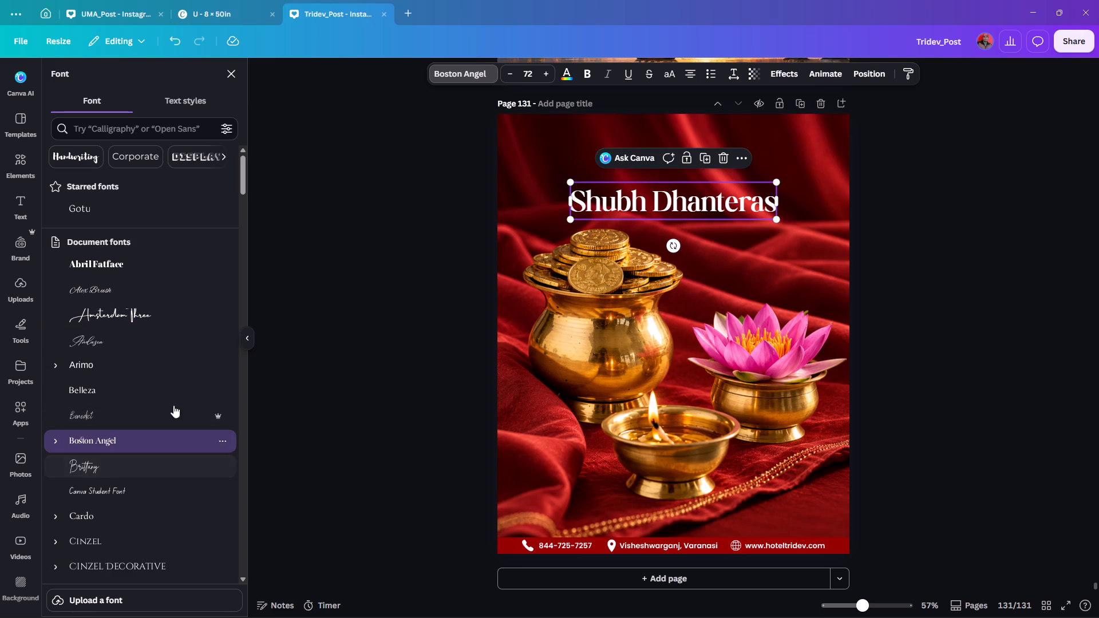
Cut the word Shubh out of the heading, leaving only Dhanteras in the text box.
double_click(625, 202)
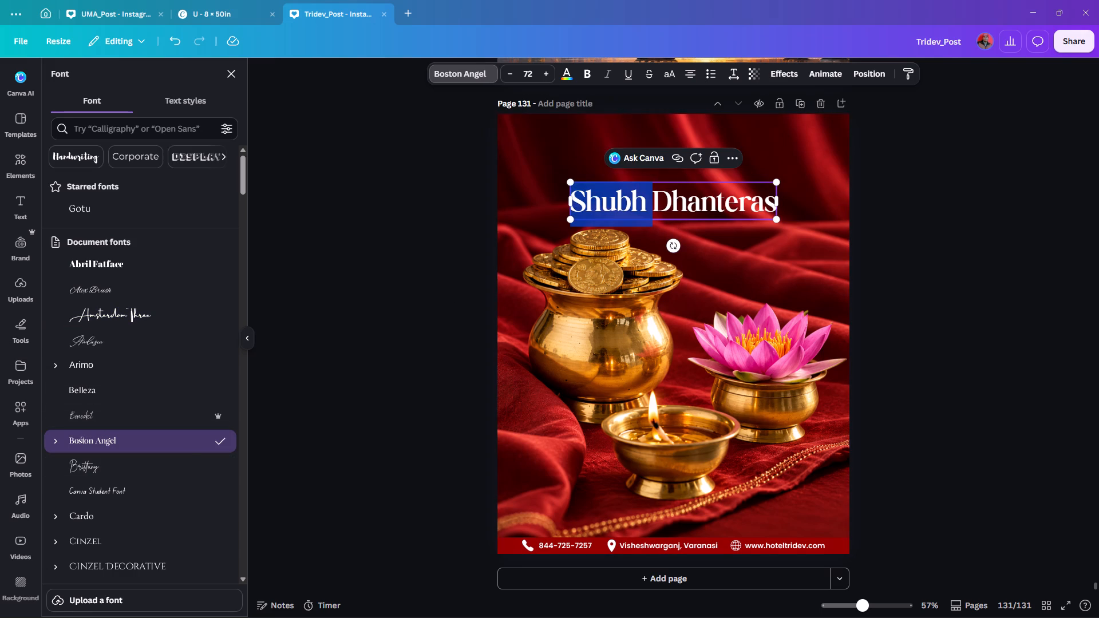
key("ctrl+x")
left_click(892, 185)
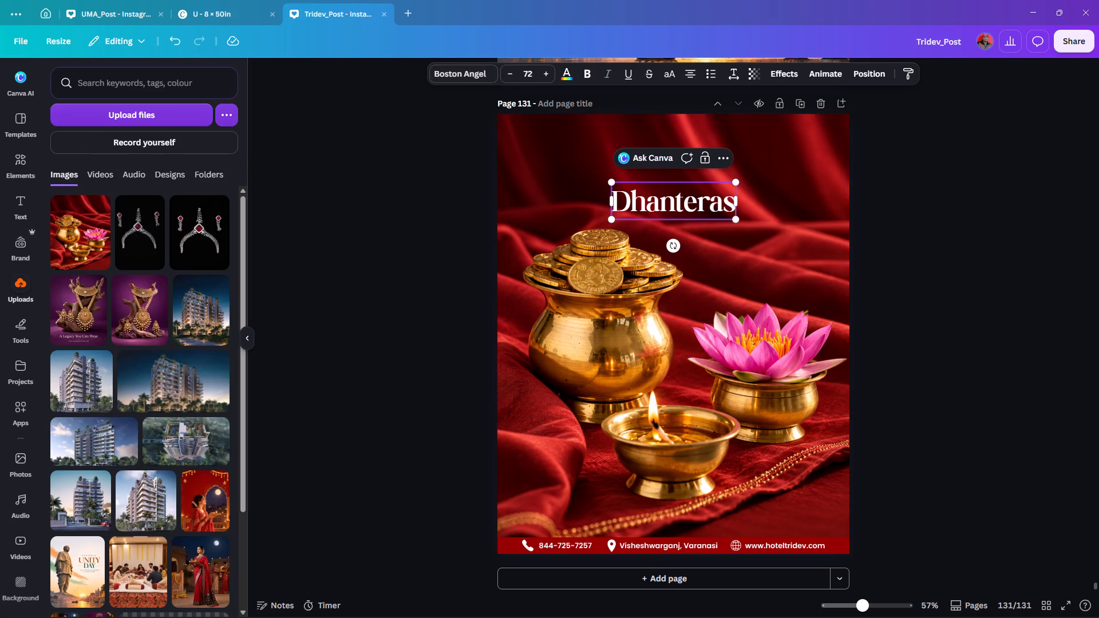
left_click(896, 181)
Change the Dhanteras heading to all uppercase lettering.
left_click(671, 196)
left_click(669, 70)
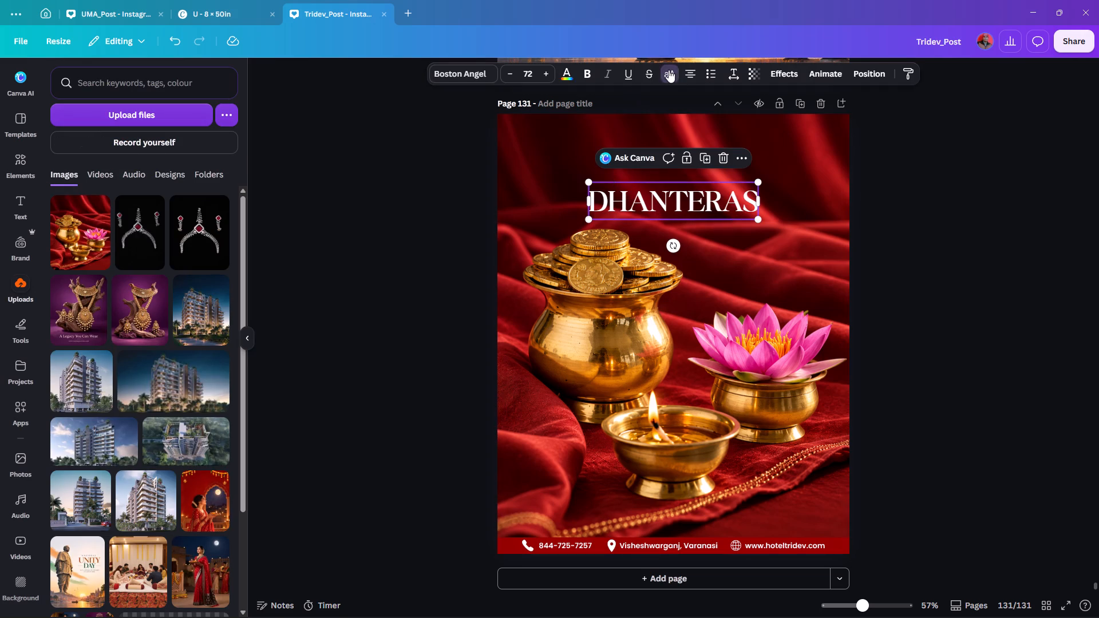
left_click(998, 215)
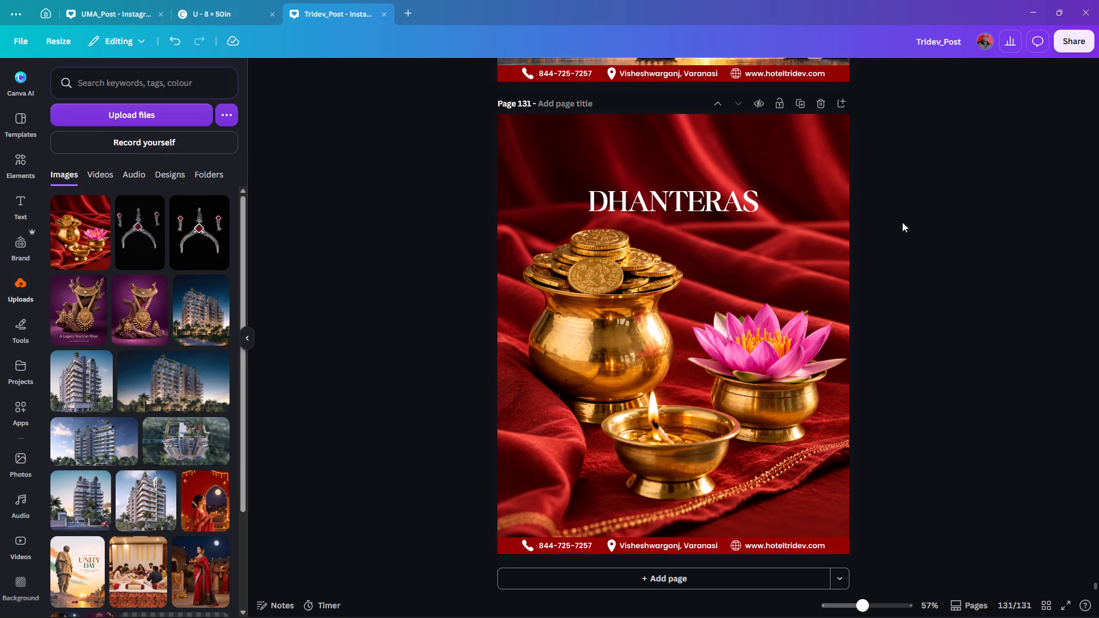
Enlarge the DHANTERAS heading to font size 112, keeping it centred above the pot of coins.
left_click(671, 204)
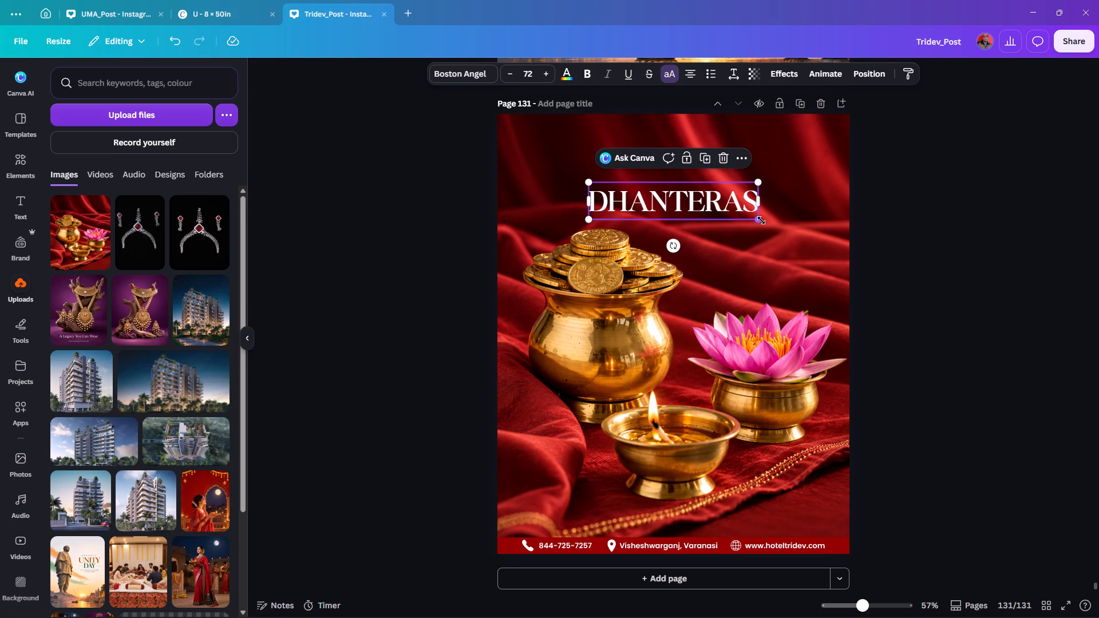
left_click_drag(761, 221, 802, 263, "alt")
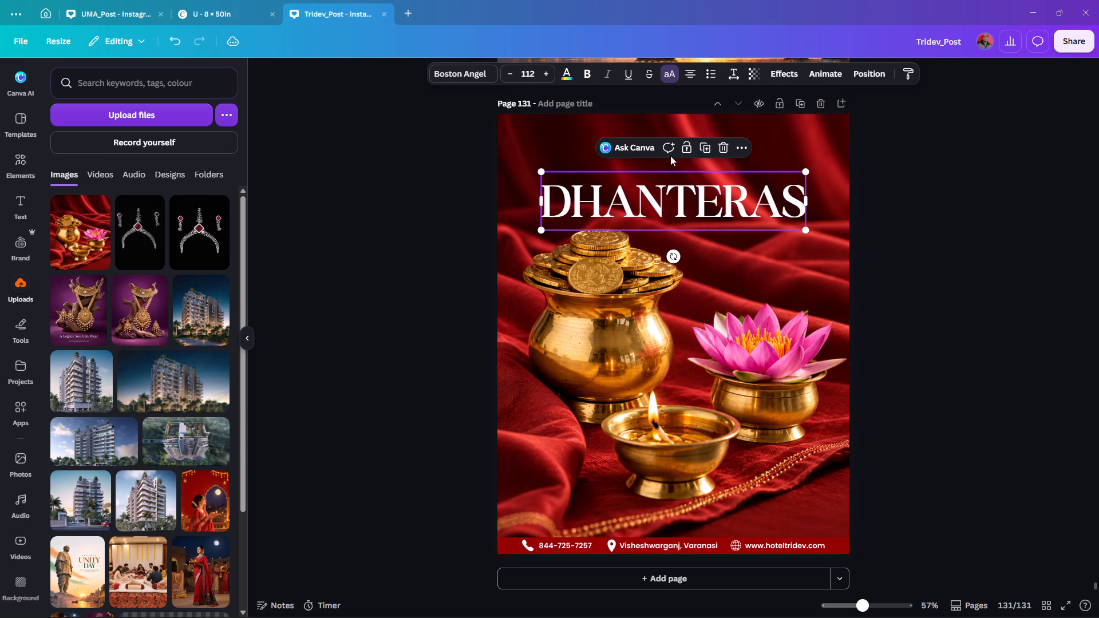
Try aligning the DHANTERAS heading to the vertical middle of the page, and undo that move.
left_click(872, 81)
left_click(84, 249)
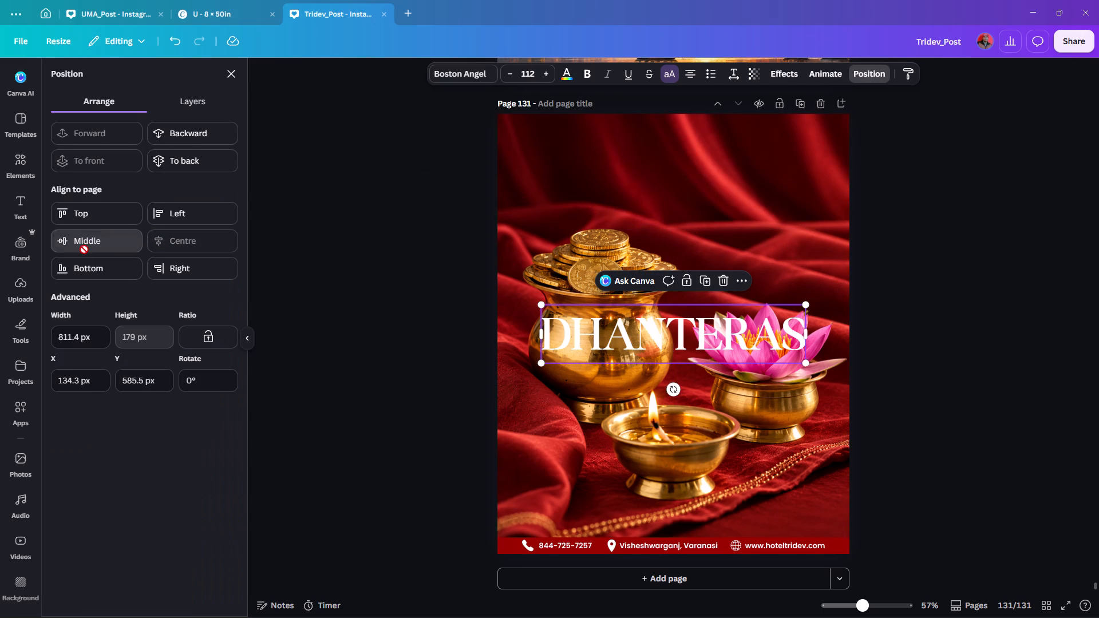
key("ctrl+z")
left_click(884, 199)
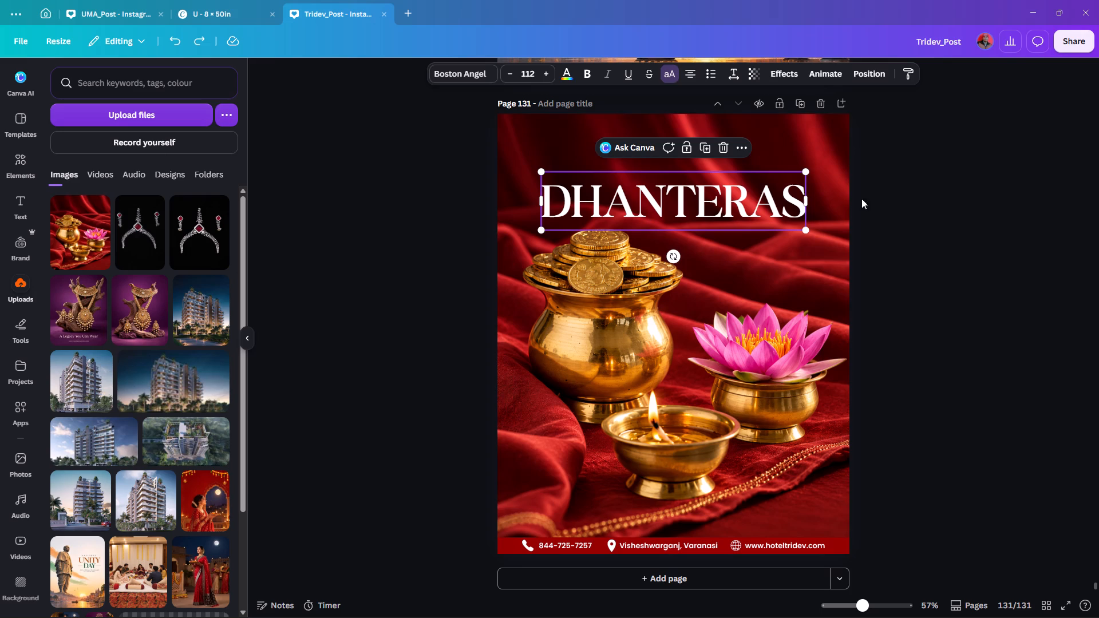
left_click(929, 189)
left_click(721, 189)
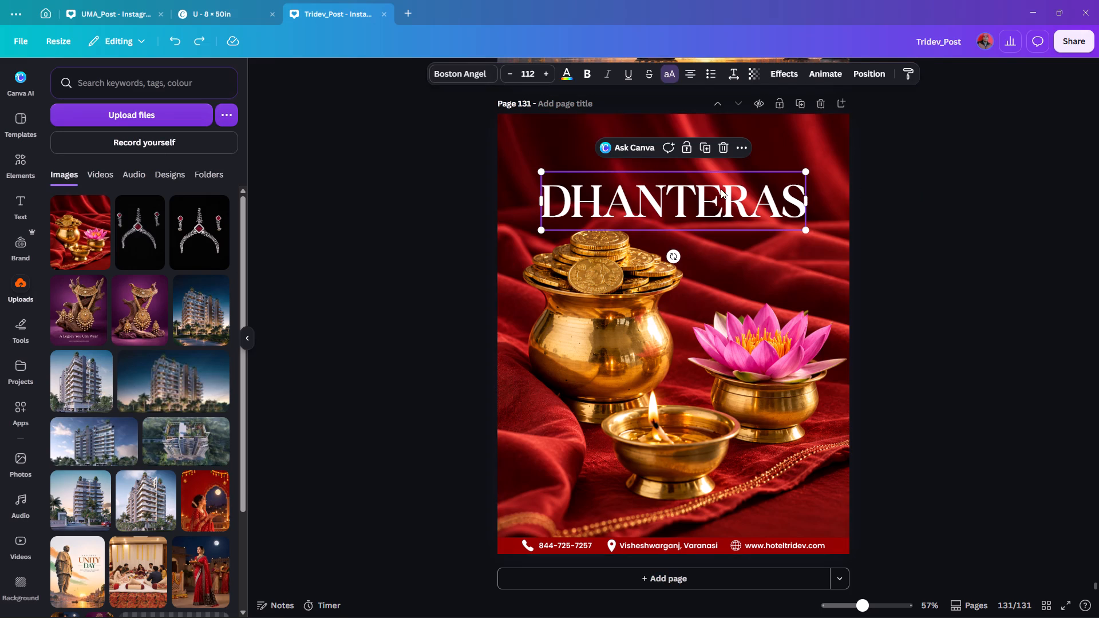
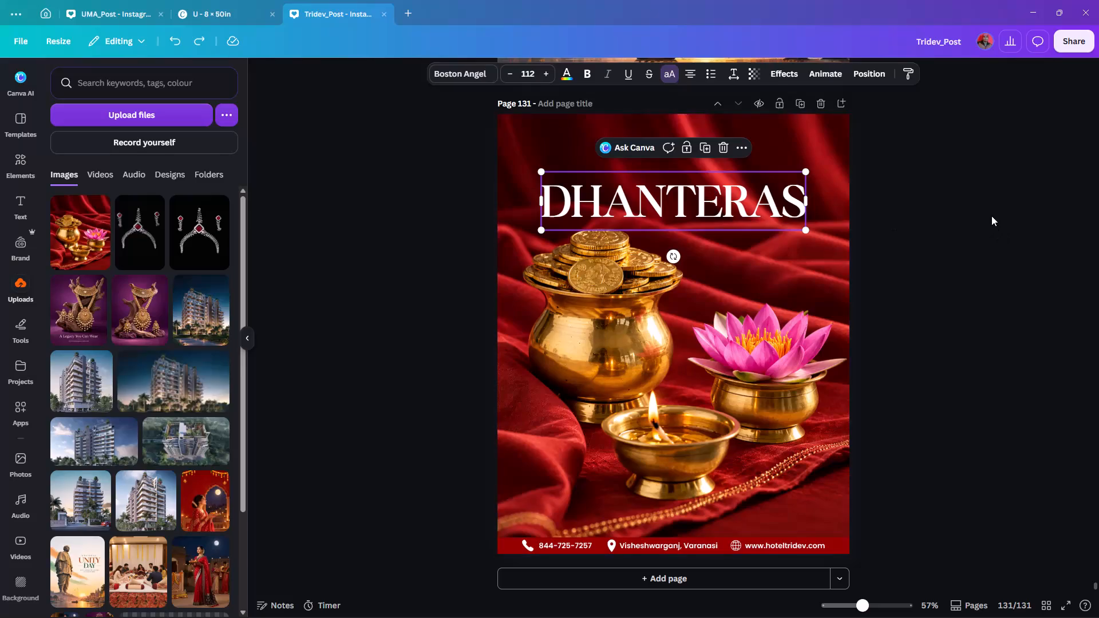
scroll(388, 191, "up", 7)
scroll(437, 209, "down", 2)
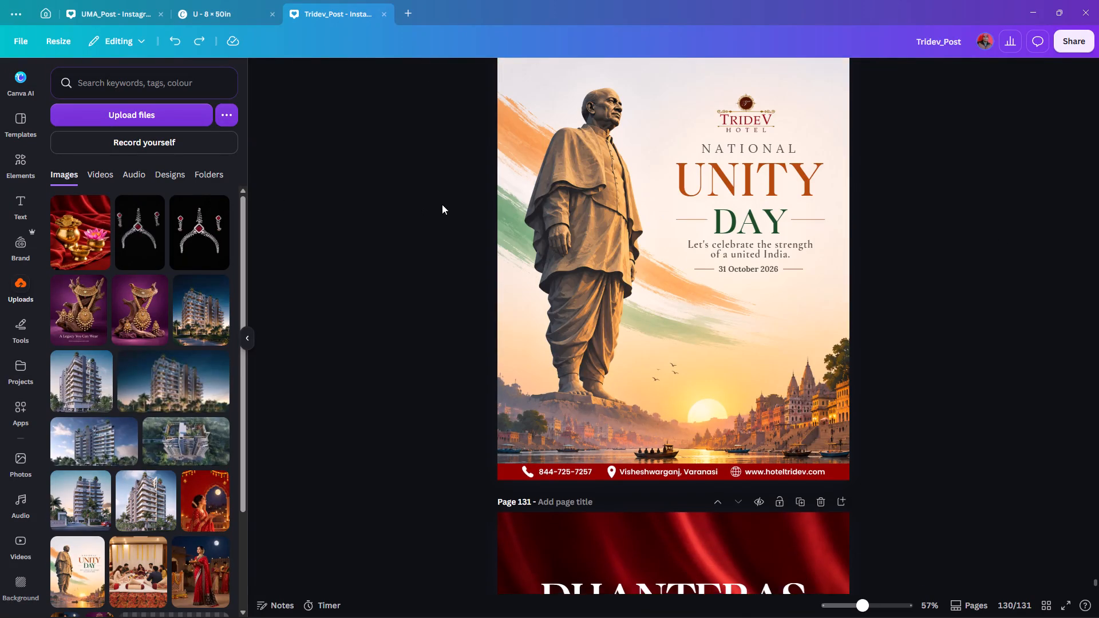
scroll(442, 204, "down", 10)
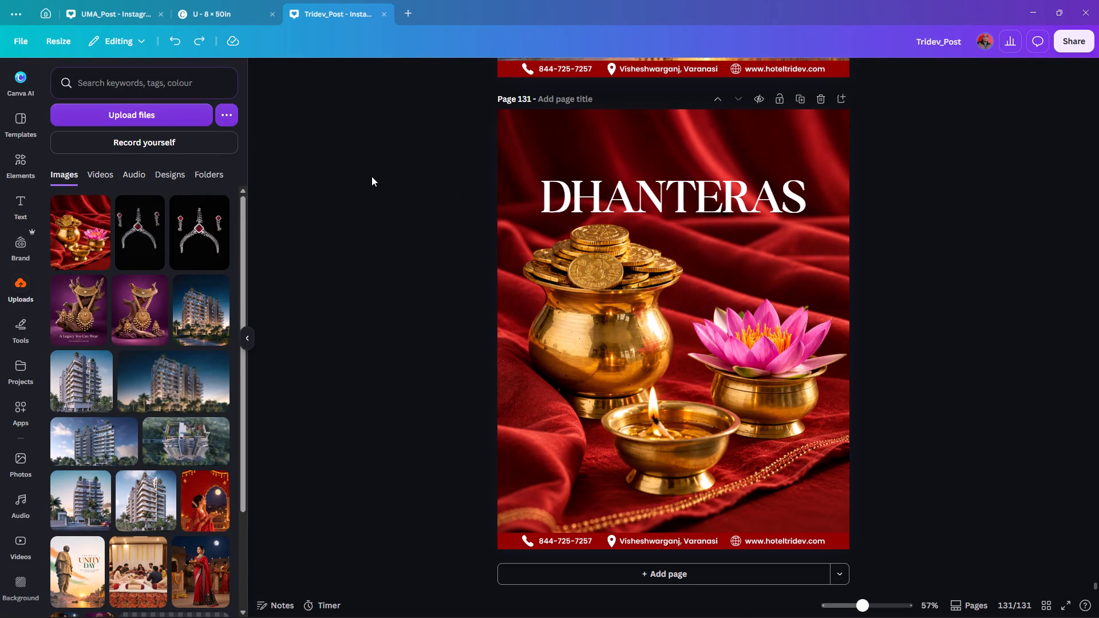
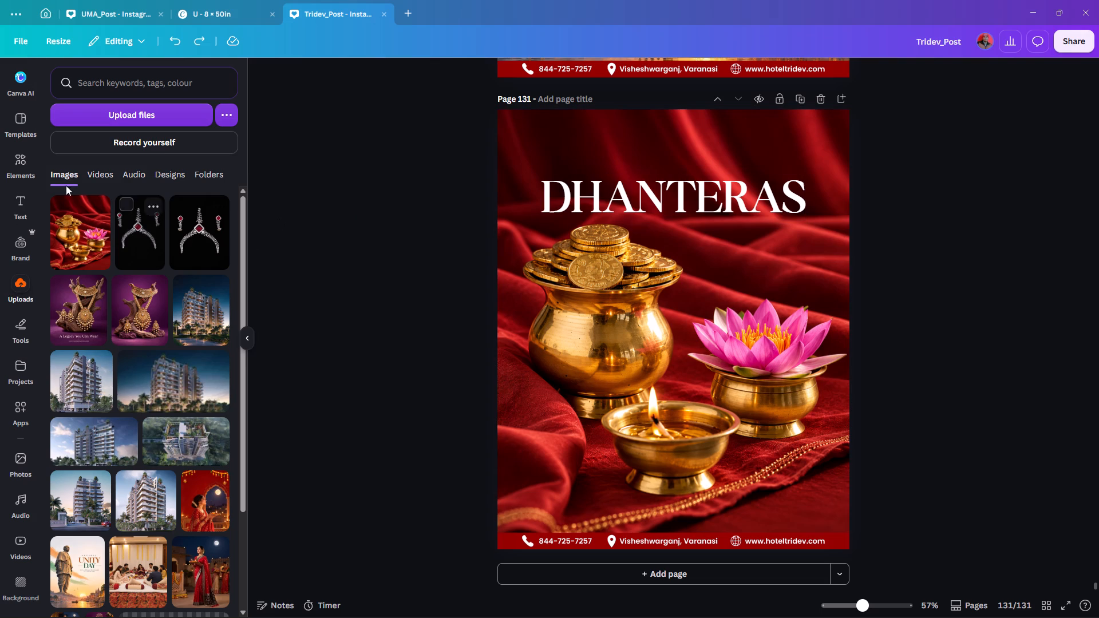
Add a heading text reading "Shubh" and place it centred just above the DHANTERAS title on page 131.
left_click(13, 201)
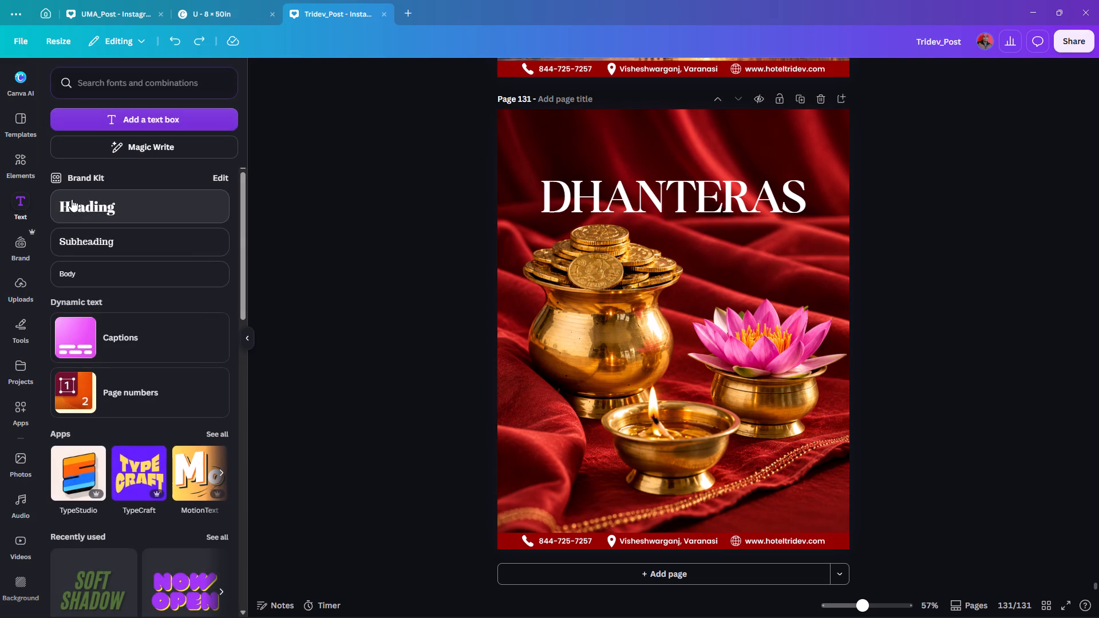
left_click(94, 204)
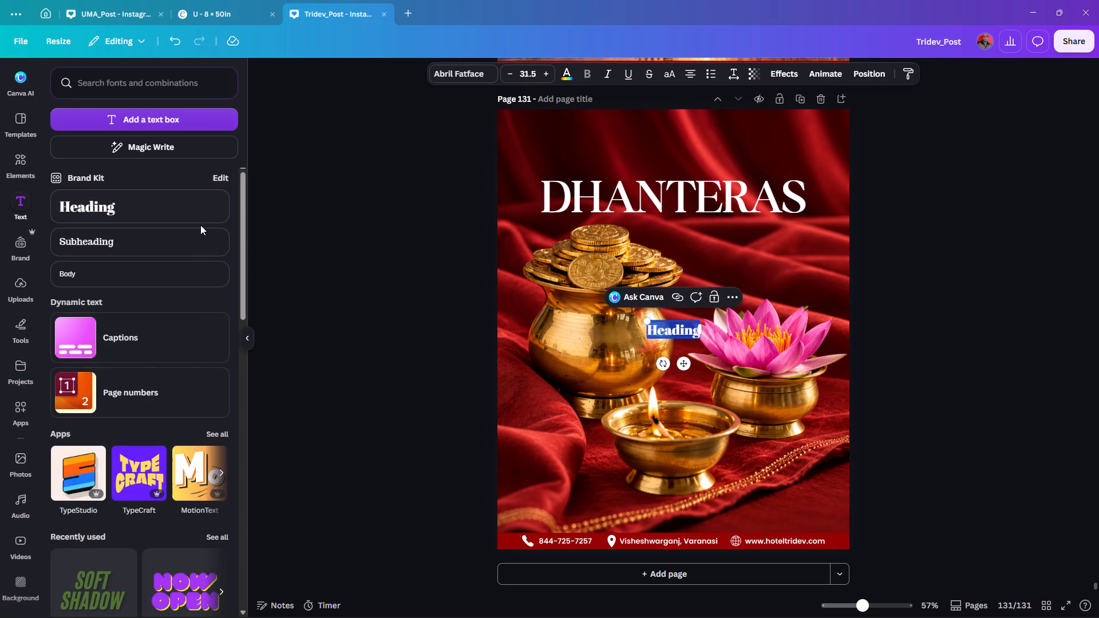
key("shift+s")
key("u")
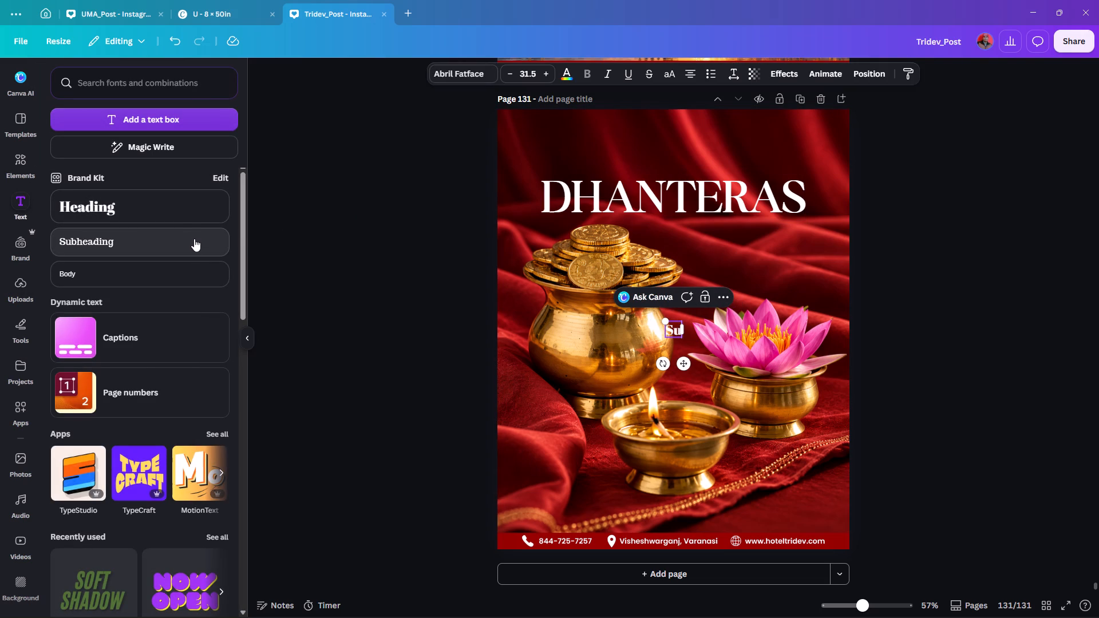
key("BackSpace")
key("h")
type("ubh")
left_click(985, 256)
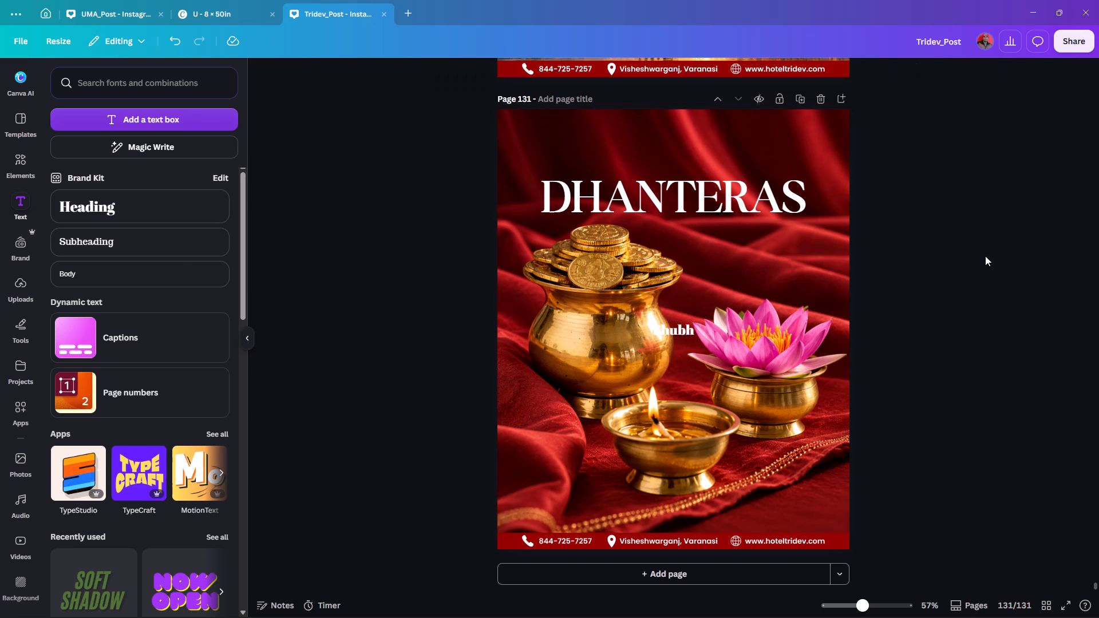
left_click_drag(674, 334, 670, 175)
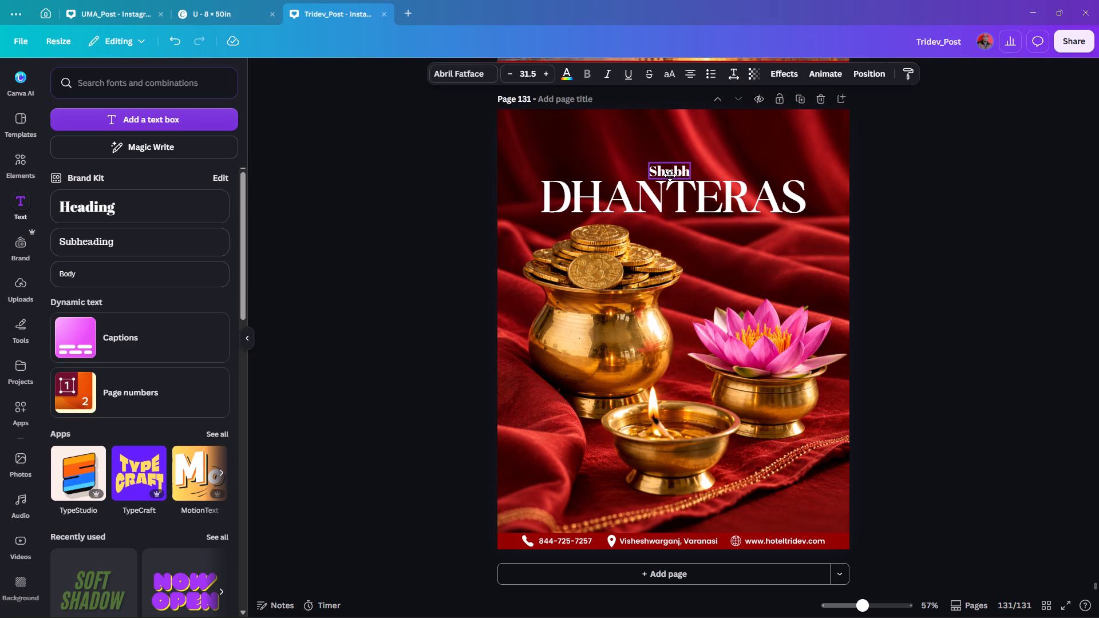
left_click_drag(670, 175, 674, 173)
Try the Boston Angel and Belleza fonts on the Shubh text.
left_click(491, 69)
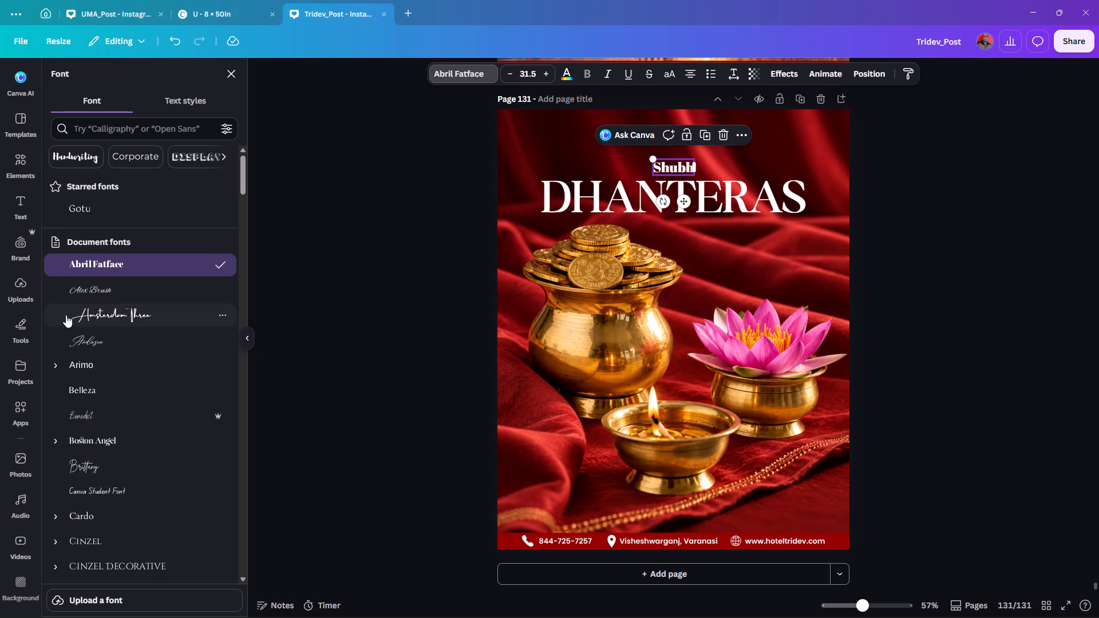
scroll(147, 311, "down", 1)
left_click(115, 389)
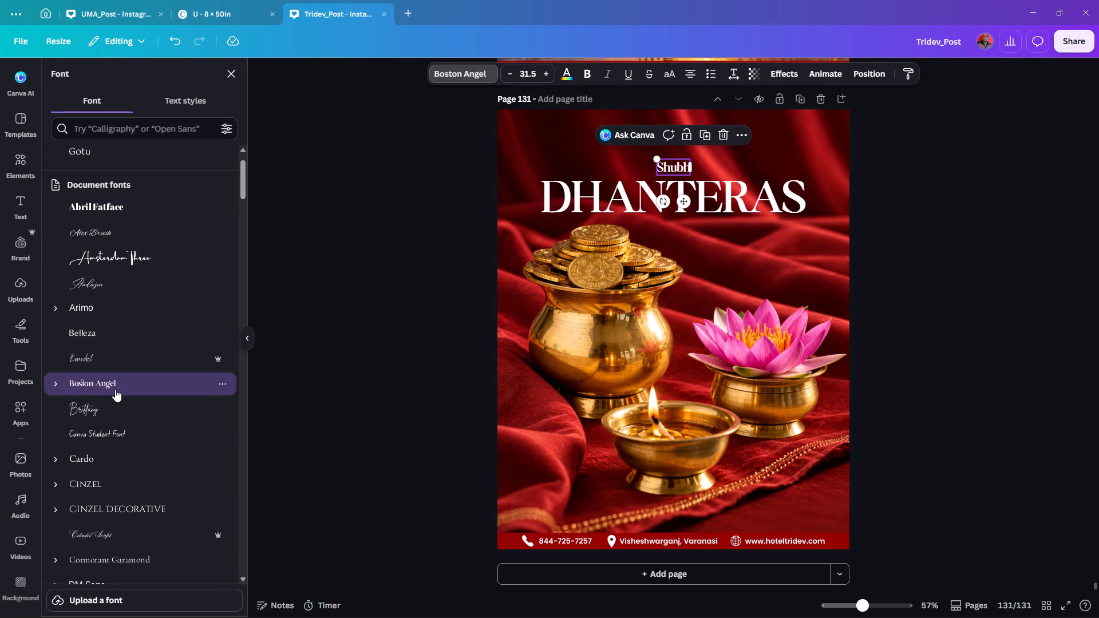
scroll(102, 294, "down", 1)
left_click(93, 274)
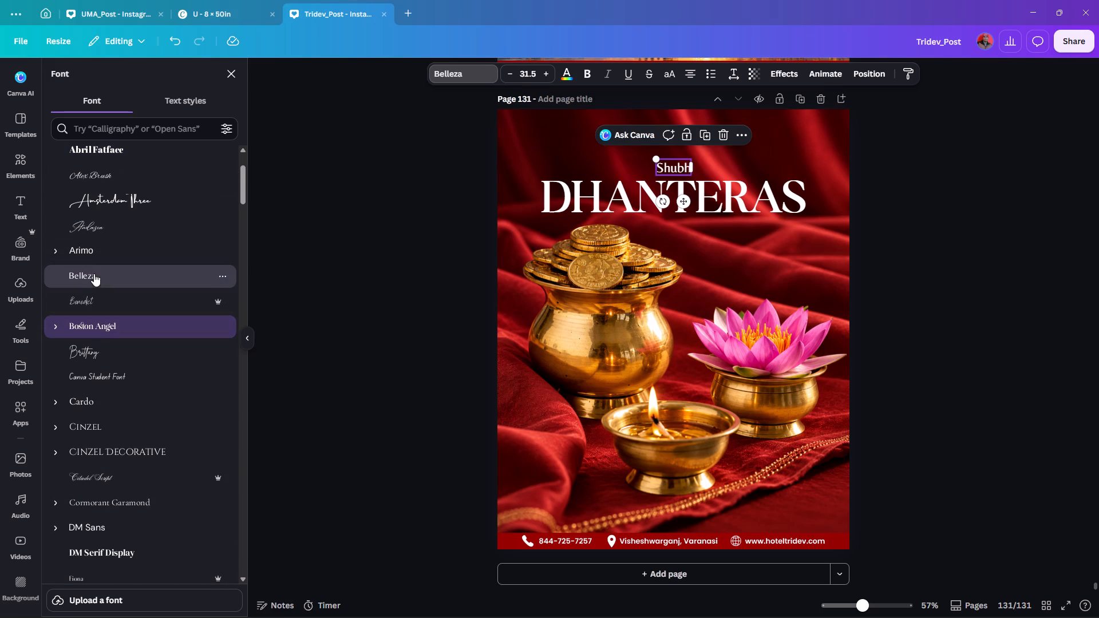
Set the Shubh text in all uppercase.
left_click(671, 73)
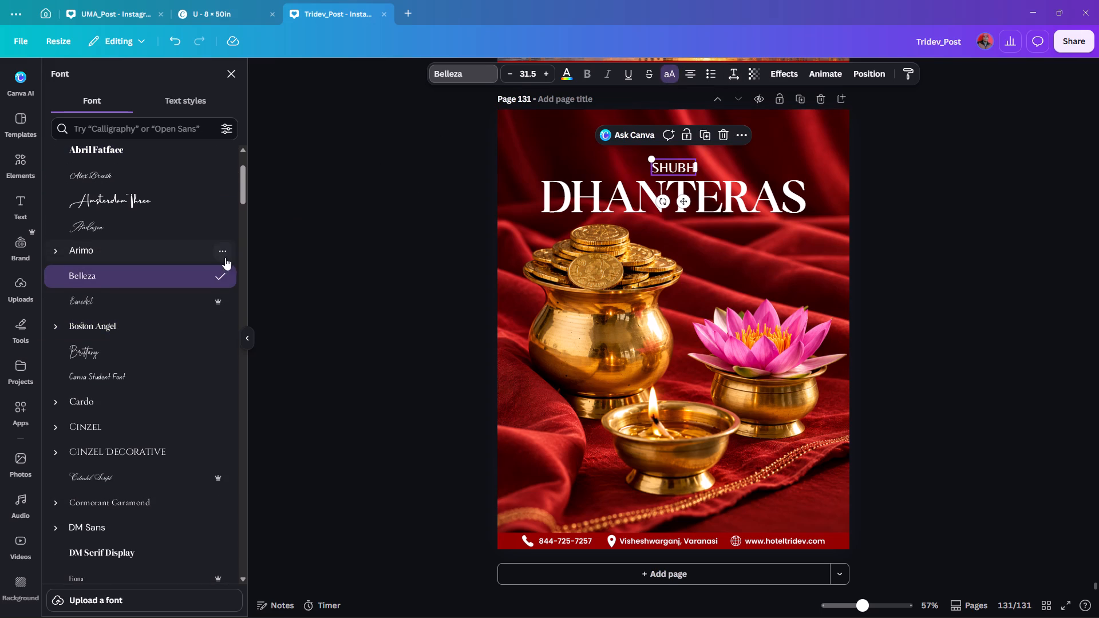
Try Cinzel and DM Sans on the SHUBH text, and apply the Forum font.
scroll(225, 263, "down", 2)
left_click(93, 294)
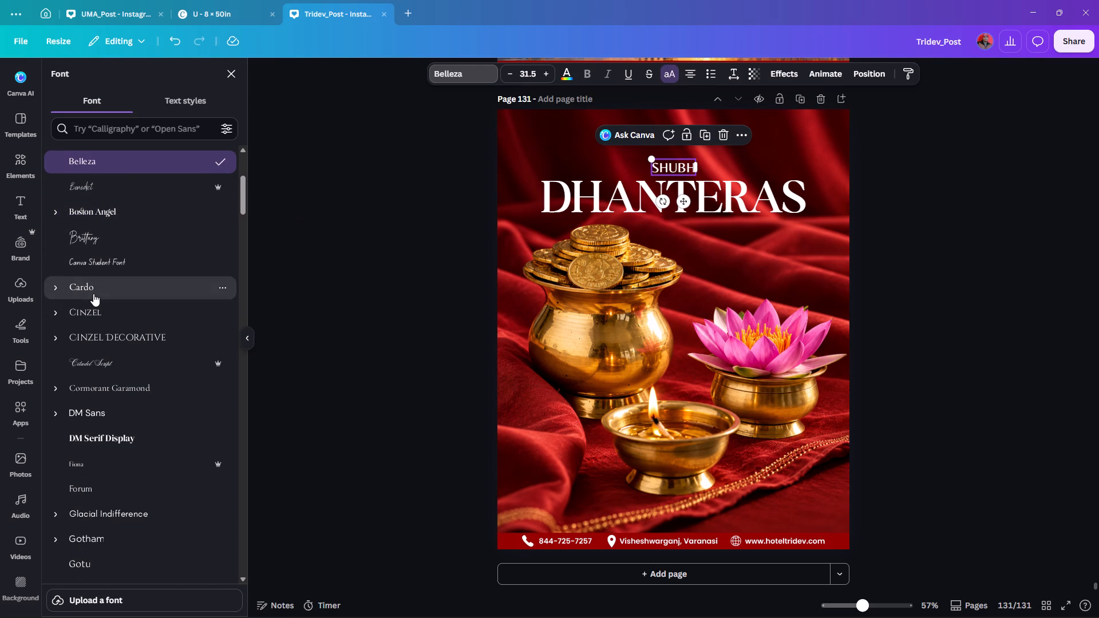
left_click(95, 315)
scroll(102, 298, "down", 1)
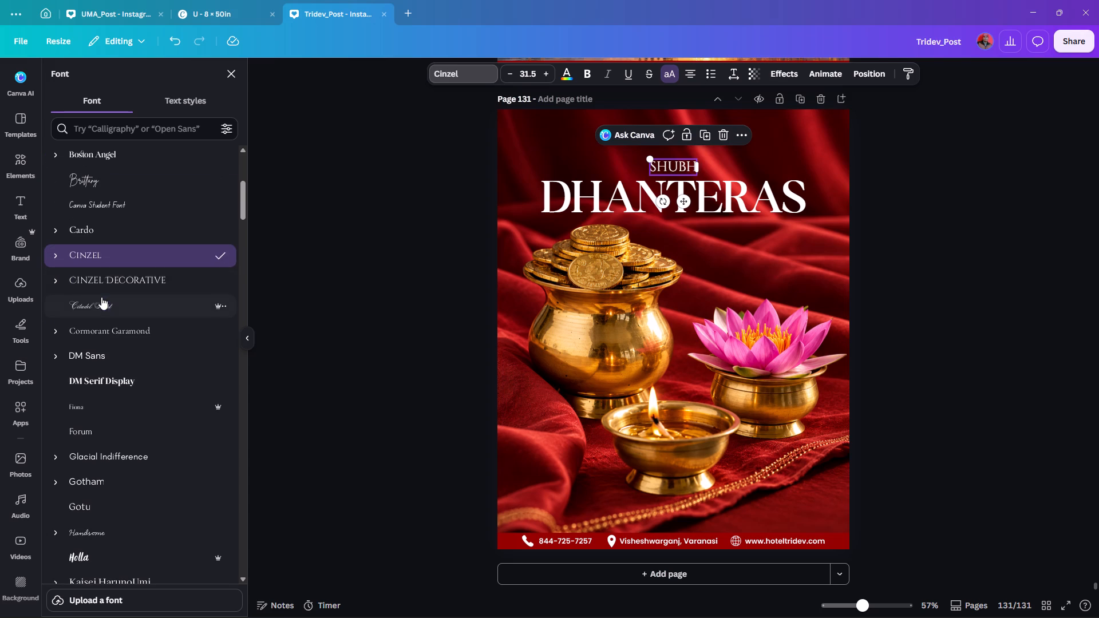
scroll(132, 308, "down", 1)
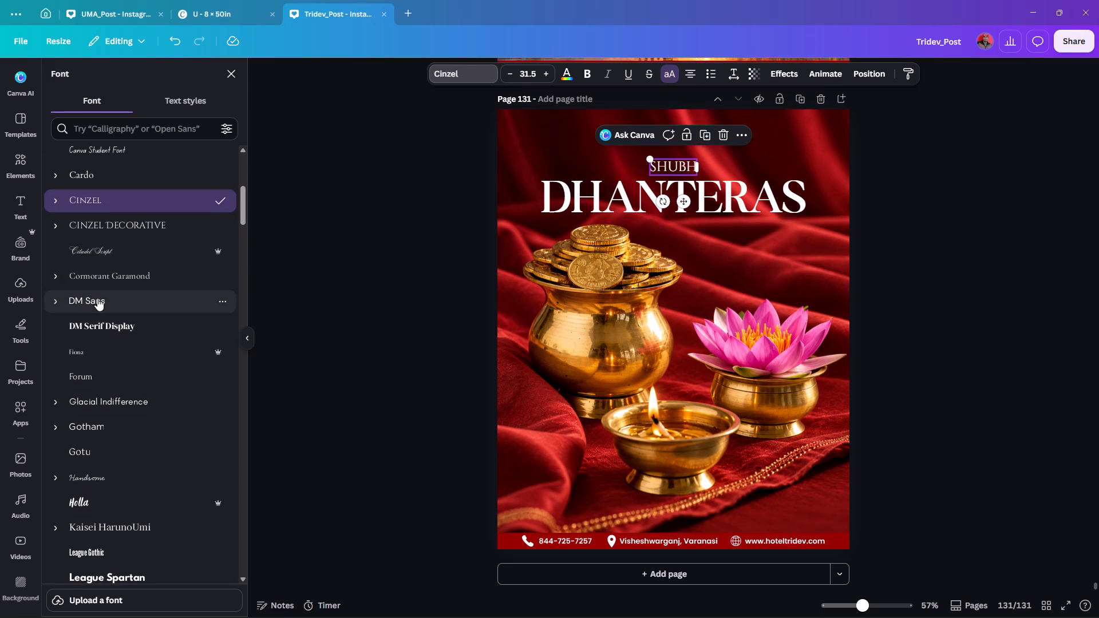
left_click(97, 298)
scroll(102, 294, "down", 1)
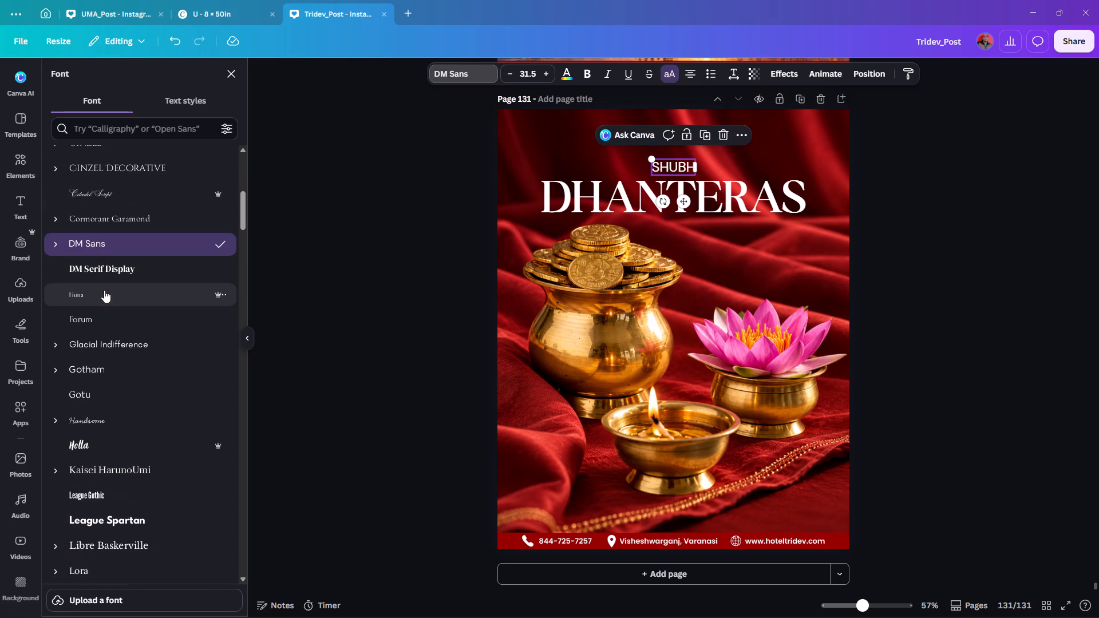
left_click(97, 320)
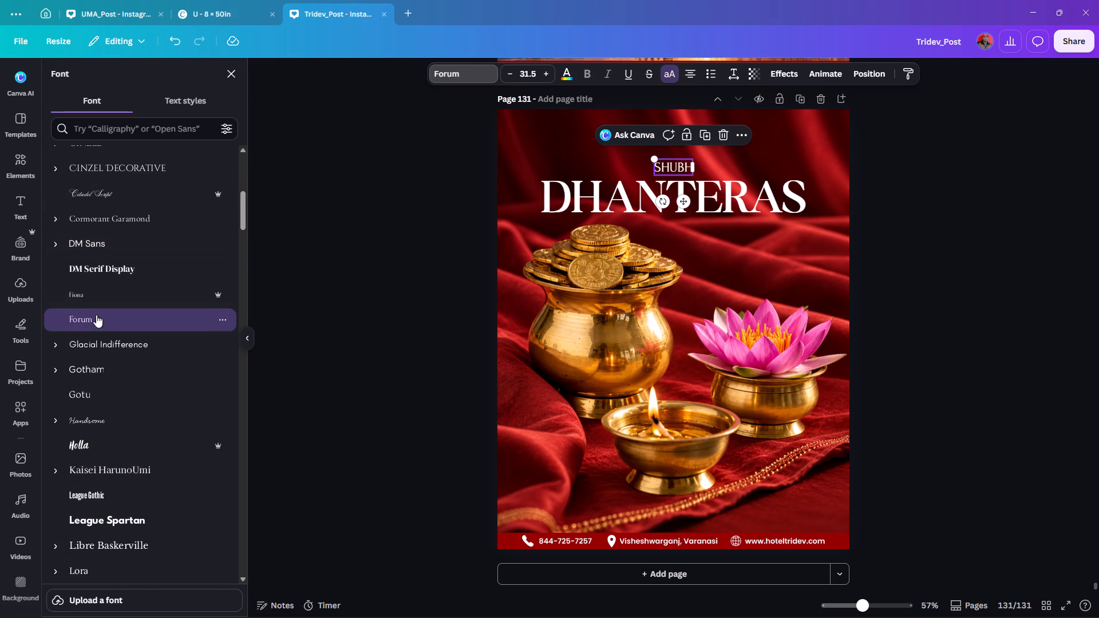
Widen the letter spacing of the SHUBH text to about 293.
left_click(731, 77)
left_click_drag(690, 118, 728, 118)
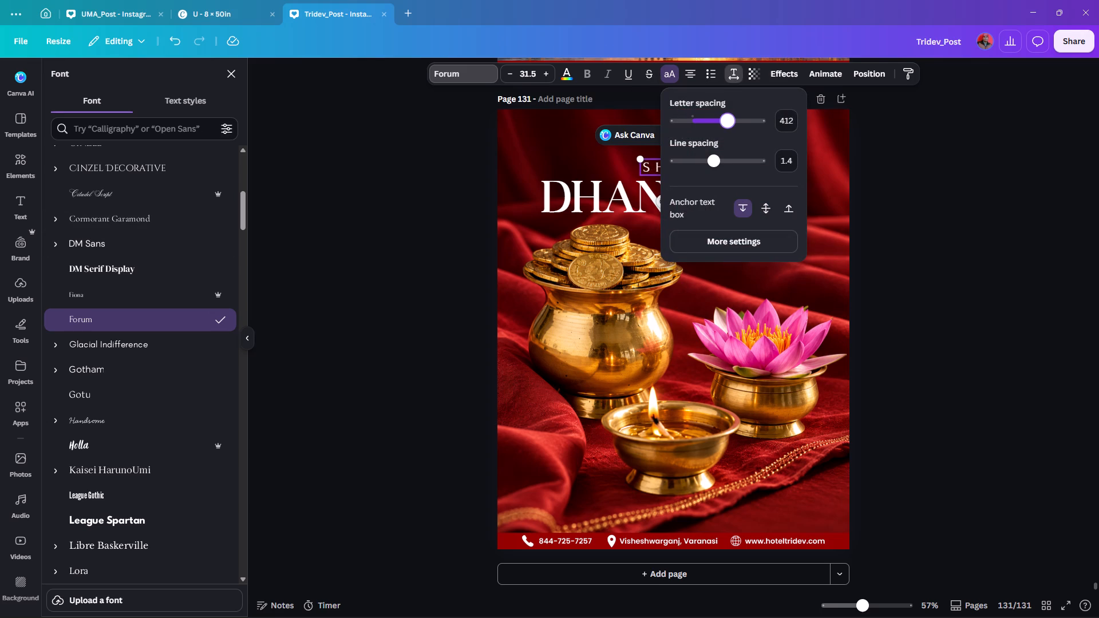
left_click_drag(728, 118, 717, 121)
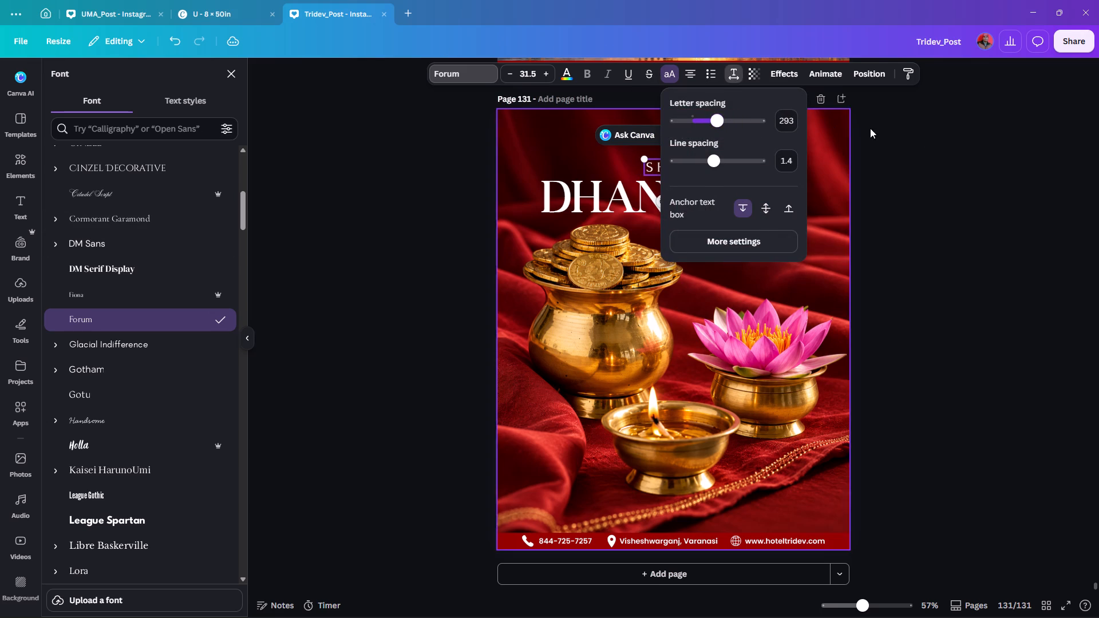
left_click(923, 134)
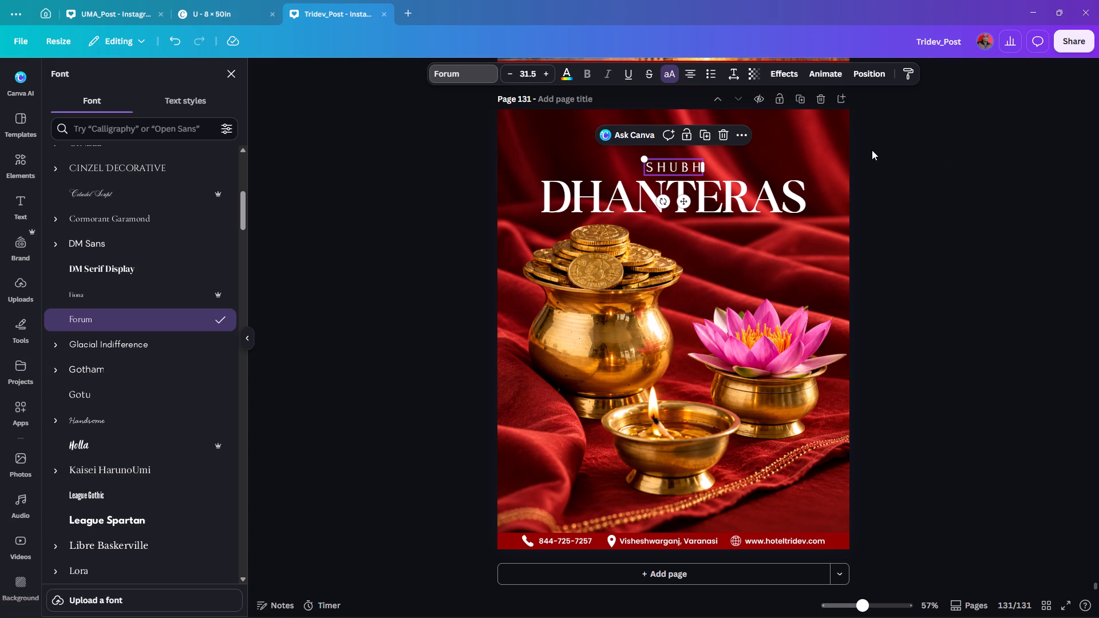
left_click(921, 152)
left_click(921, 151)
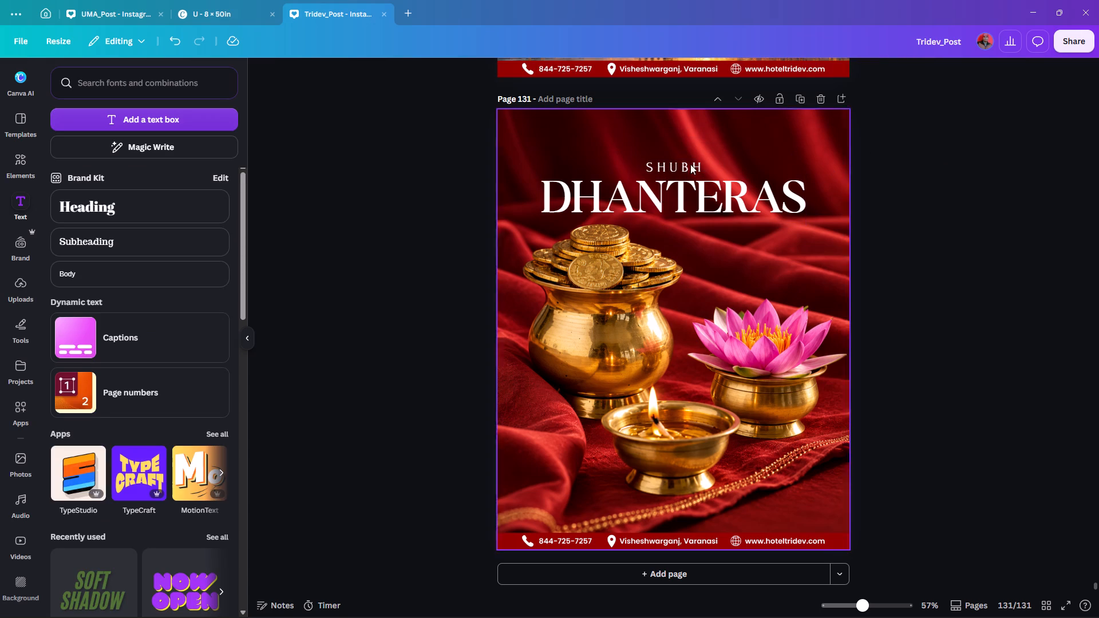
Increase the font size of the SHUBH text to 36.
left_click(673, 163)
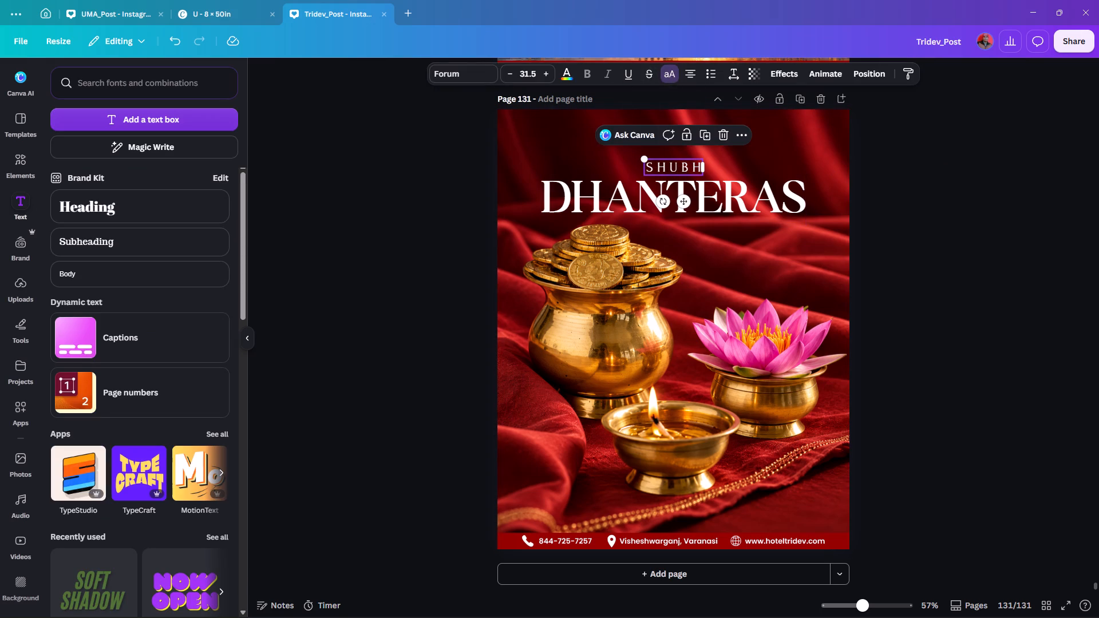
left_click(524, 77)
left_click(513, 336)
double_click(355, 283)
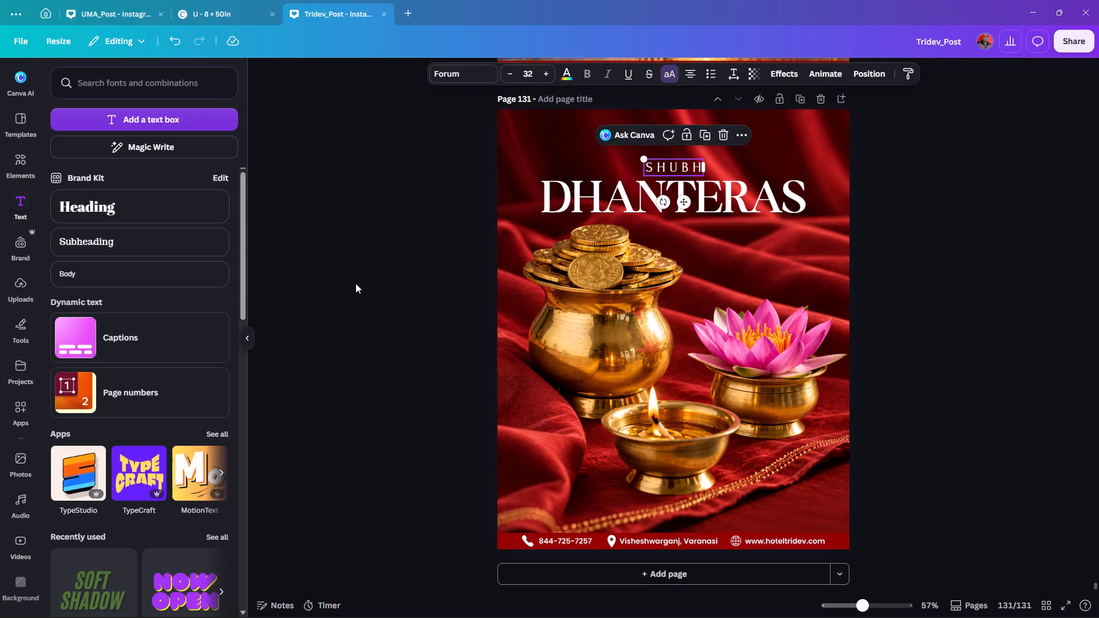
left_click(665, 168)
double_click(547, 75)
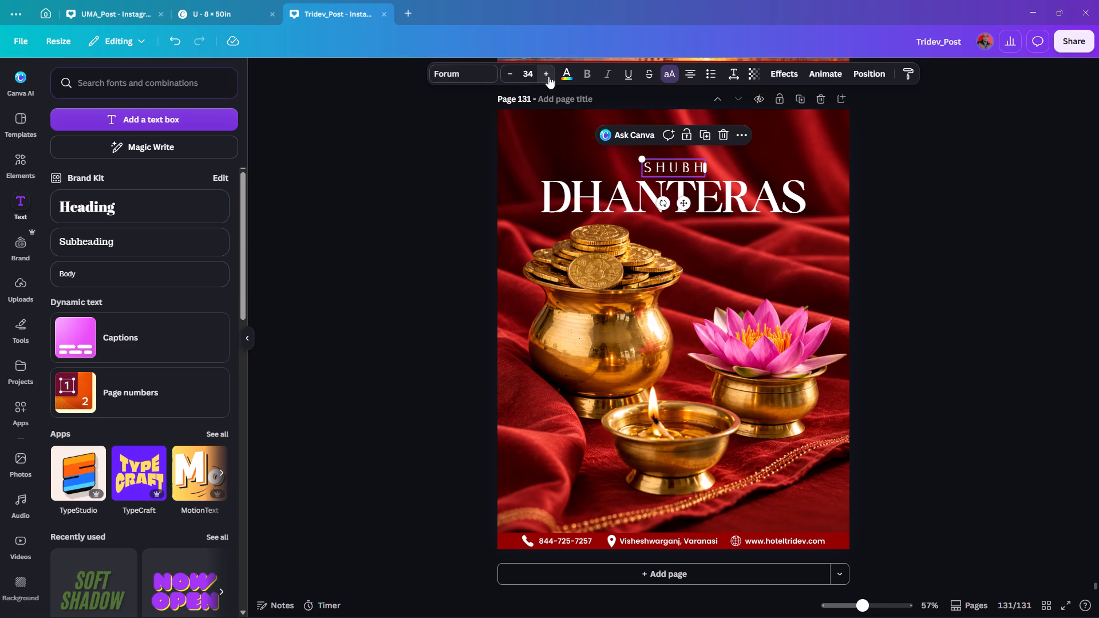
double_click(548, 76)
left_click(227, 302)
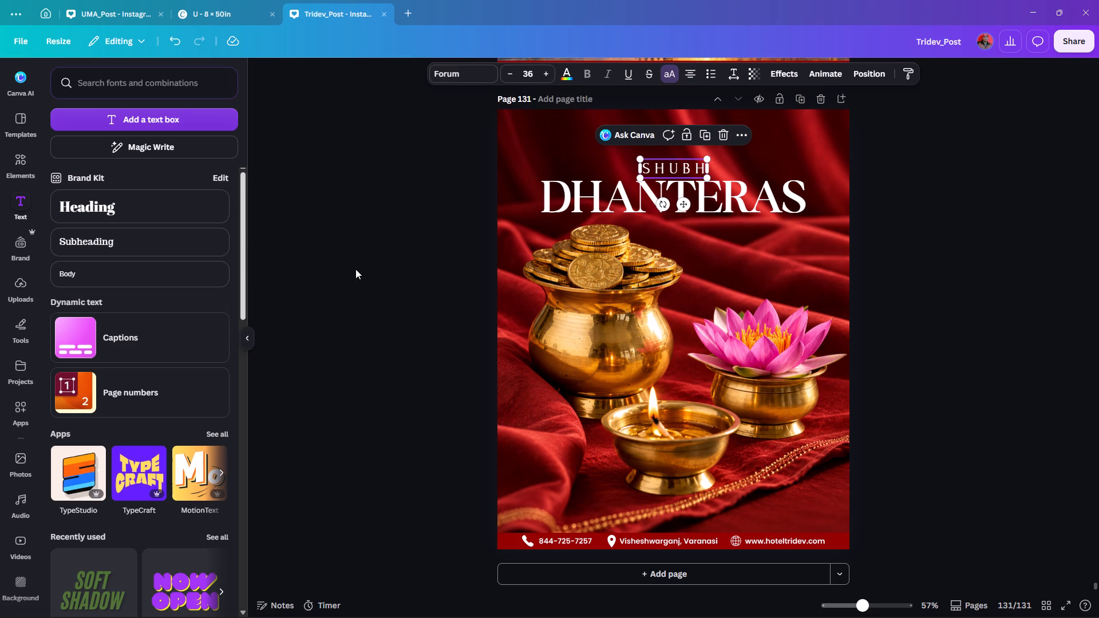
double_click(355, 269)
Set the letter spacing of the SHUBH text to exactly 300.
left_click(651, 161)
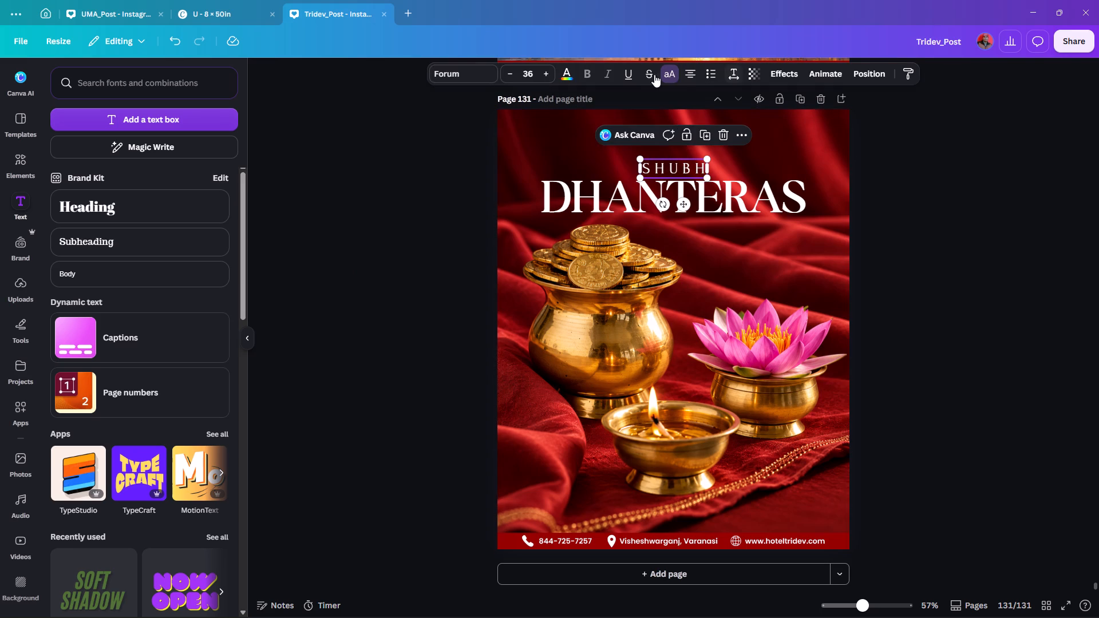
left_click(730, 73)
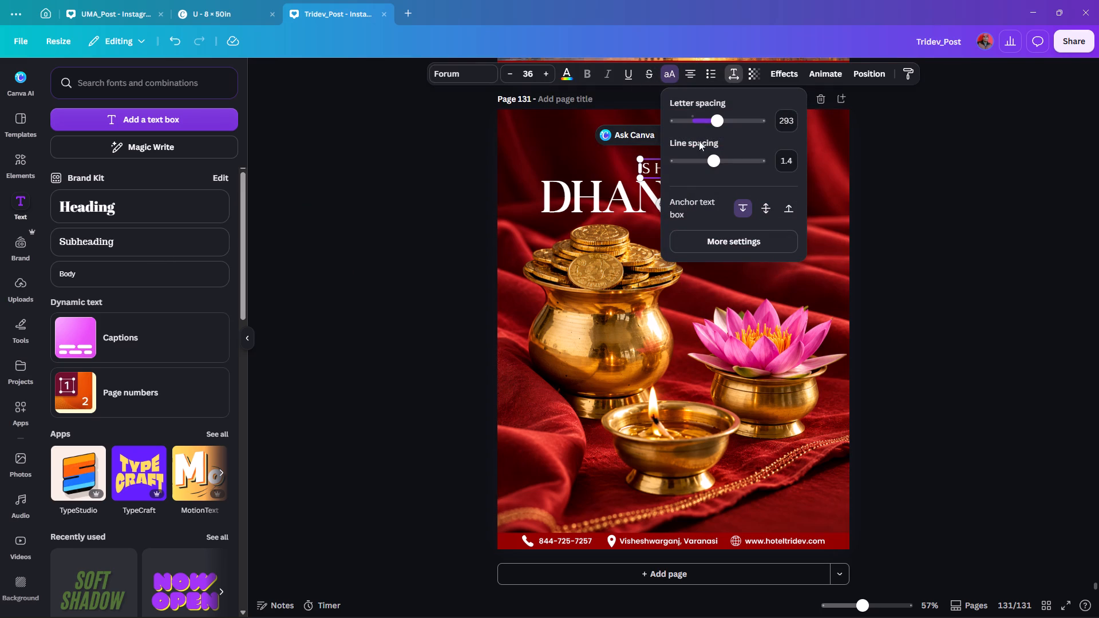
left_click(789, 119)
type("300")
key("Return")
left_click(1027, 148)
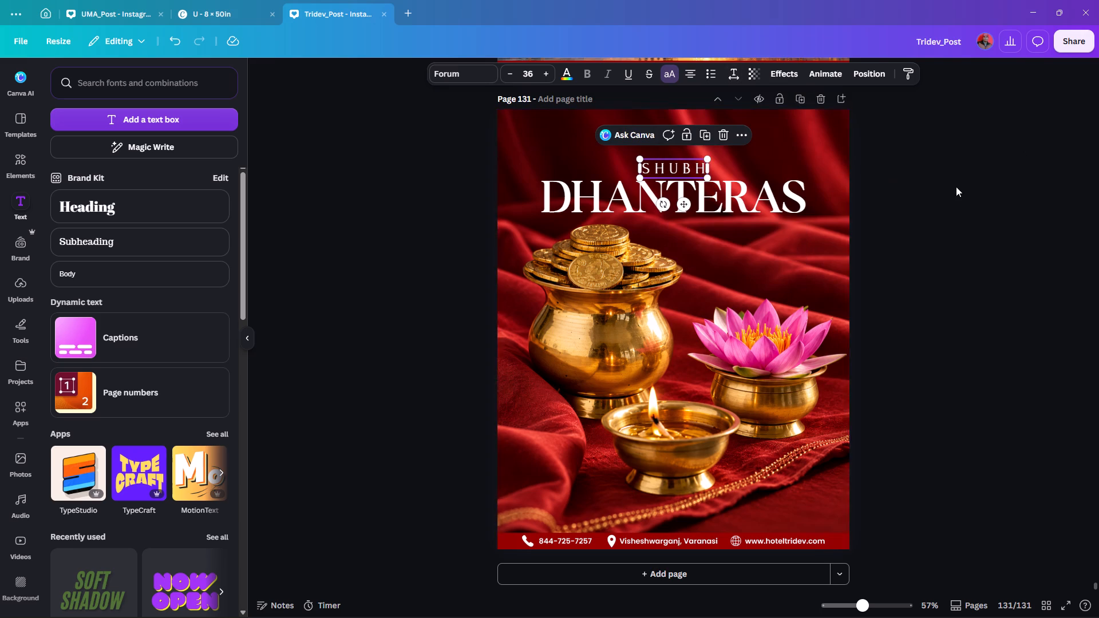
left_click(956, 187)
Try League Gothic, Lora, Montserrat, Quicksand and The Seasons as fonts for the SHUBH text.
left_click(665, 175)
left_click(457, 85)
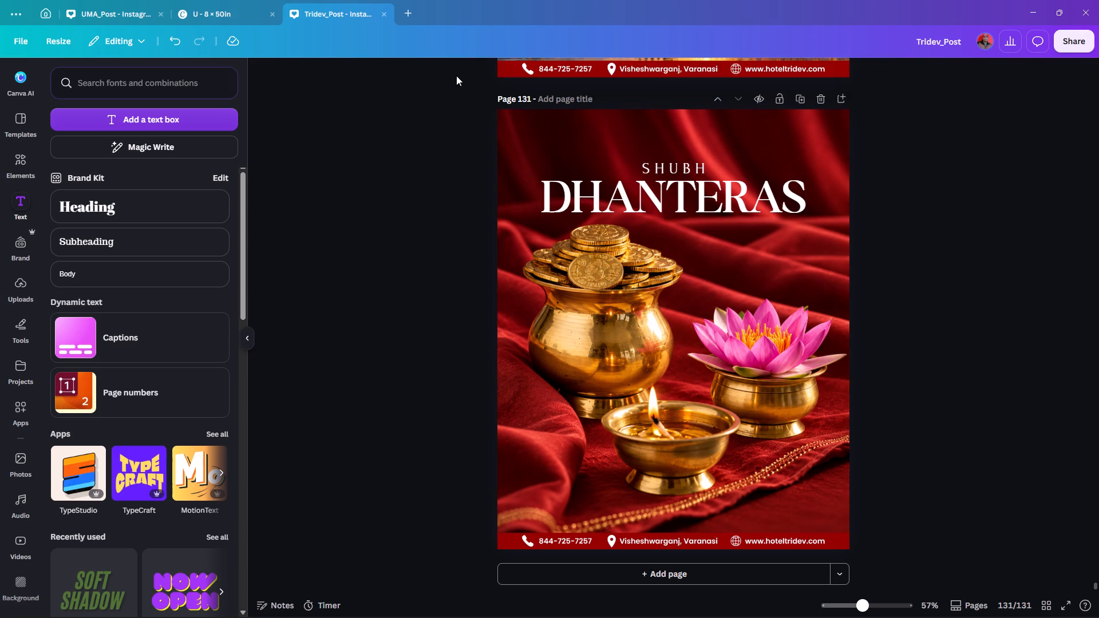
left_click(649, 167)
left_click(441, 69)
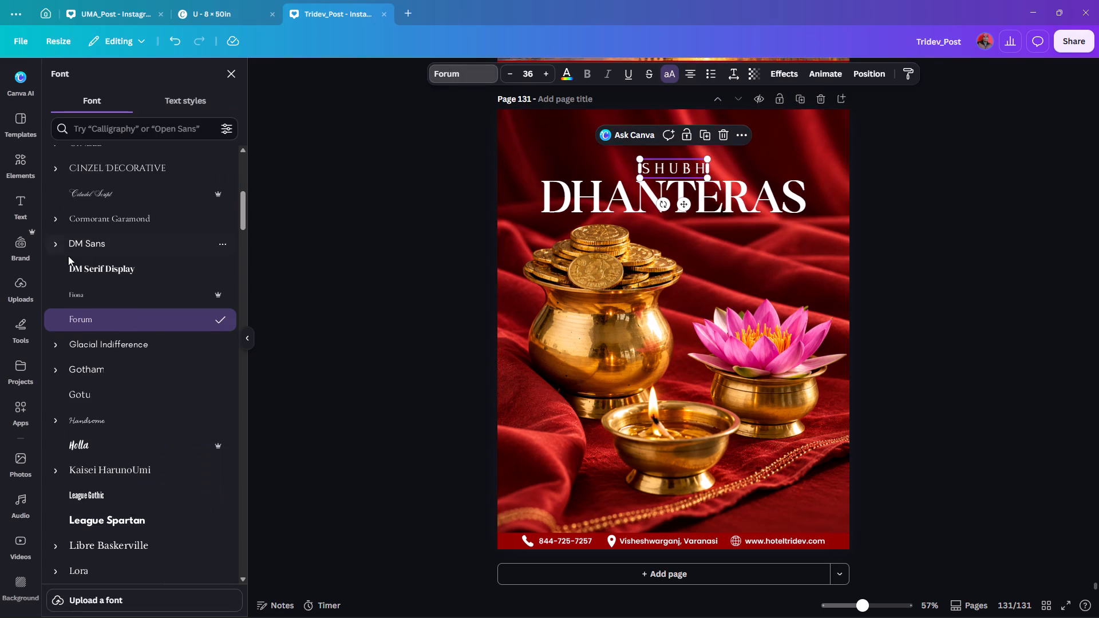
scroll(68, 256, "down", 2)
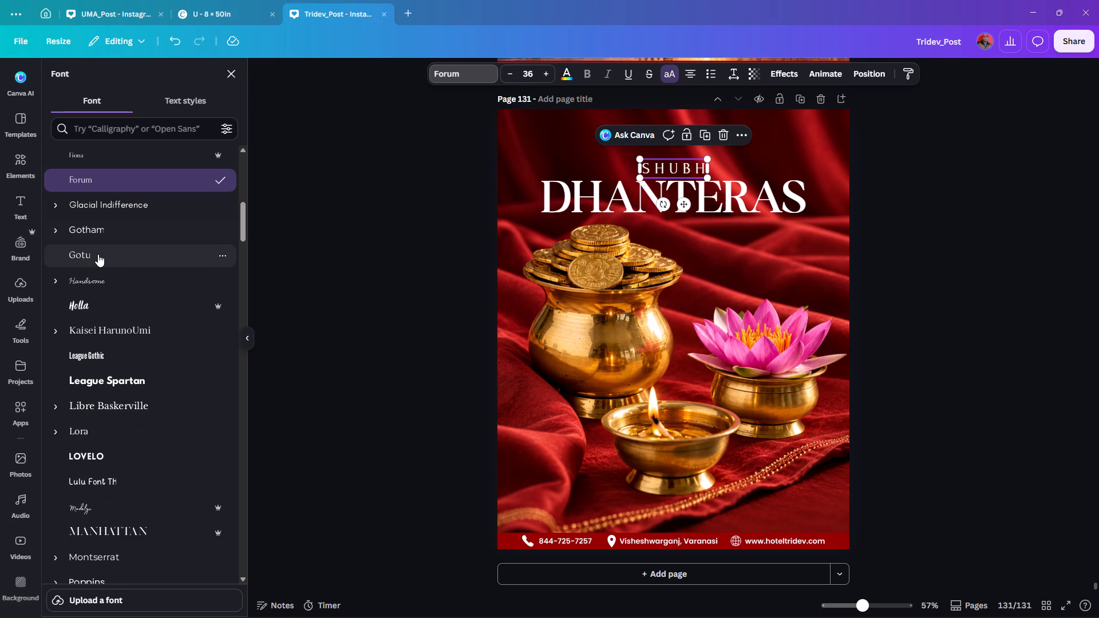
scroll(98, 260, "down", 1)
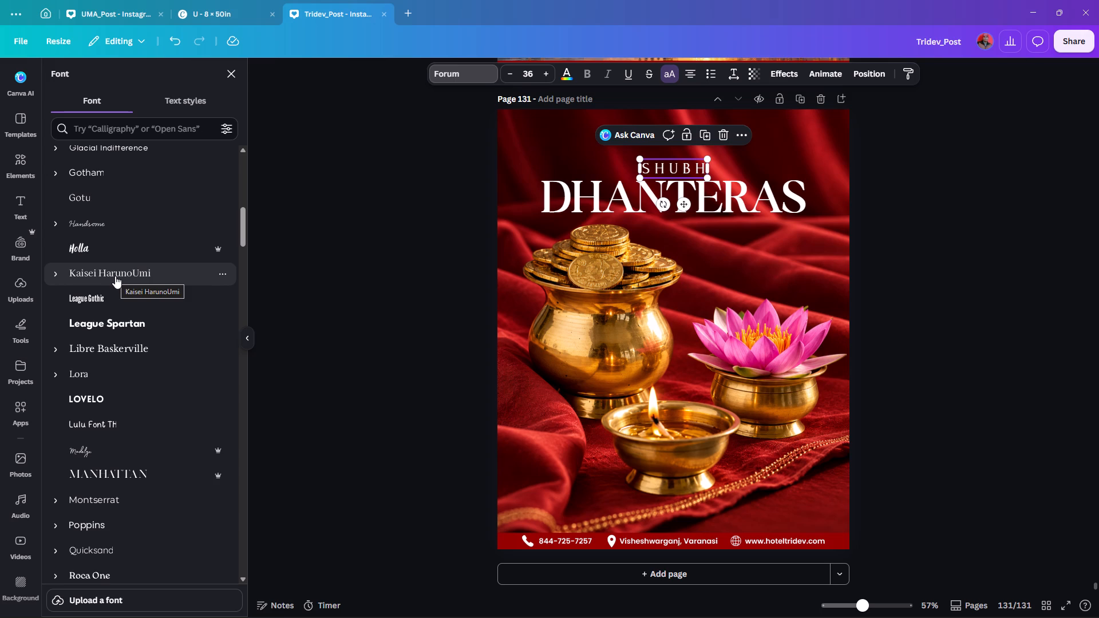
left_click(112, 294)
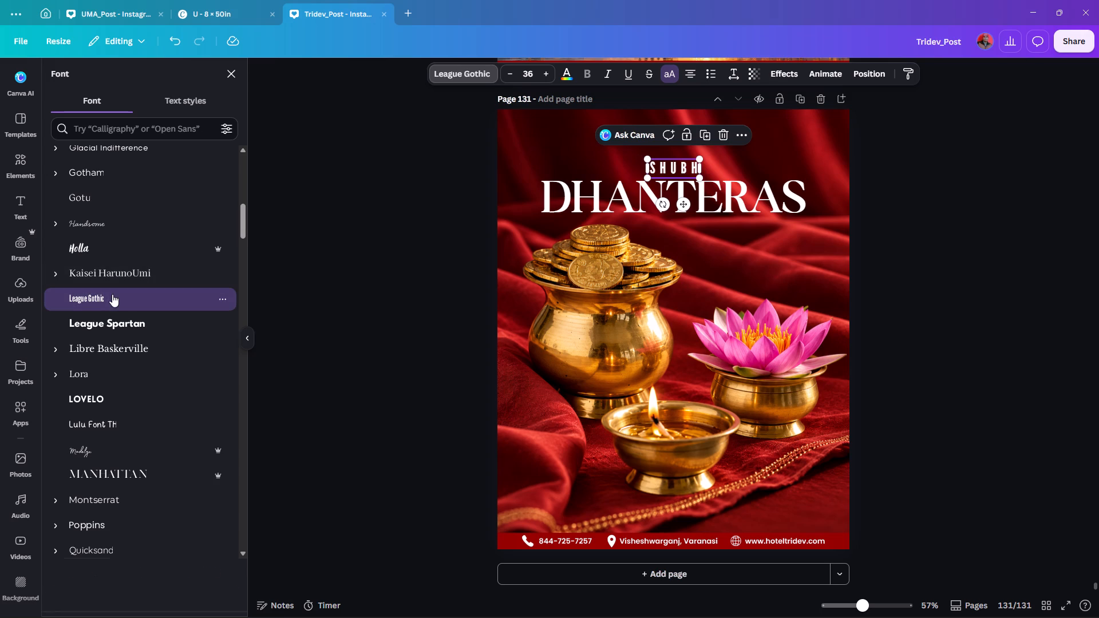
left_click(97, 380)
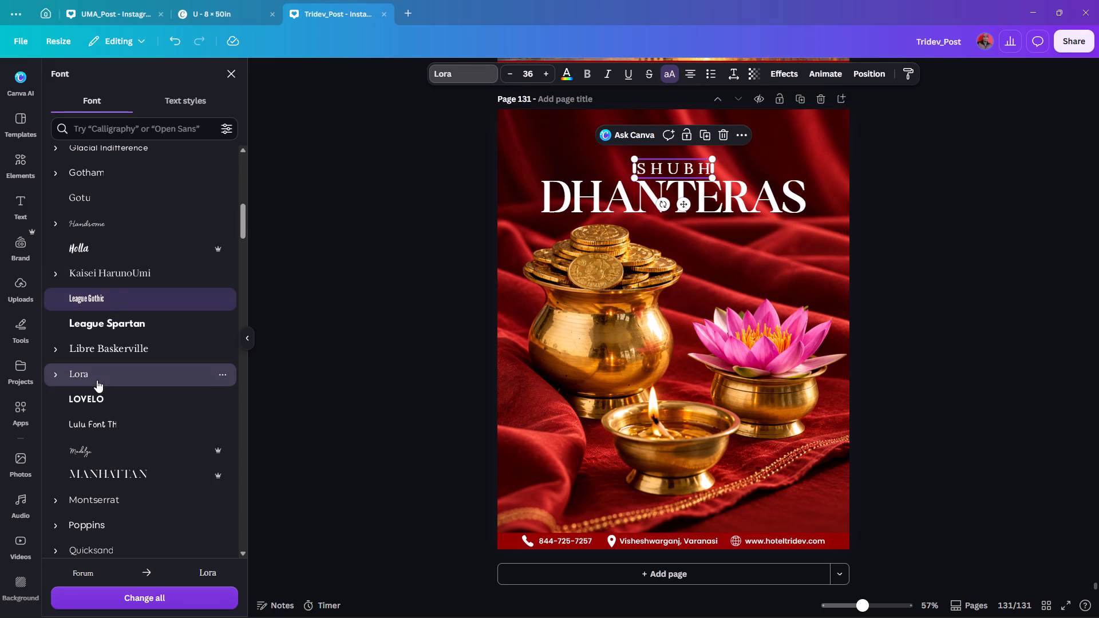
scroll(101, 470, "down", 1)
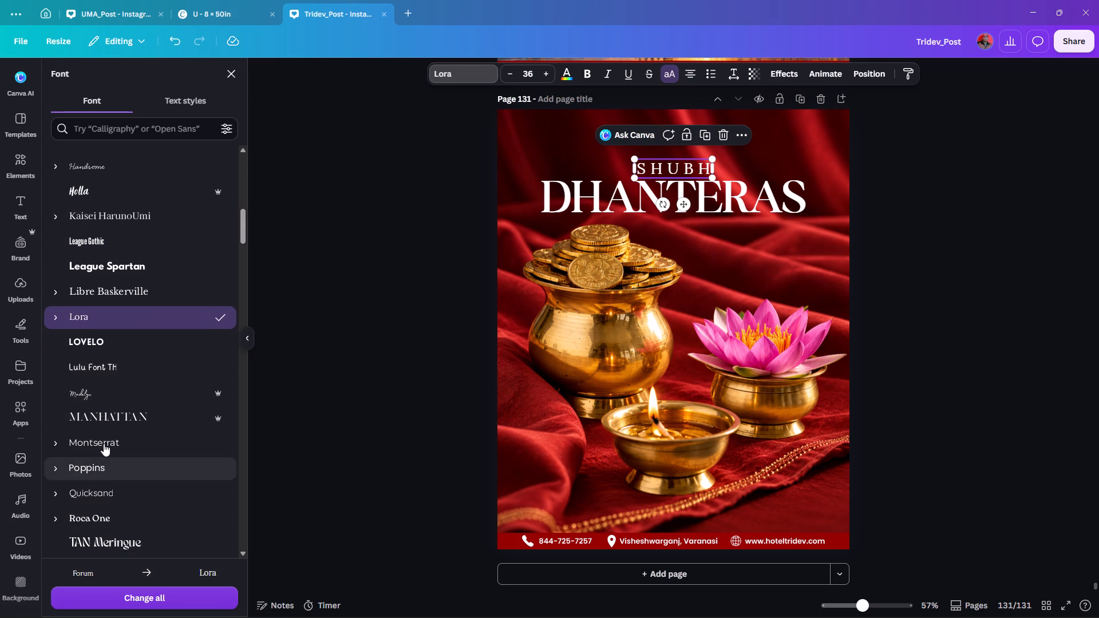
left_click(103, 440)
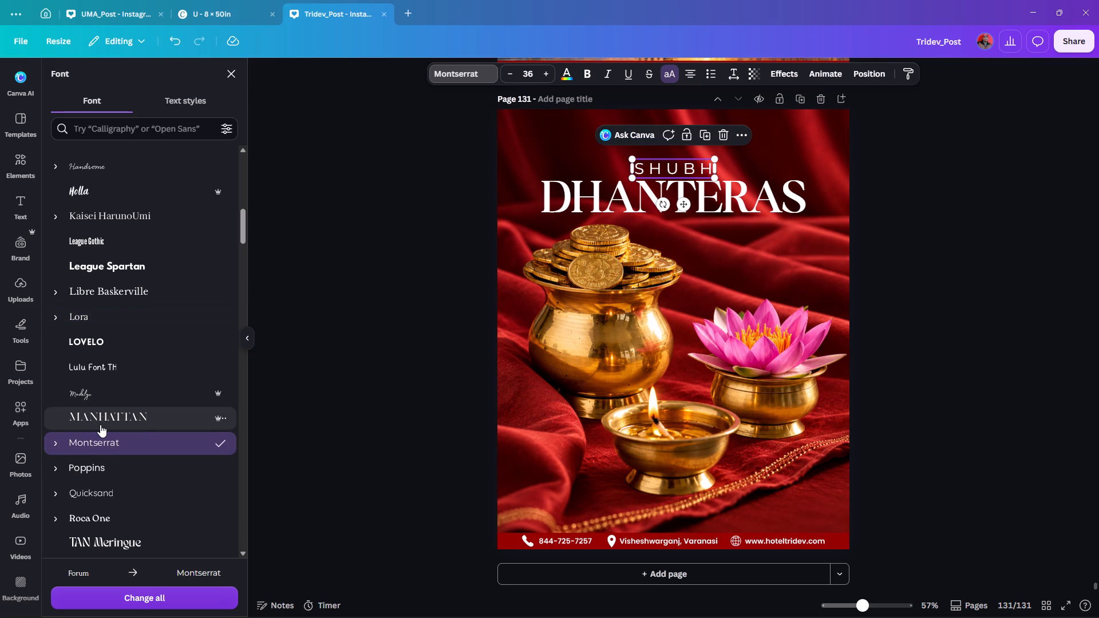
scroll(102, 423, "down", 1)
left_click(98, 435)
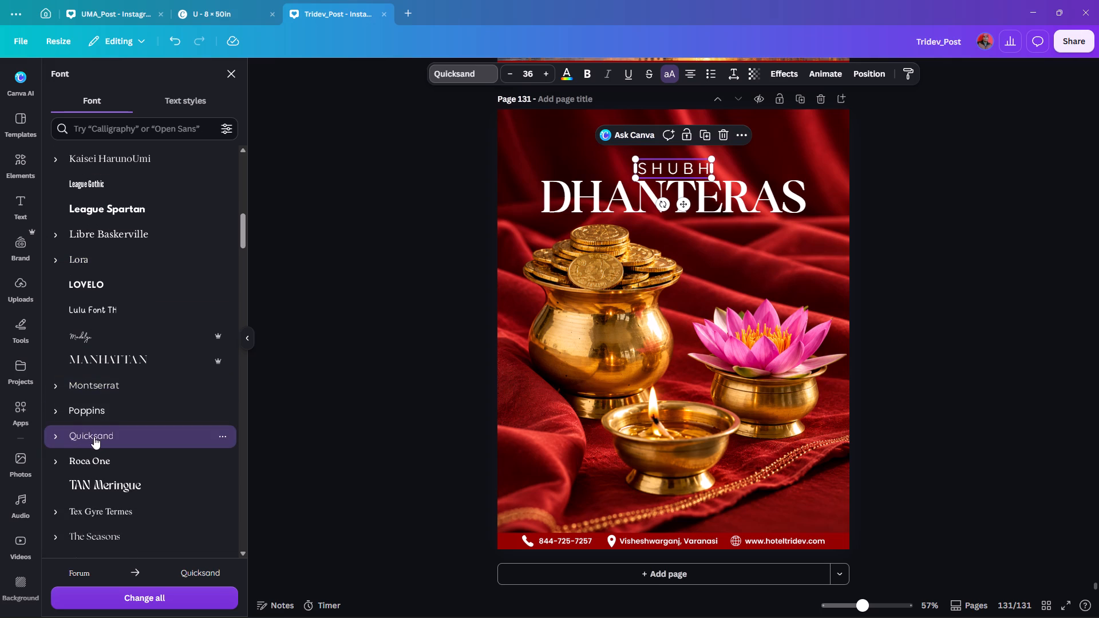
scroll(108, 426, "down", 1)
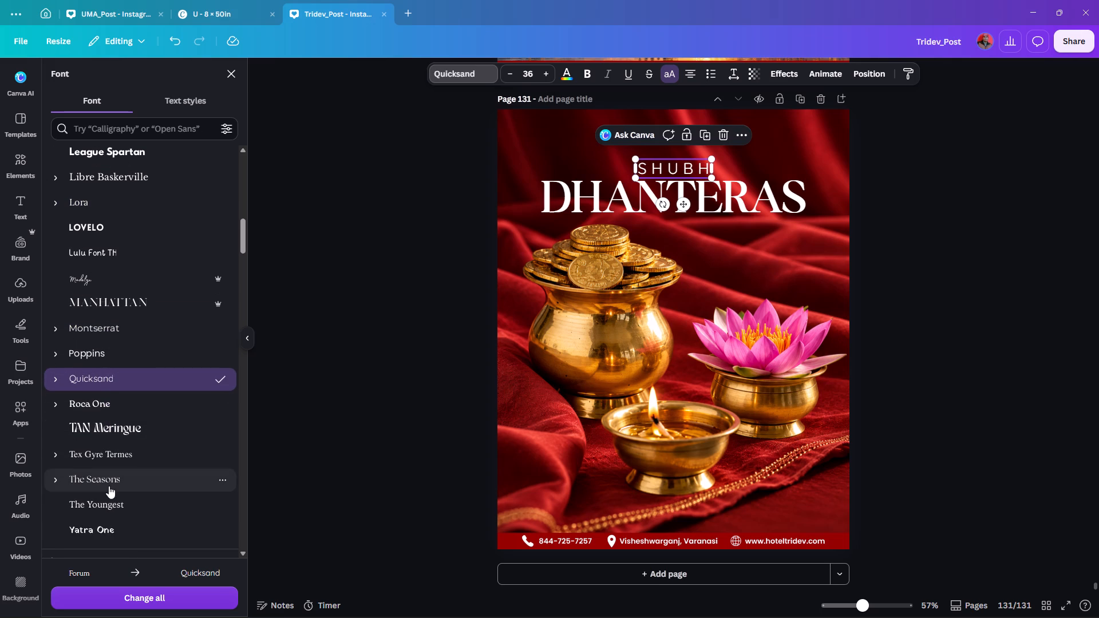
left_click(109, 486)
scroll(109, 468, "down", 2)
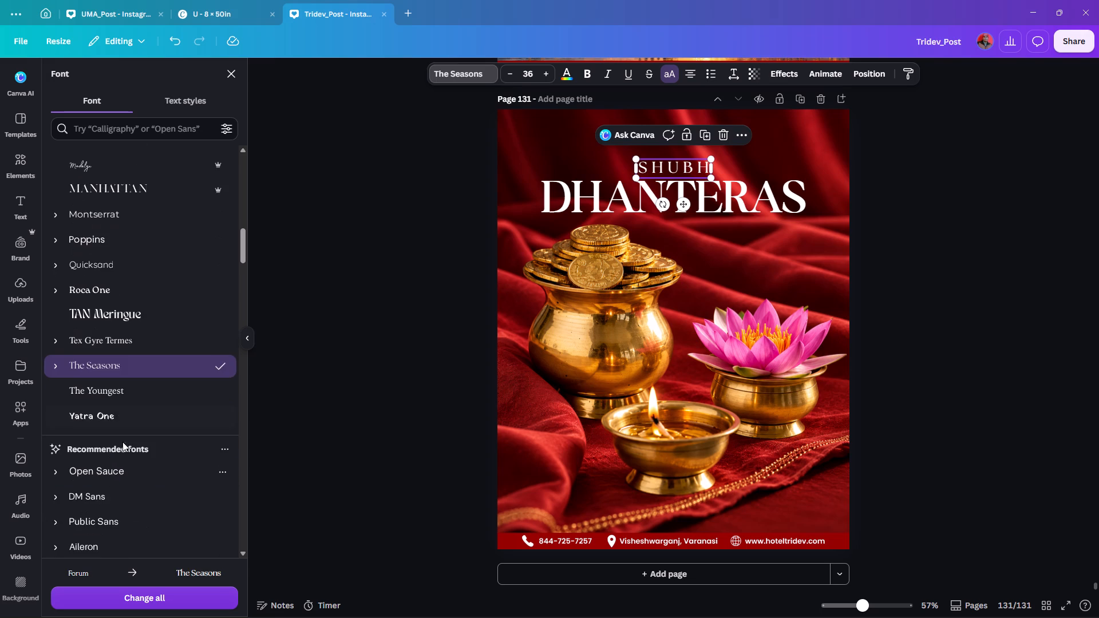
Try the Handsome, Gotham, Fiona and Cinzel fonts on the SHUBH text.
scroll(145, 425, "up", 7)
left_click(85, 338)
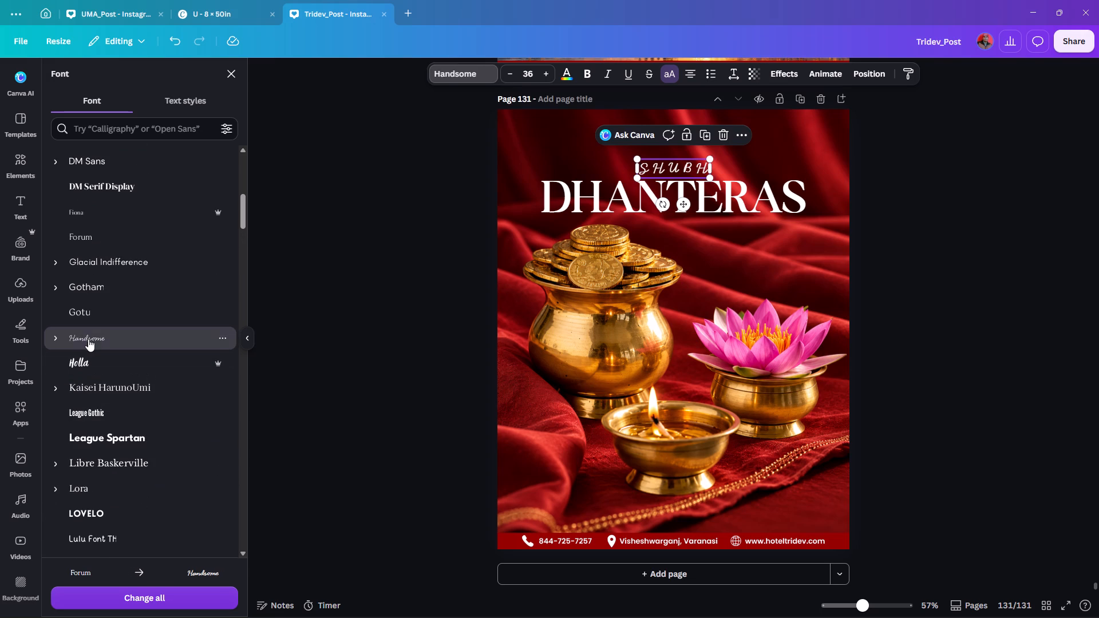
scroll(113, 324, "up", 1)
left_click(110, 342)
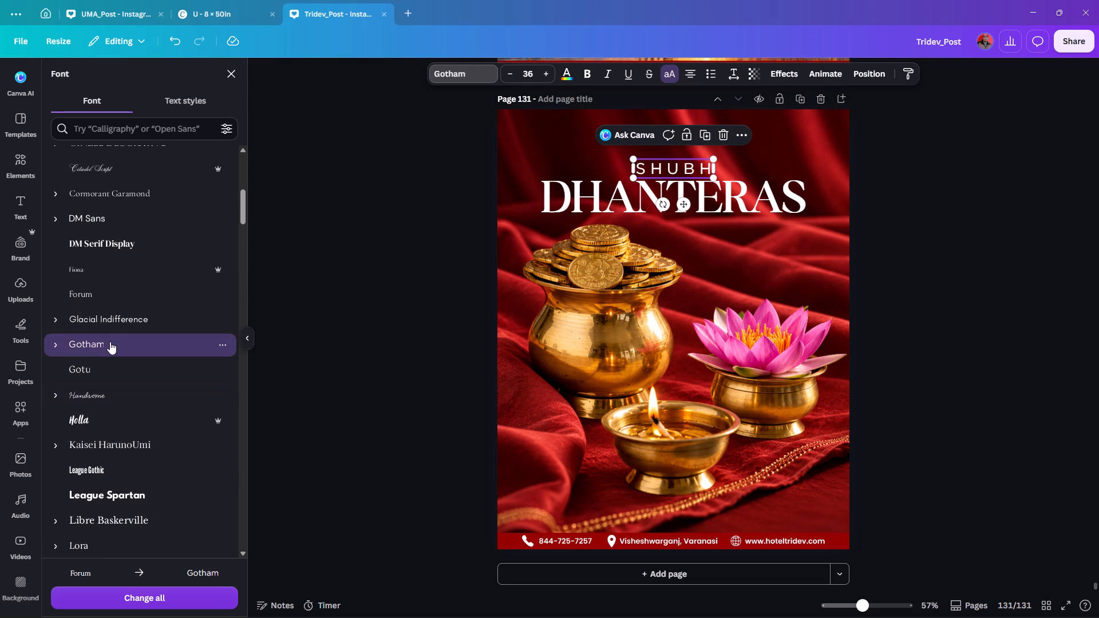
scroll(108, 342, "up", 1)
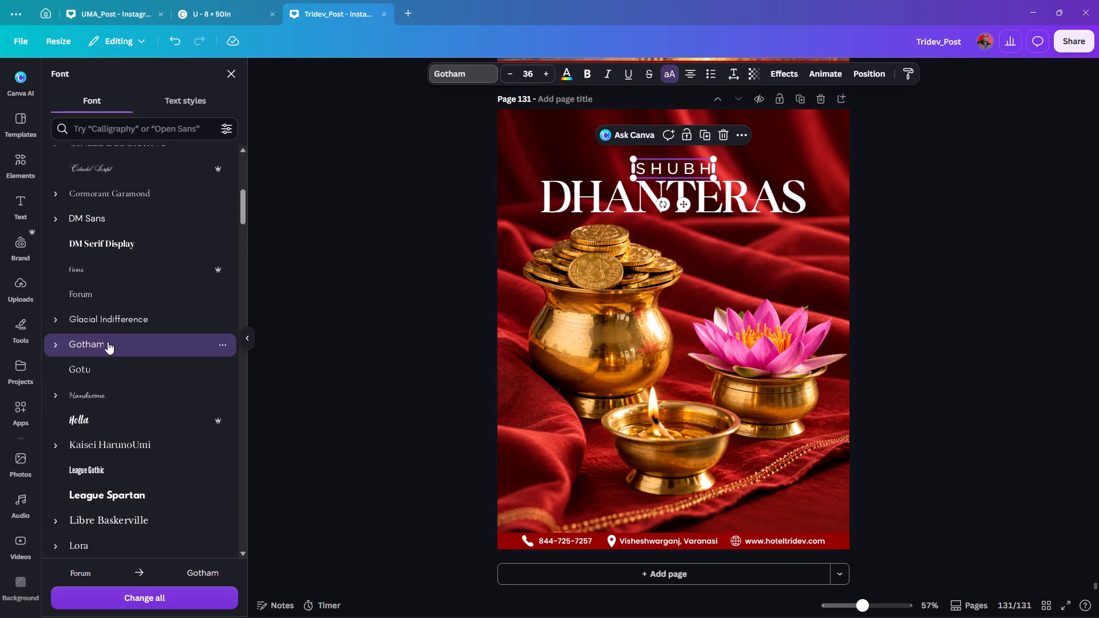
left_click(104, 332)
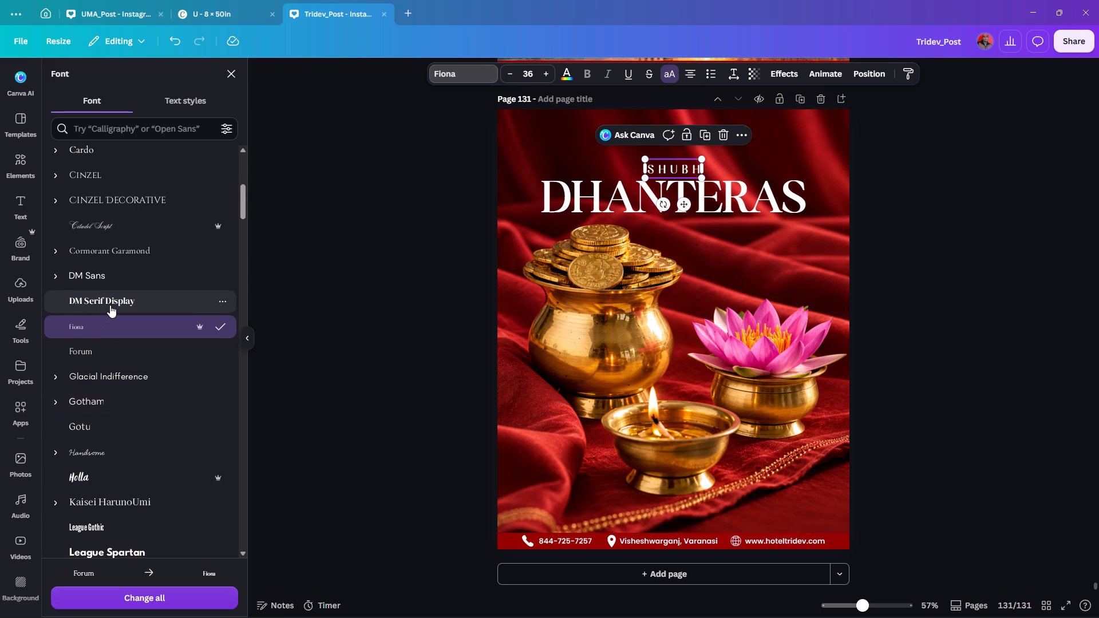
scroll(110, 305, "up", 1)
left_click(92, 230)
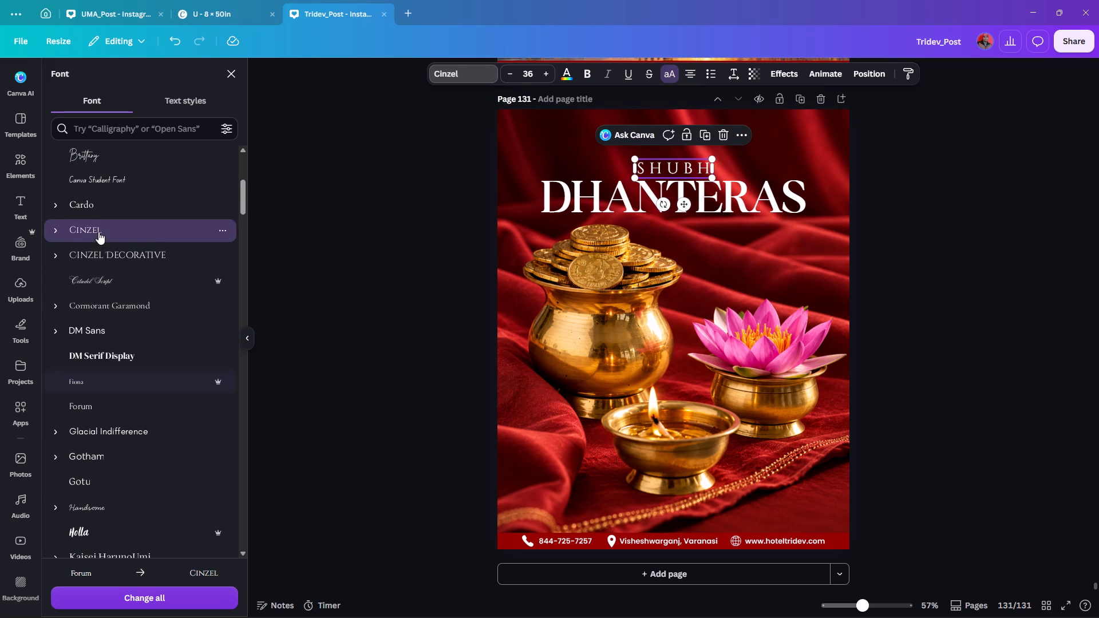
Apply the starred Gotu font to the SHUBH text.
scroll(109, 249, "up", 2)
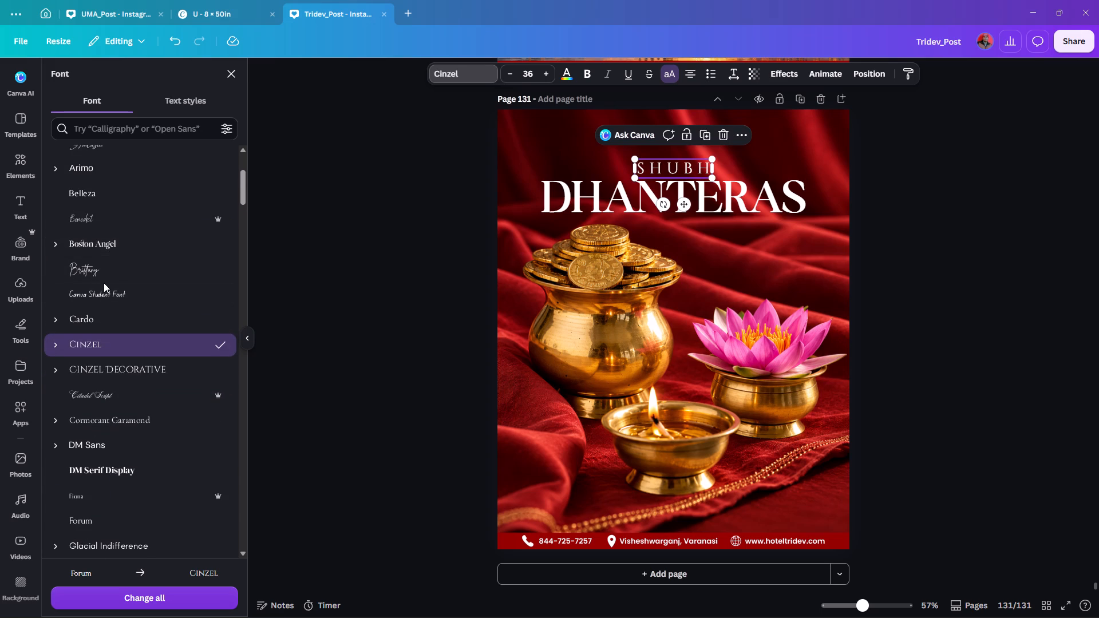
scroll(163, 220, "up", 3)
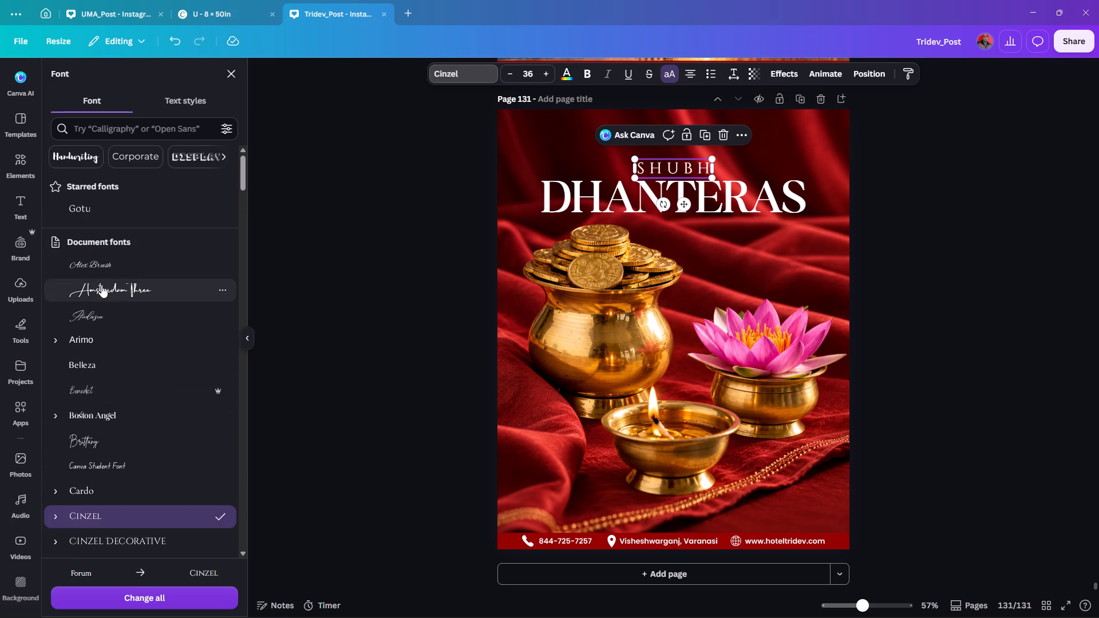
scroll(120, 267, "up", 2)
left_click(85, 209)
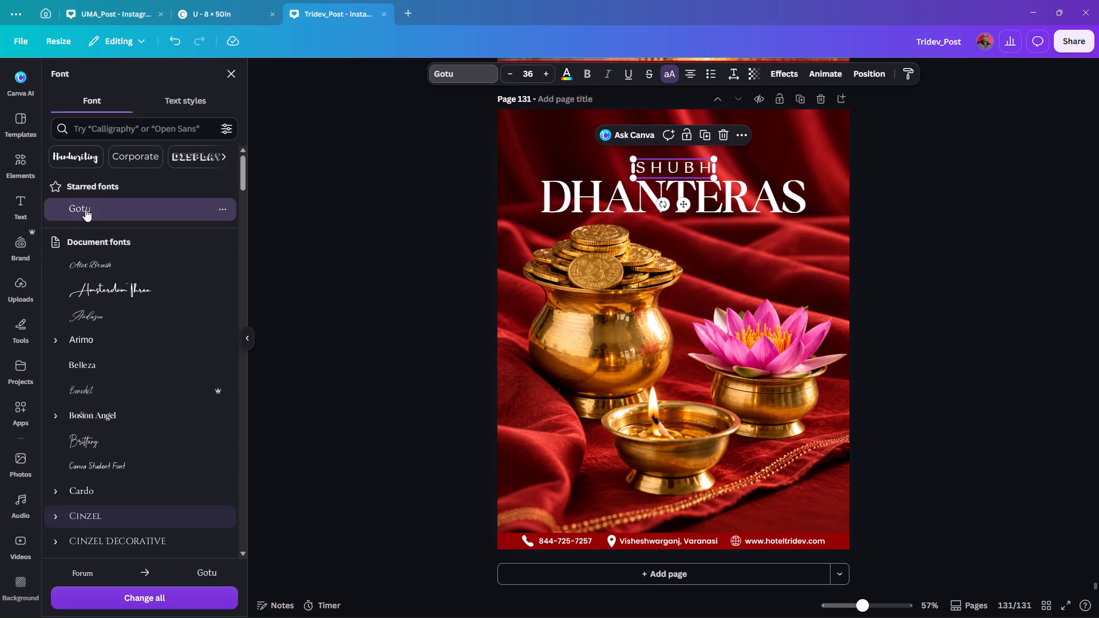
double_click(898, 159)
Set the font size of the DHANTERAS title to 96.
left_click(653, 167)
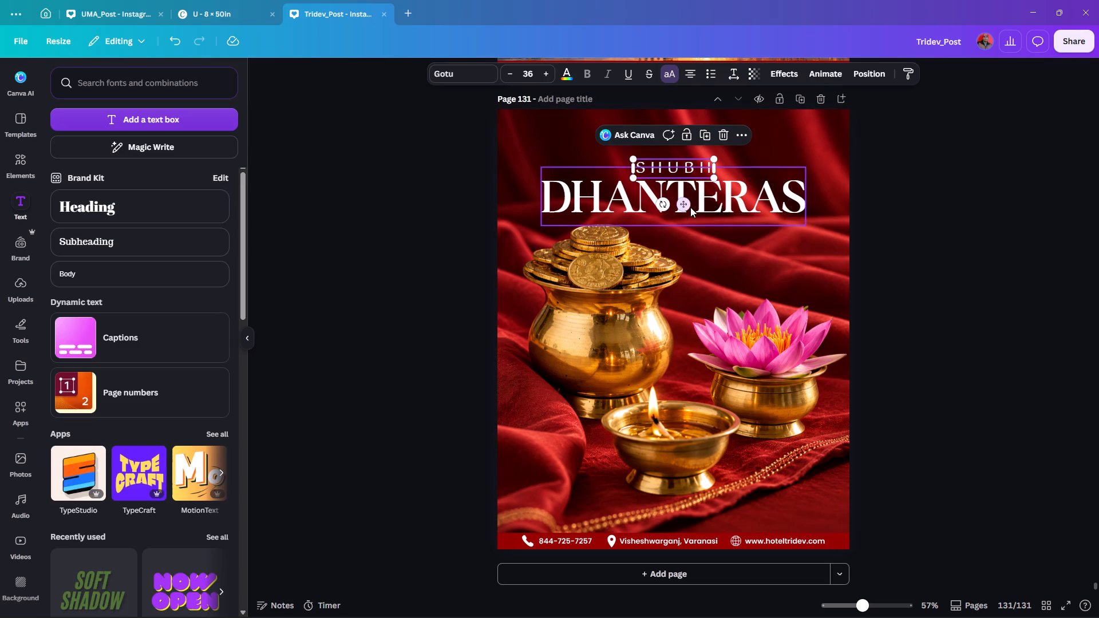
left_click(741, 193)
left_click(528, 72)
scroll(518, 358, "down", 3)
left_click(521, 375)
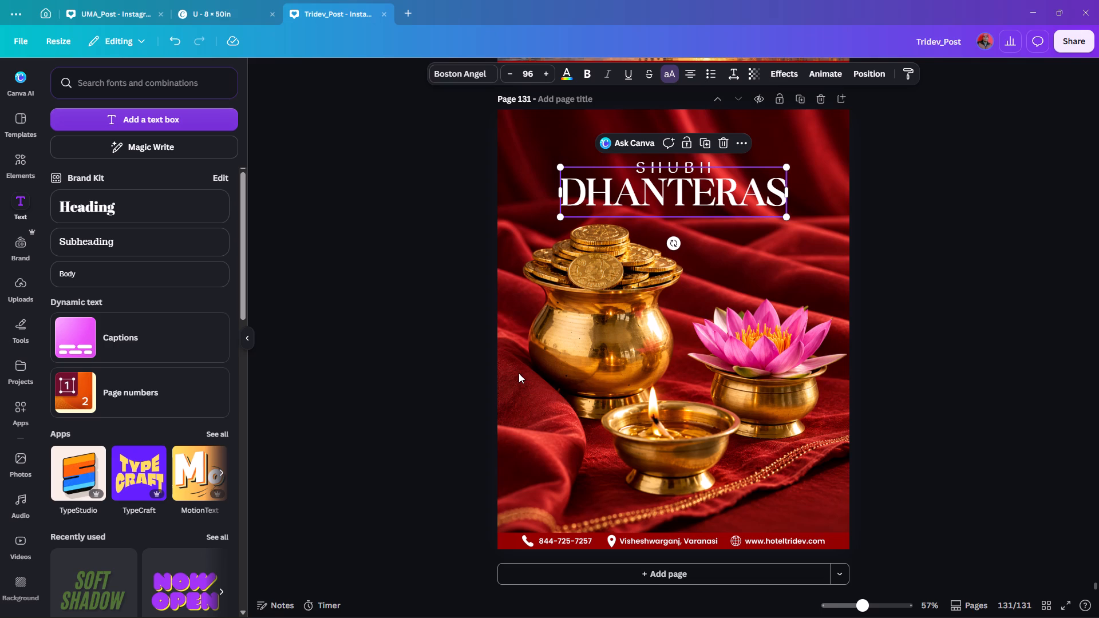
double_click(967, 231)
Increase the font size of the SHUBH text to 40.
left_click(690, 167)
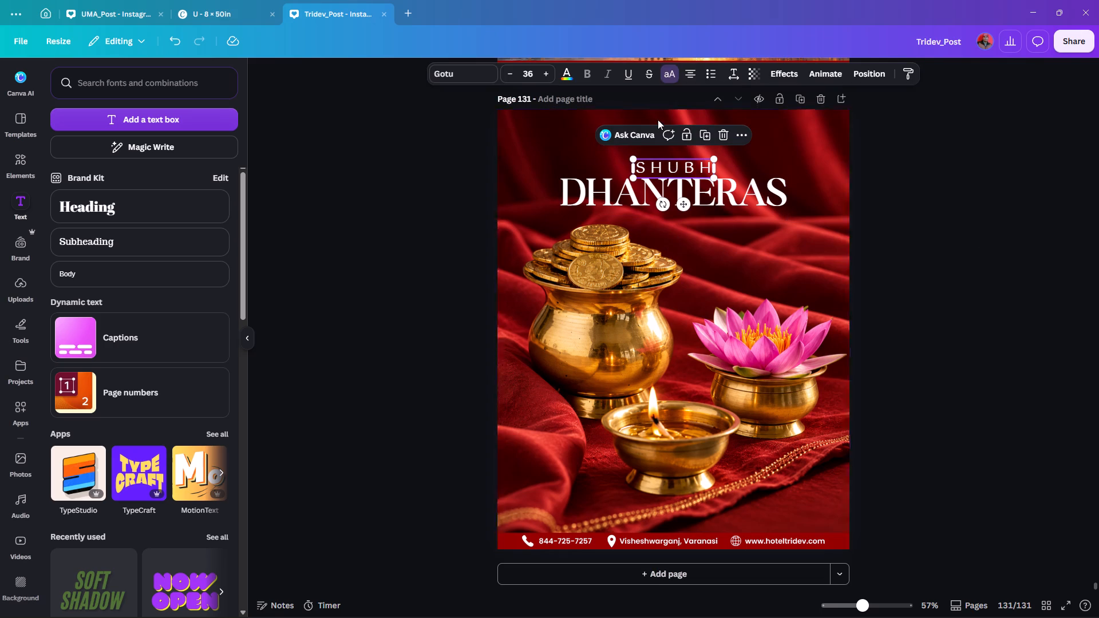
triple_click(543, 73)
left_click(544, 73)
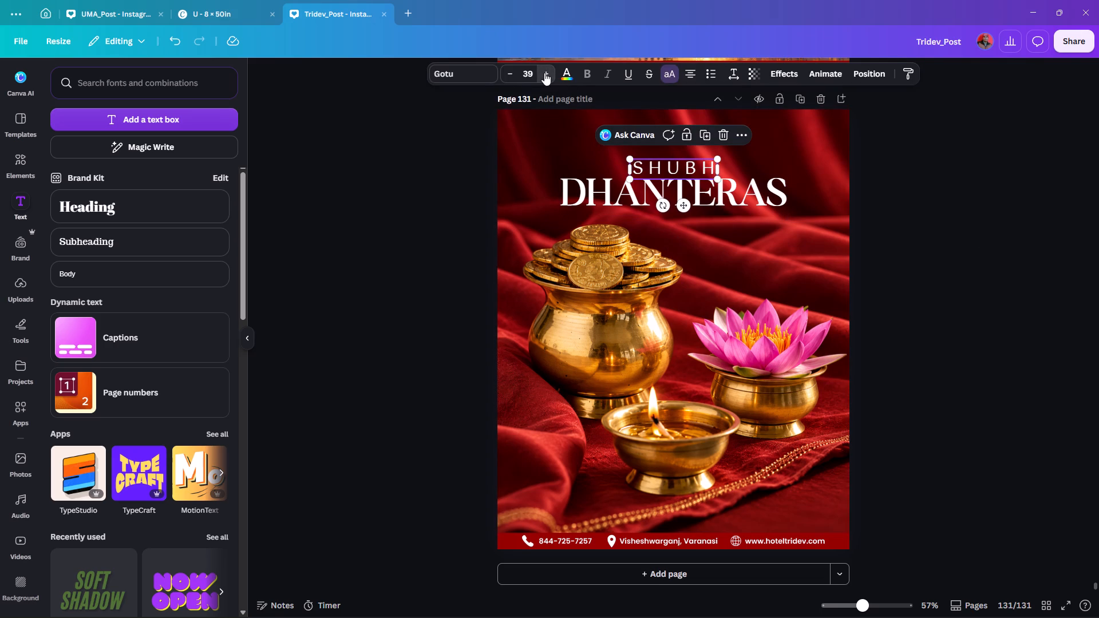
Widen the letter spacing of the SHUBH text to exactly 500.
left_click(733, 74)
left_click_drag(716, 117, 731, 119)
left_click(785, 117)
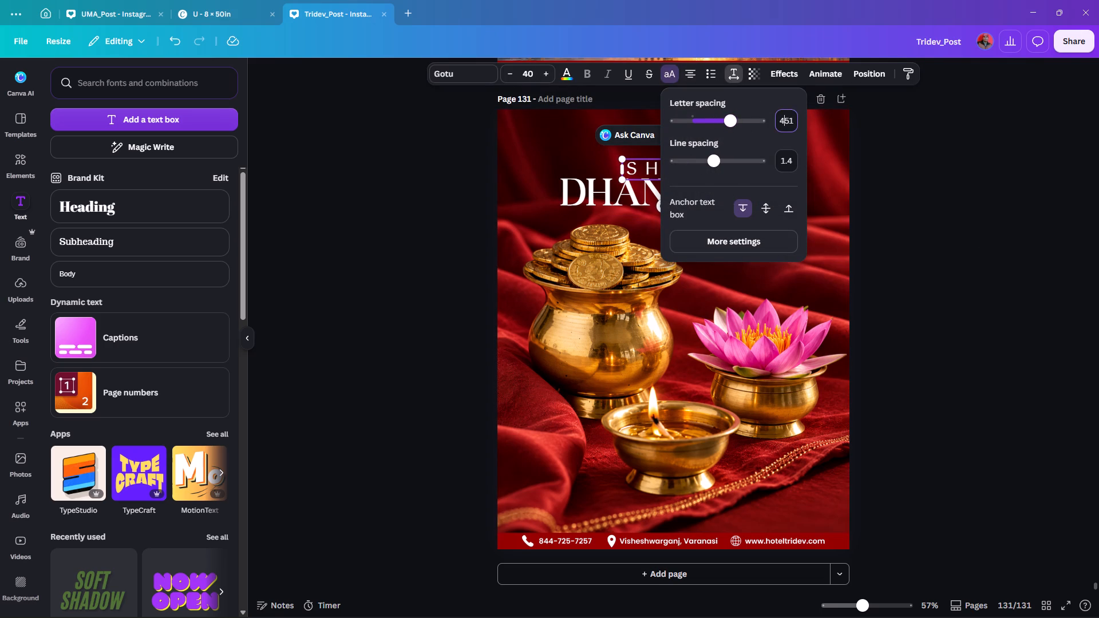
type("50")
key("0")
key("Return")
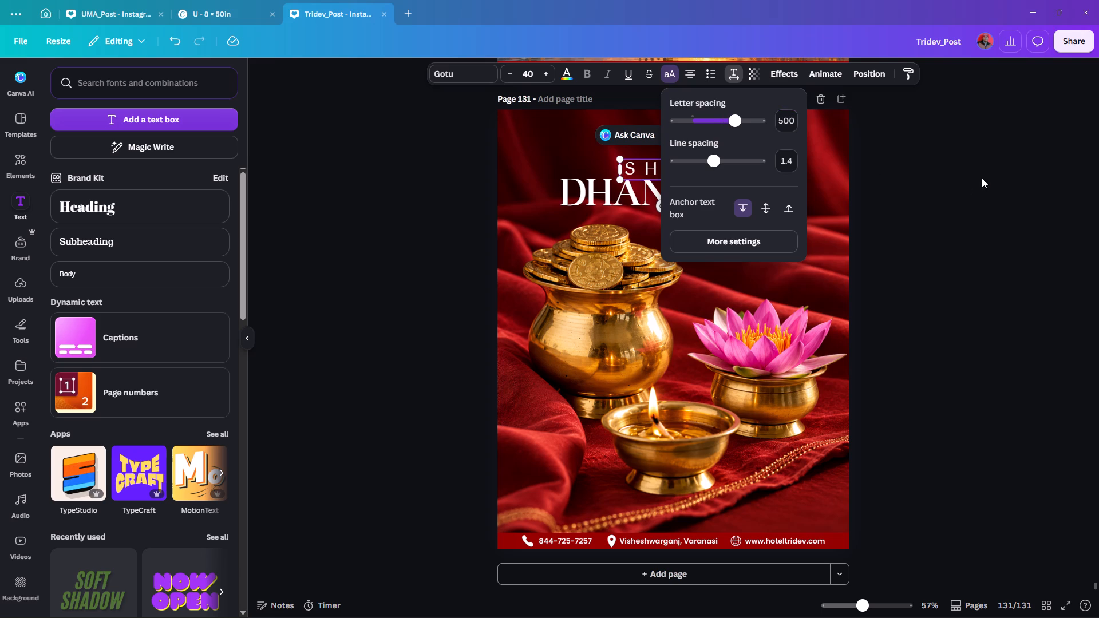
double_click(978, 177)
Fine-tune the vertical position of the SHUBH text above the DHANTERAS title, nudging it one net step upward.
left_click(682, 163)
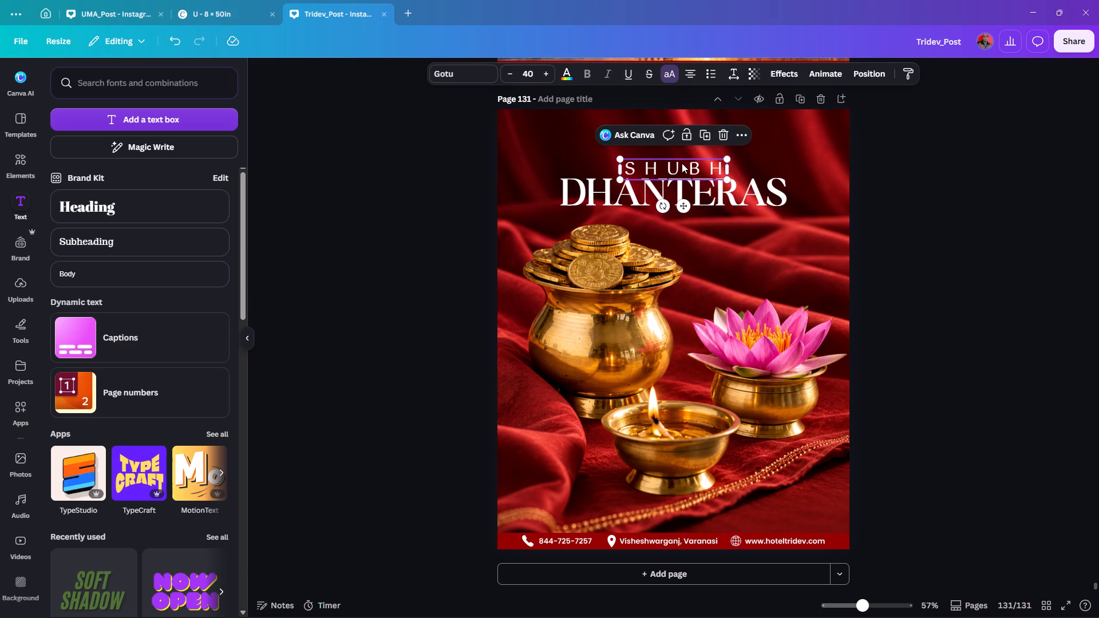
key("Up")
key("Up")
key("Up")
key("Up")
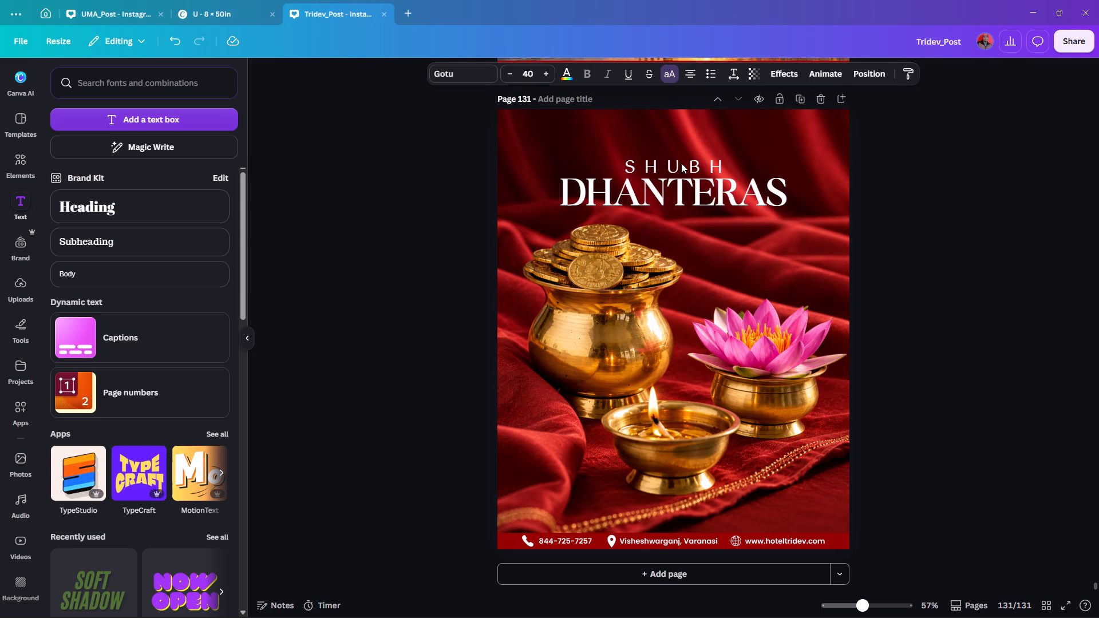
key("Down")
key("Down")
key("Down")
key("Down")
key("Up")
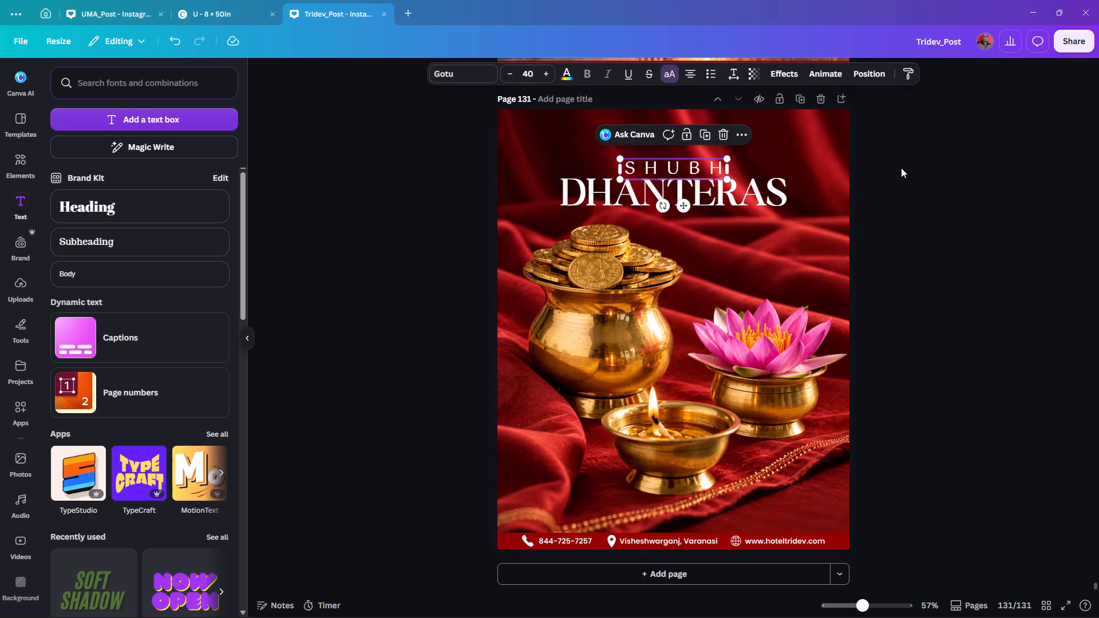
left_click(901, 168)
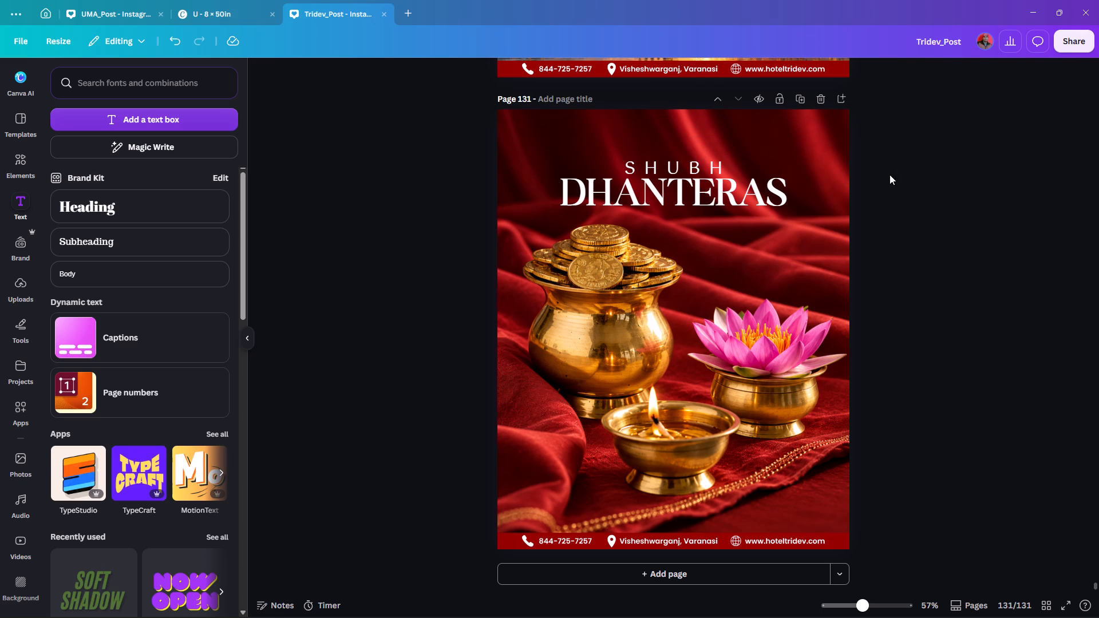
Nudge the DHANTERAS title two steps down, away from the SHUBH text.
left_click(986, 184)
left_click(623, 190)
key("Down")
key("Down")
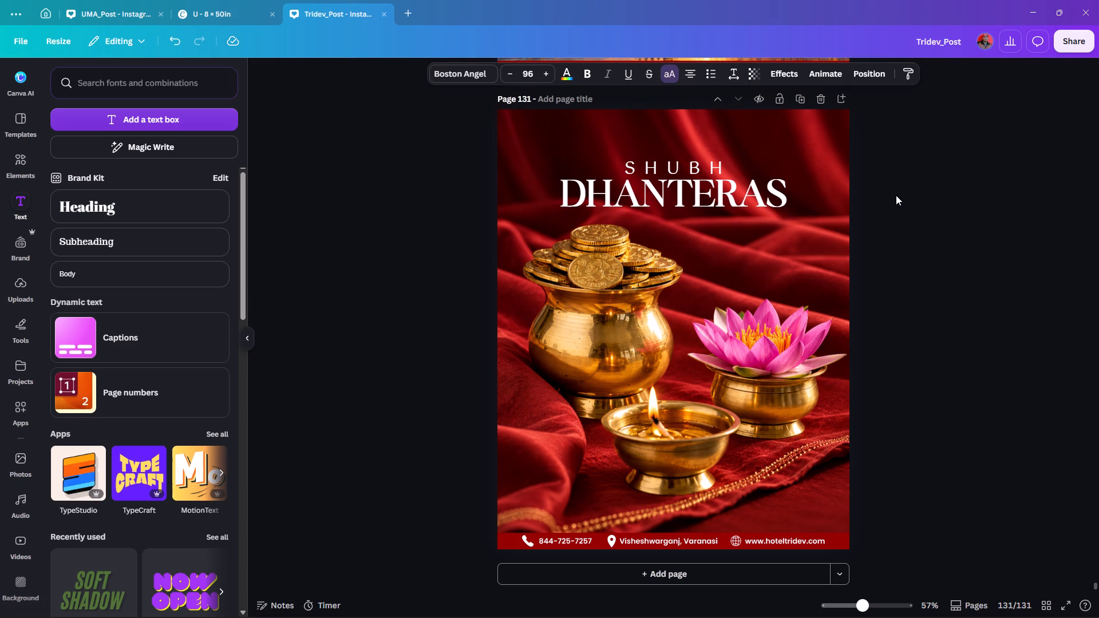
left_click(896, 195)
Widen the letter spacing of the DHANTERAS title to 96.
left_click(651, 189)
left_click(732, 73)
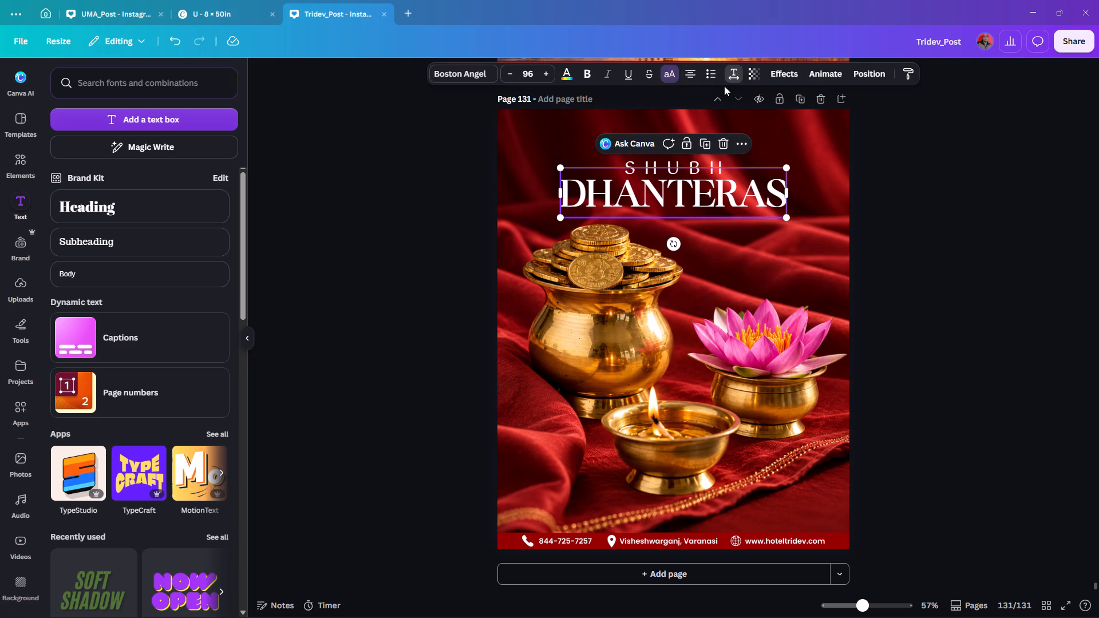
left_click_drag(694, 122, 701, 122)
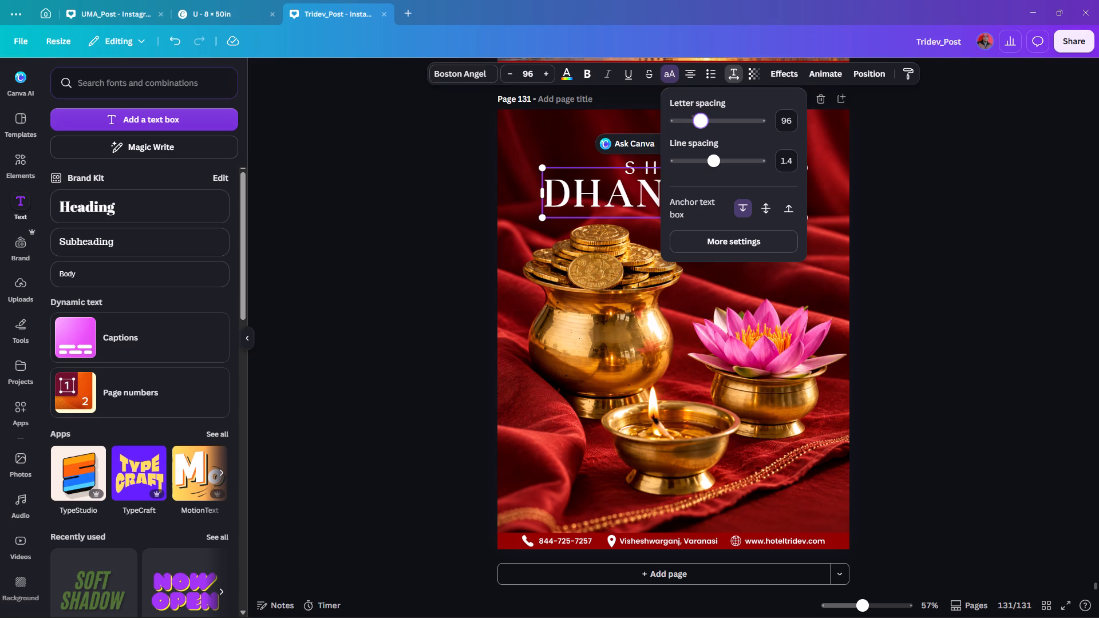
left_click_drag(701, 122, 700, 124)
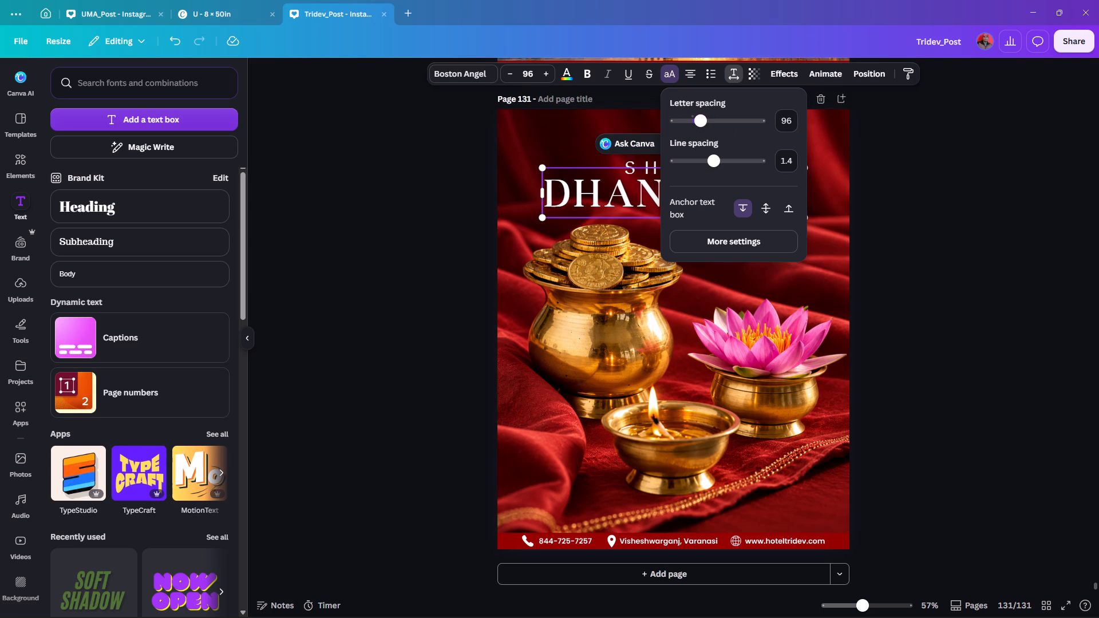
left_click(785, 122)
double_click(933, 148)
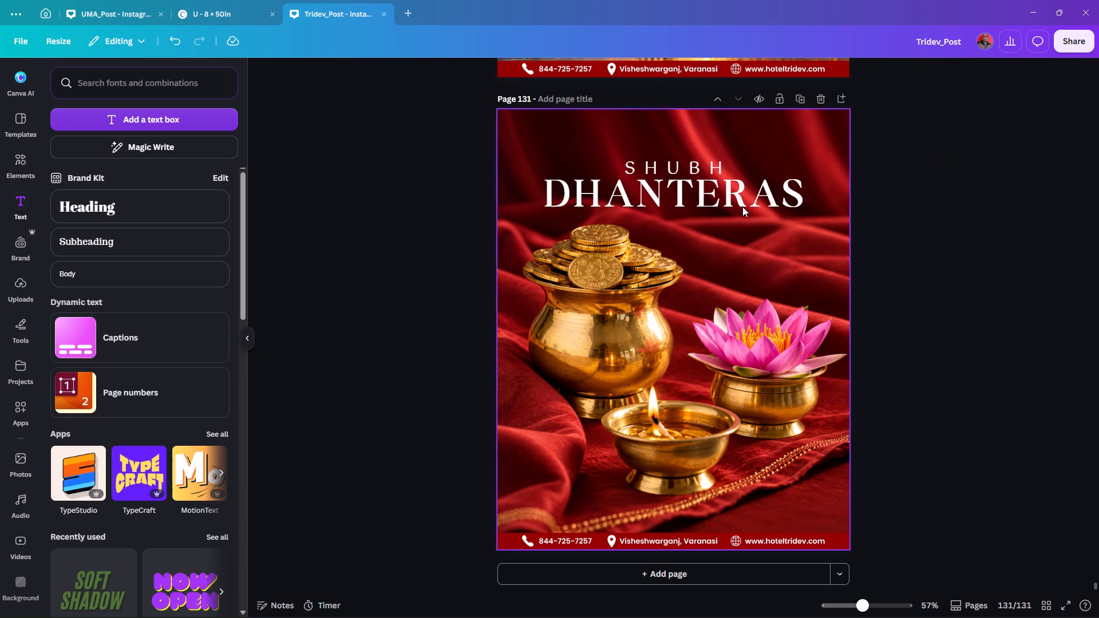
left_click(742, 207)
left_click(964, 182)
Copy the Tridev Hotel logo from page 129 and paste it onto page 131.
scroll(1026, 169, "up", 16)
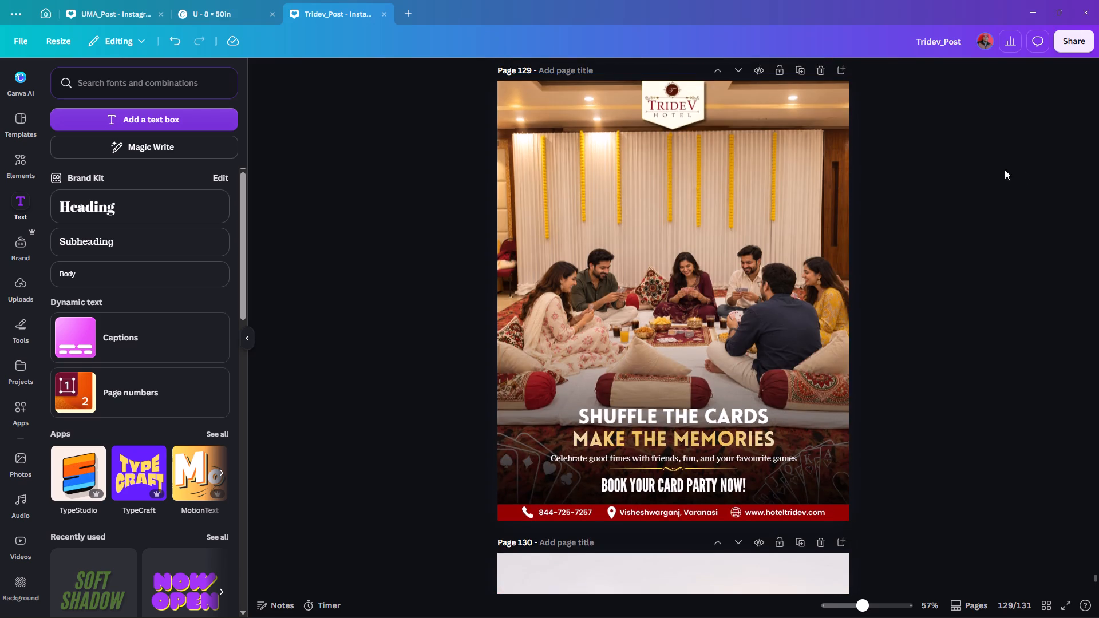
left_click(656, 102)
key("ctrl+c")
scroll(1007, 118, "down", 18)
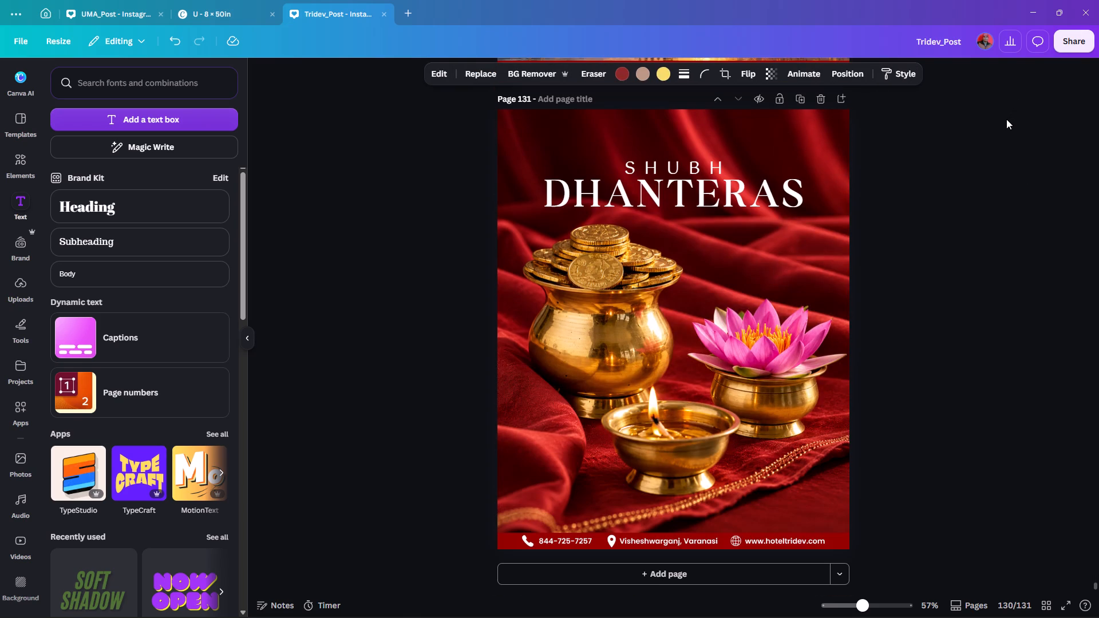
scroll(1006, 119, "down", 6)
key("ctrl+v")
Shrink the pasted Tridev Hotel logo slightly and nudge it up flush with the top edge of page 131, above the SHUBH text.
scroll(958, 141, "up", 2)
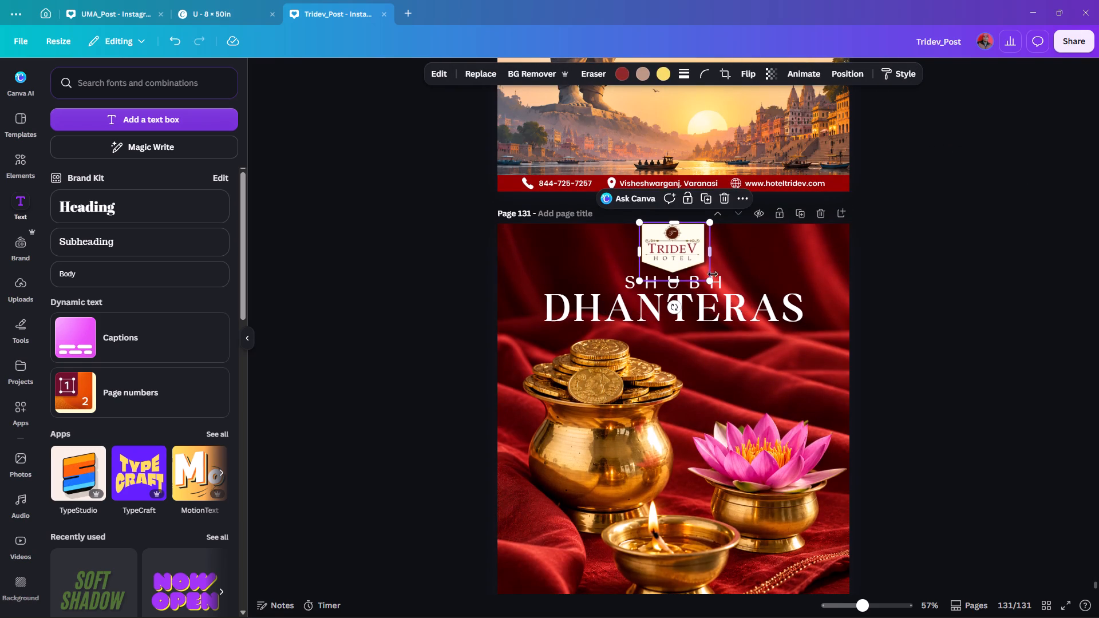
left_click_drag(709, 280, 701, 277, "alt")
key("Up")
key("Up")
key("Up")
key("Up")
key("Up")
key("Up")
key("Up")
key("Up")
key("Up")
key("Up")
key("Up")
key("Up")
key("Up")
key("Up")
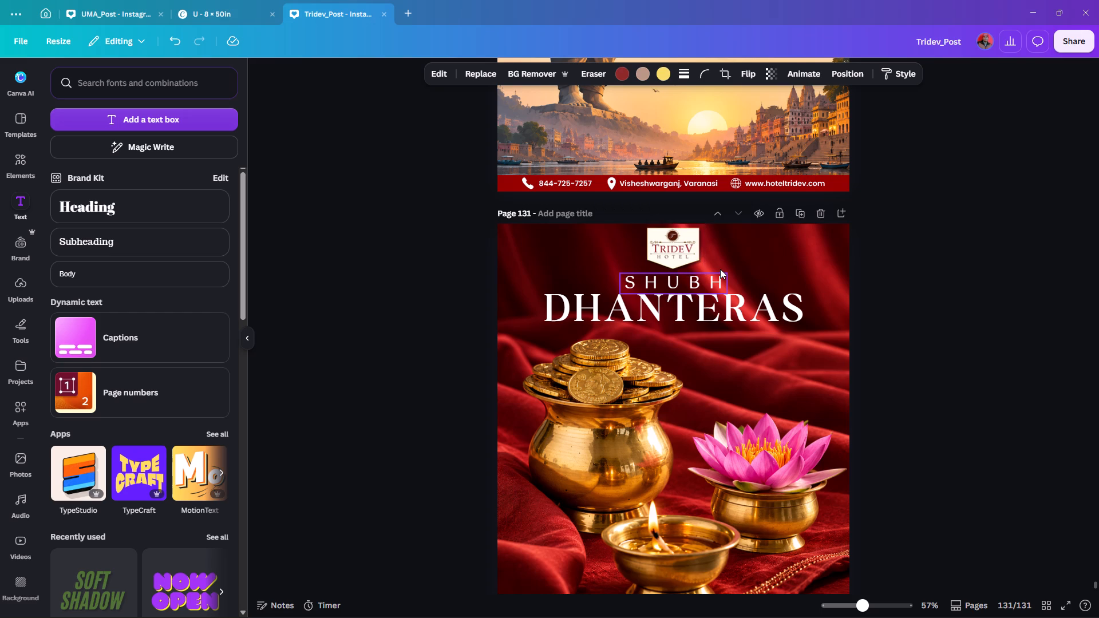
key("Up")
key("Up")
key("Down")
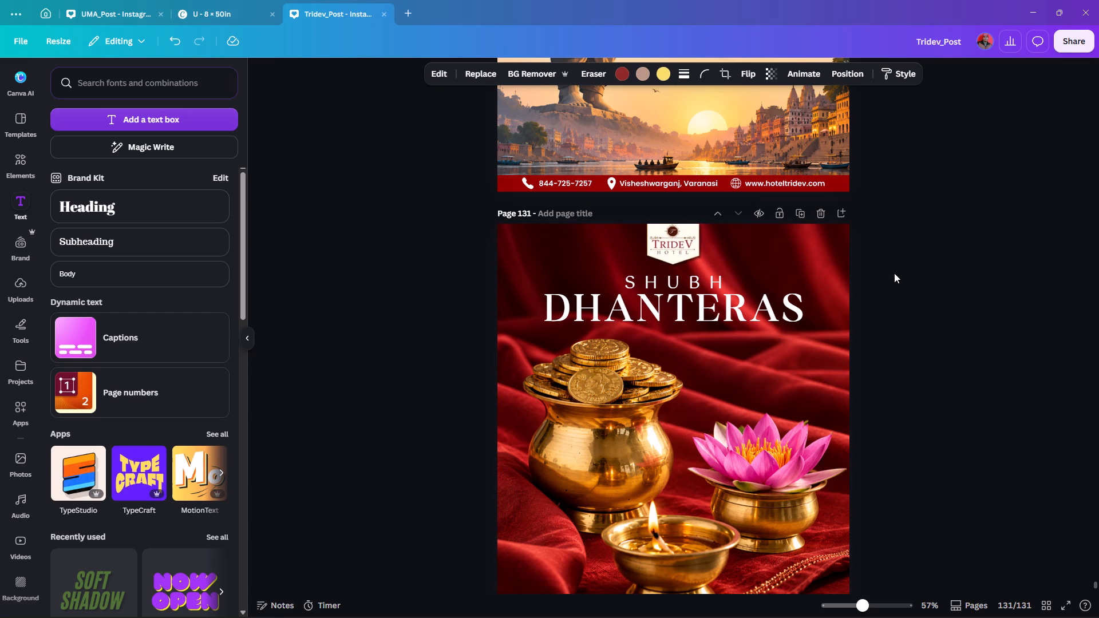
left_click(894, 273)
Review the whole page 131 layout and compare it with the Dhanteras reference pin on Pinterest in Chrome, returning to Canva.
scroll(894, 273, "down", 4)
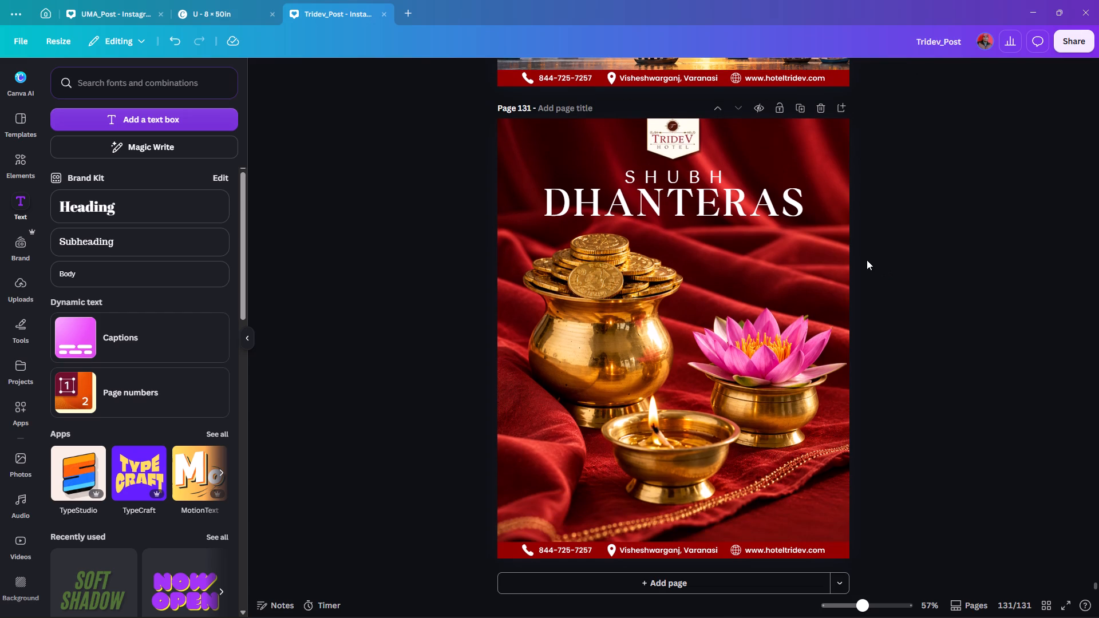
scroll(879, 255, "down", 1, "ctrl")
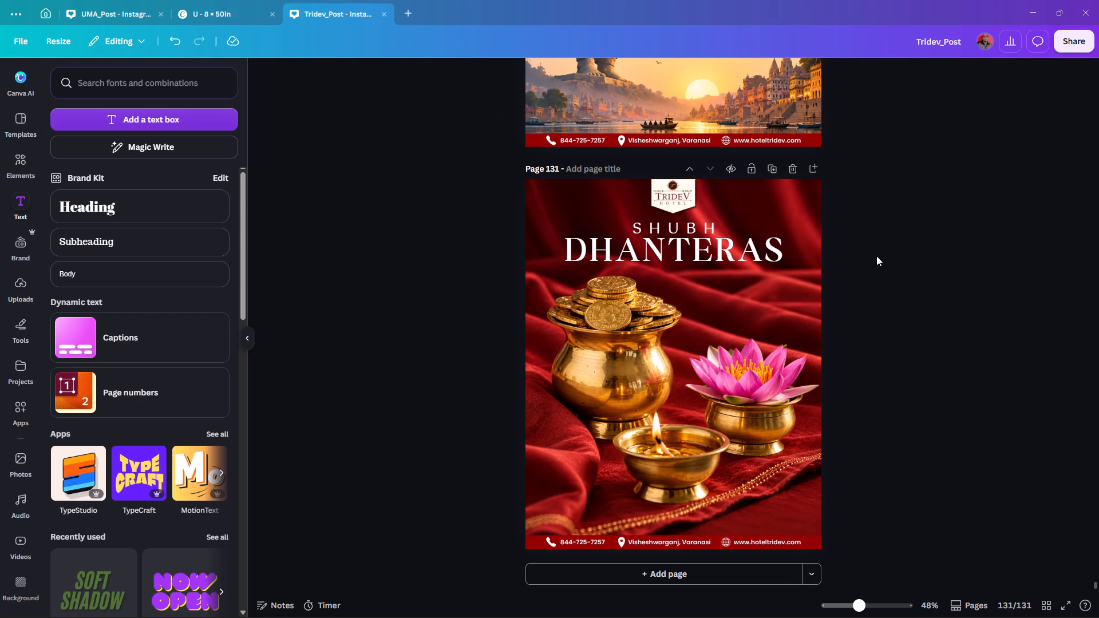
scroll(872, 255, "up", 6)
scroll(869, 254, "down", 9)
left_click(853, 264)
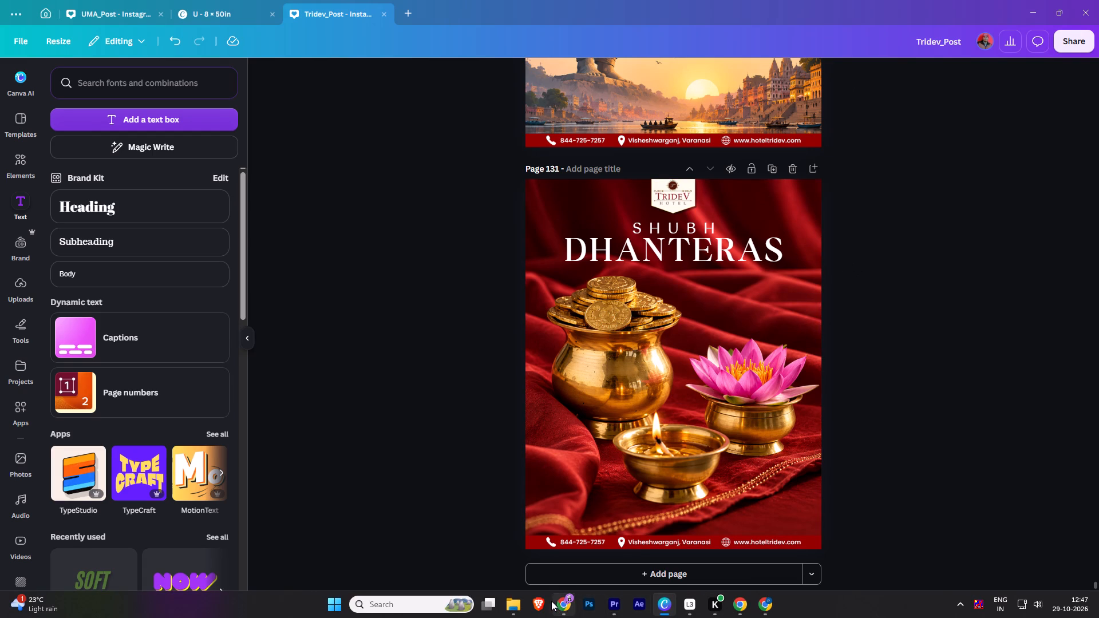
left_click(554, 601)
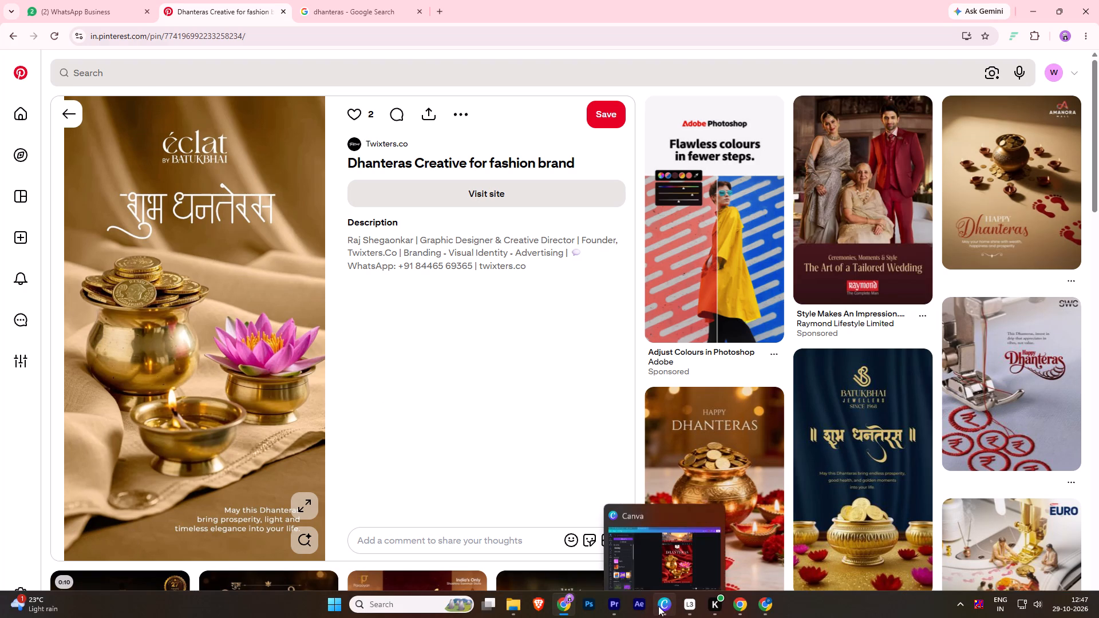
left_click(663, 601)
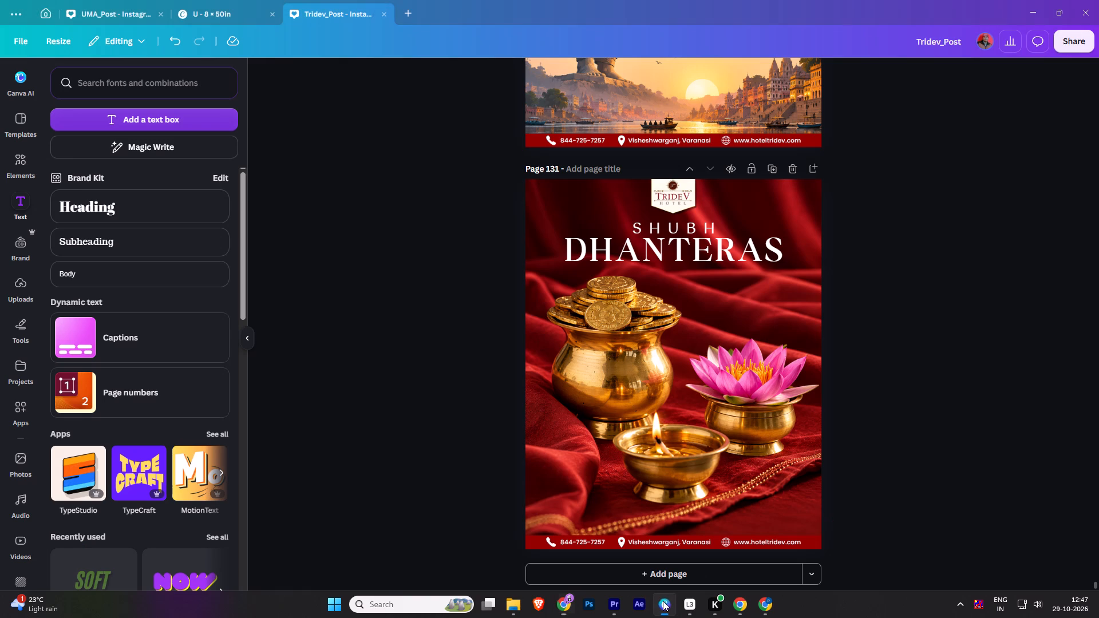
left_click(892, 398)
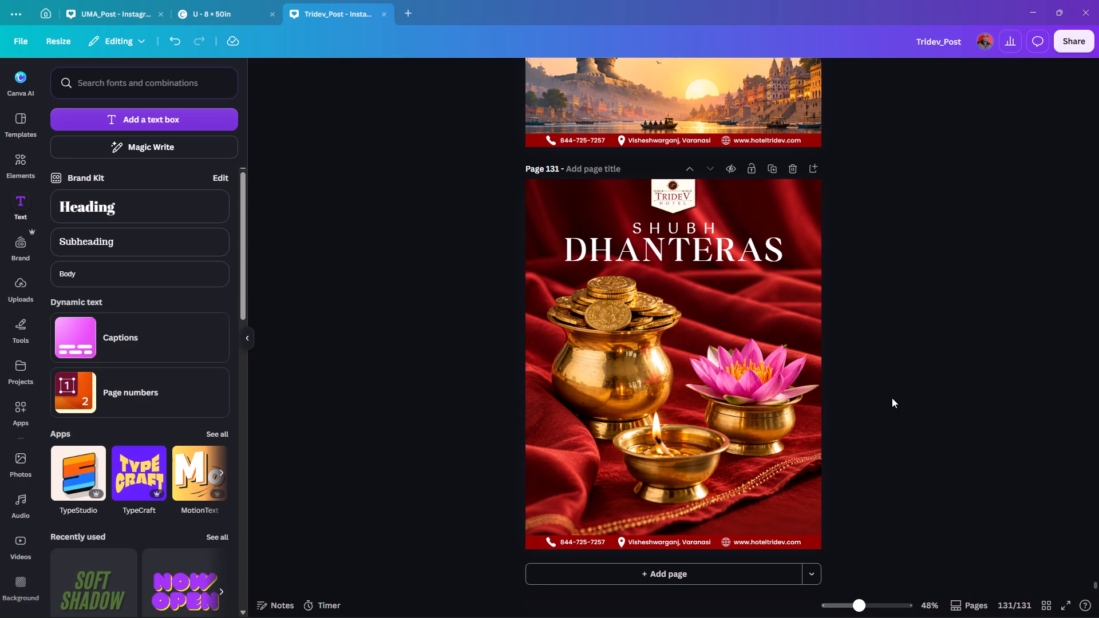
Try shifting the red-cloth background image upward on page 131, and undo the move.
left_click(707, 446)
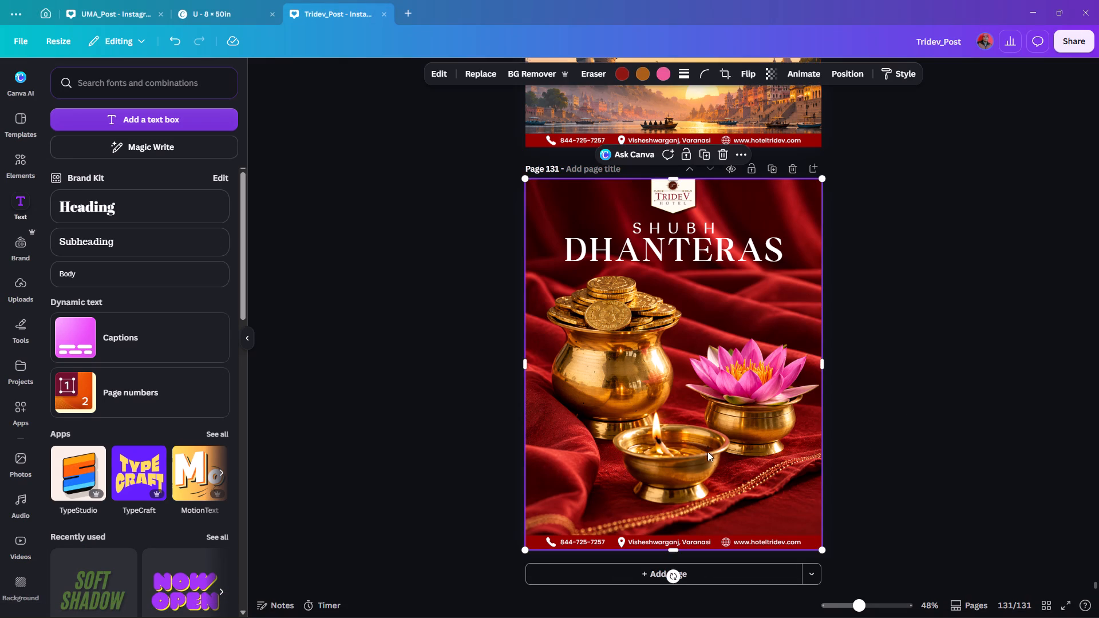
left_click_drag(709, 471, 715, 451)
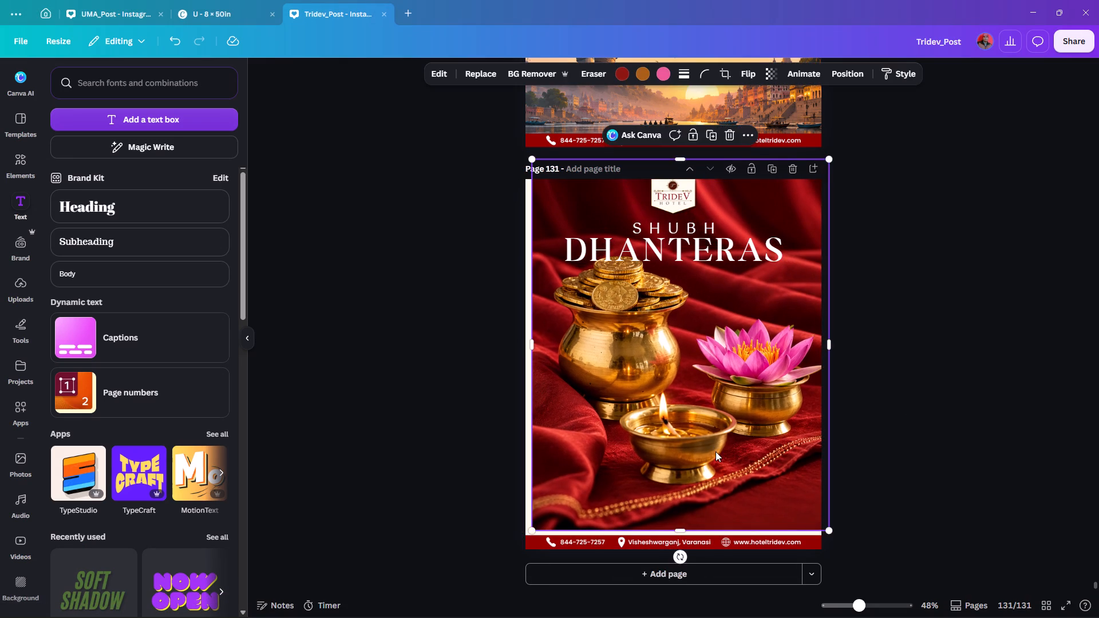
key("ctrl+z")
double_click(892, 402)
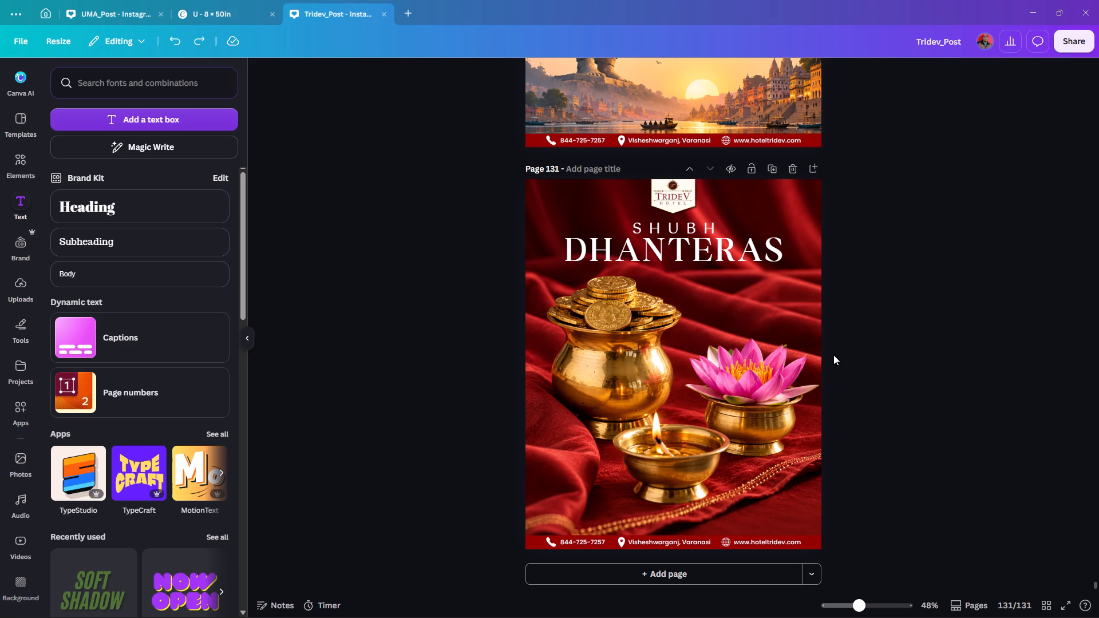